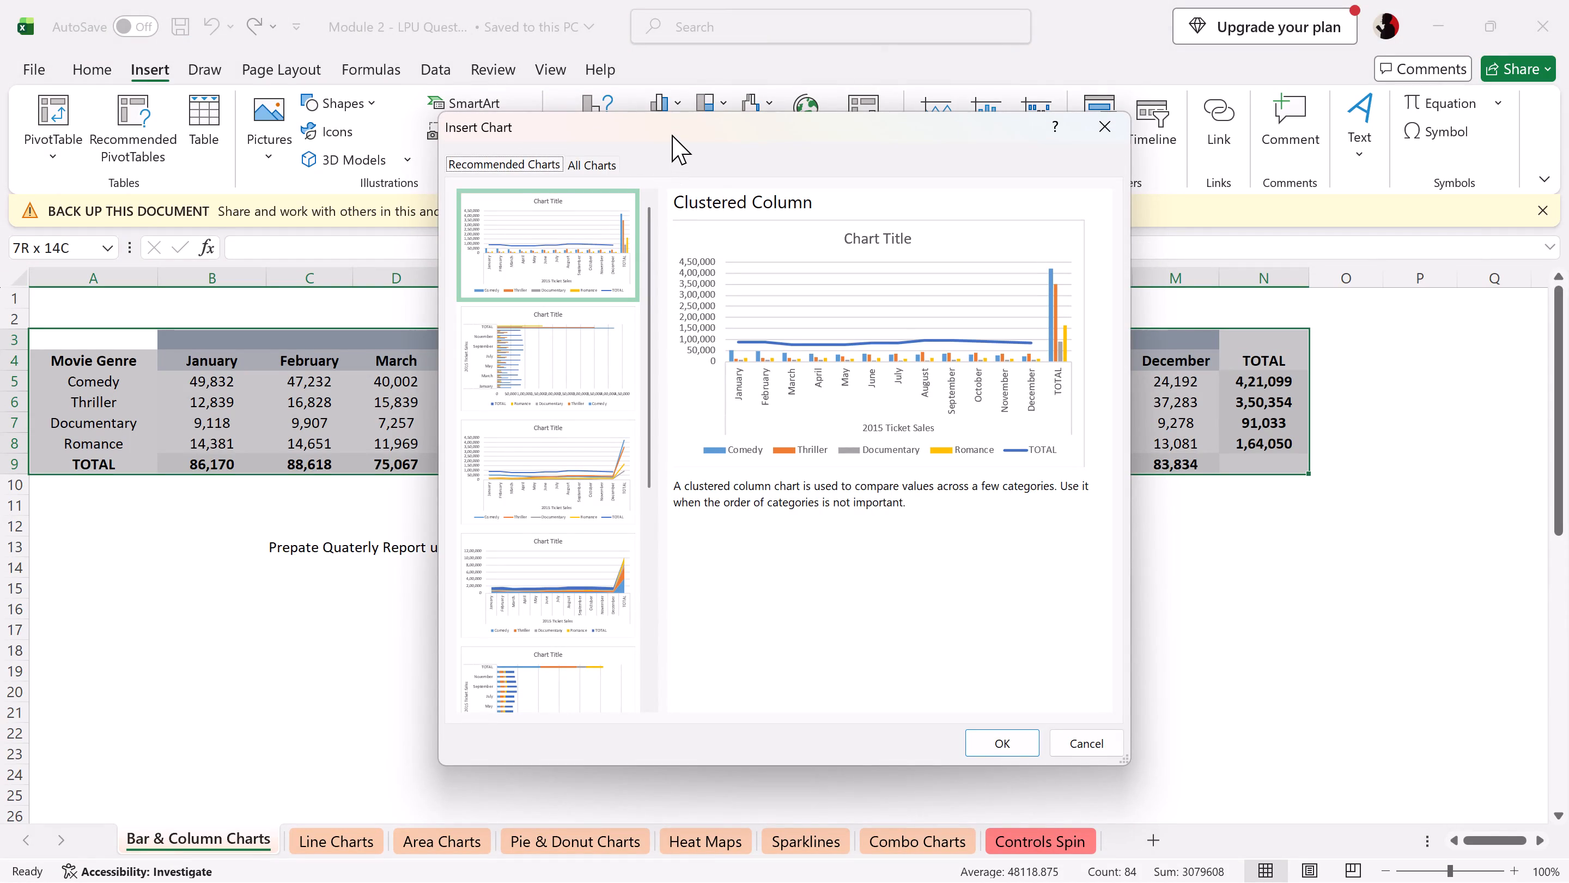
# Insert a Clustered Bar chart from the selected 2015 Ticket Sales table, using the first layout variant.
pyautogui.moveTo(672, 135); pyautogui.dragTo(965, 141)
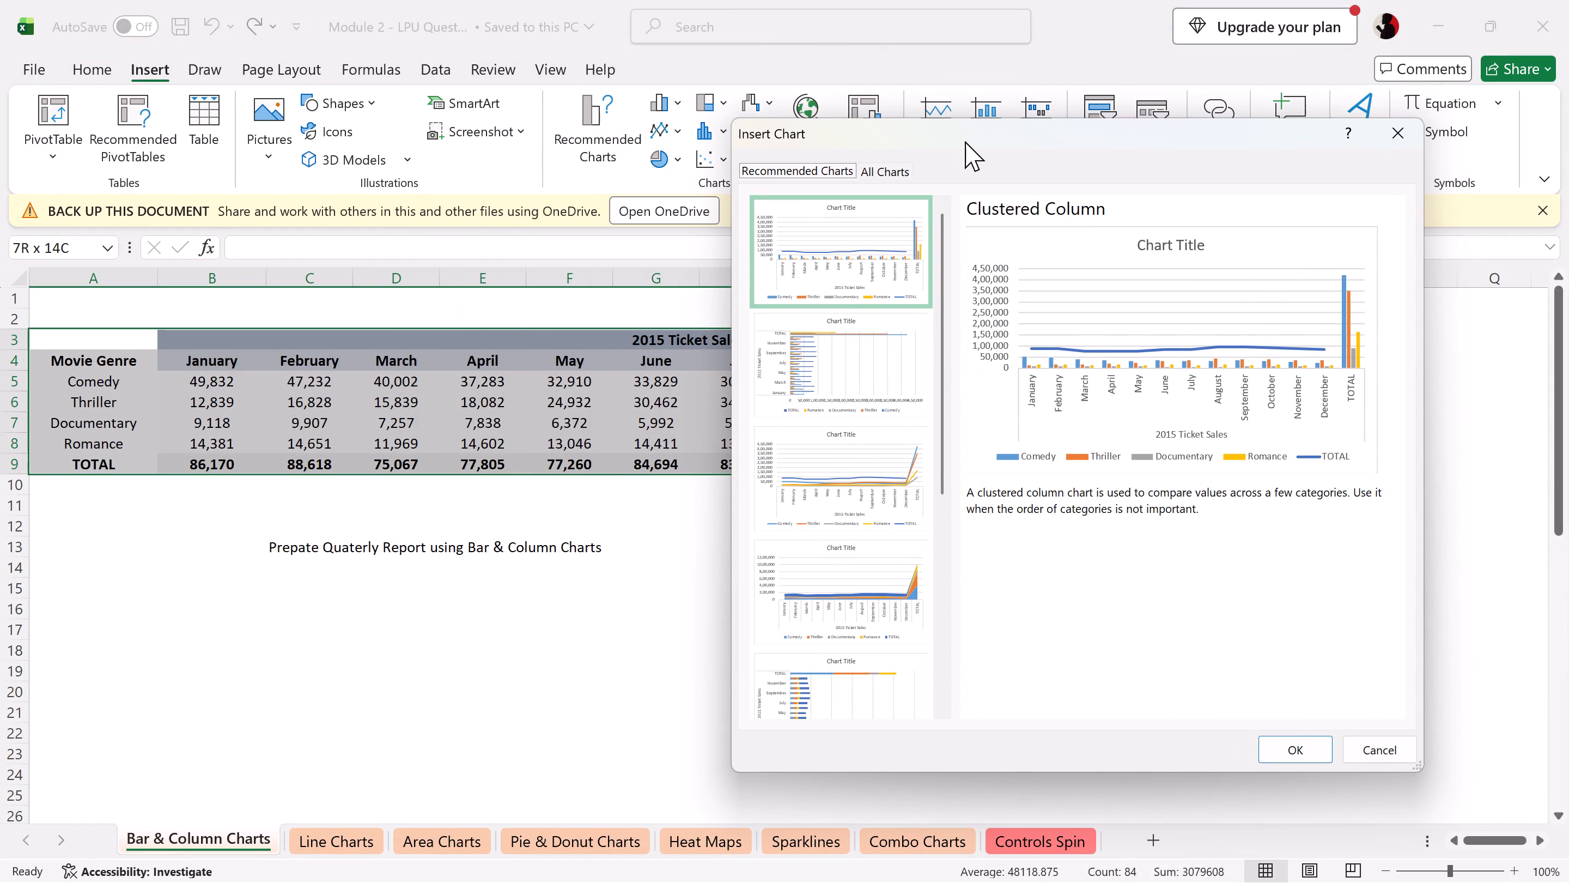
pyautogui.scroll(-1, 822, 471)
pyautogui.scroll(2, 822, 471)
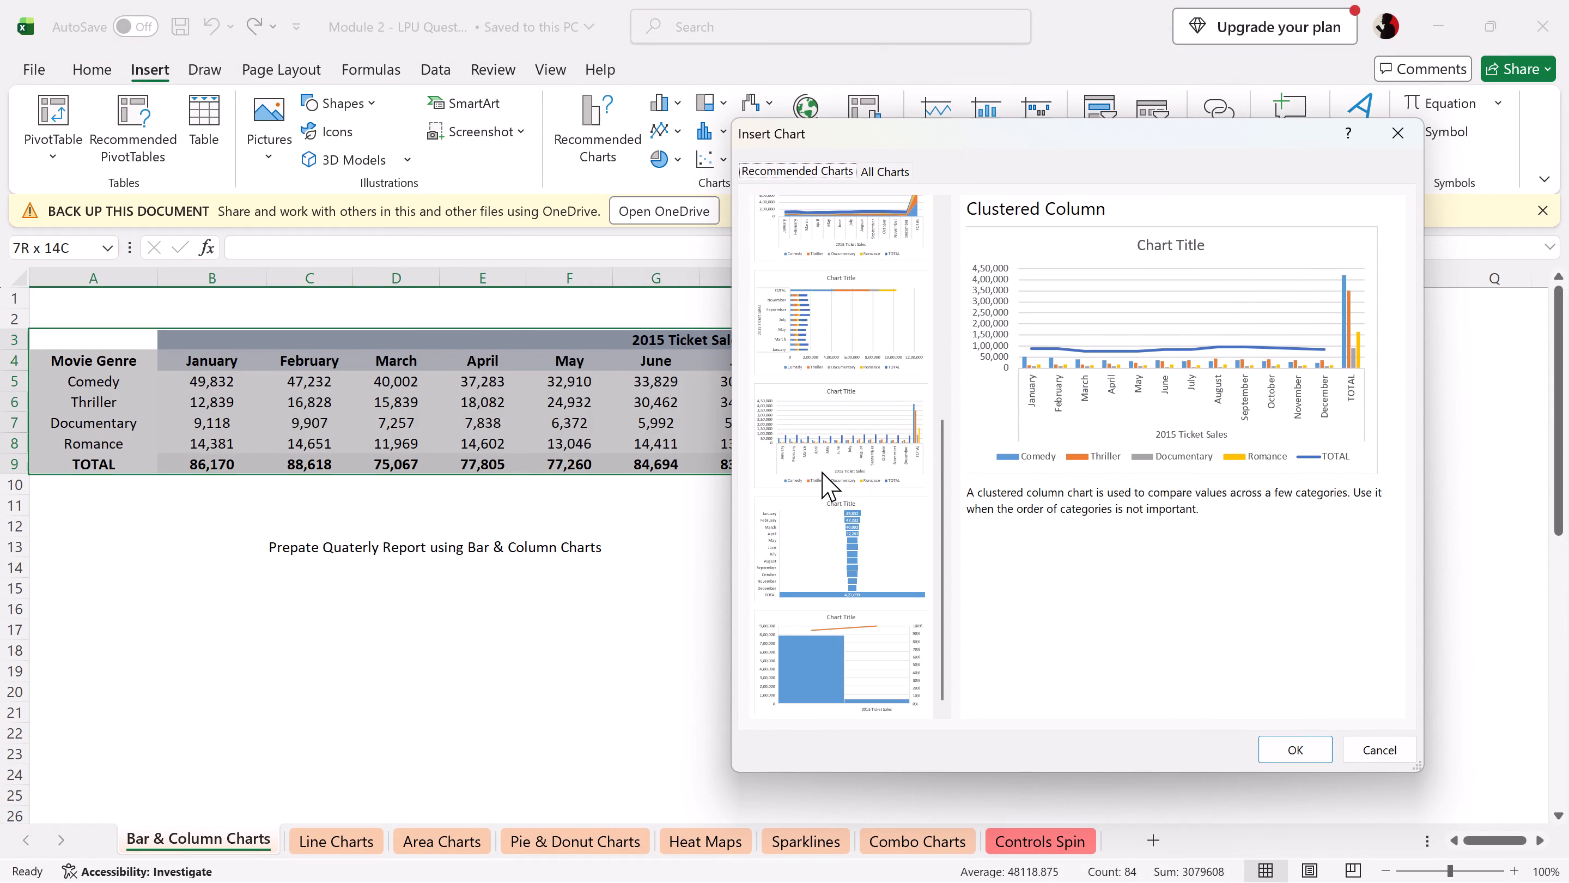
pyautogui.scroll(1, 822, 471)
pyautogui.click(869, 167)
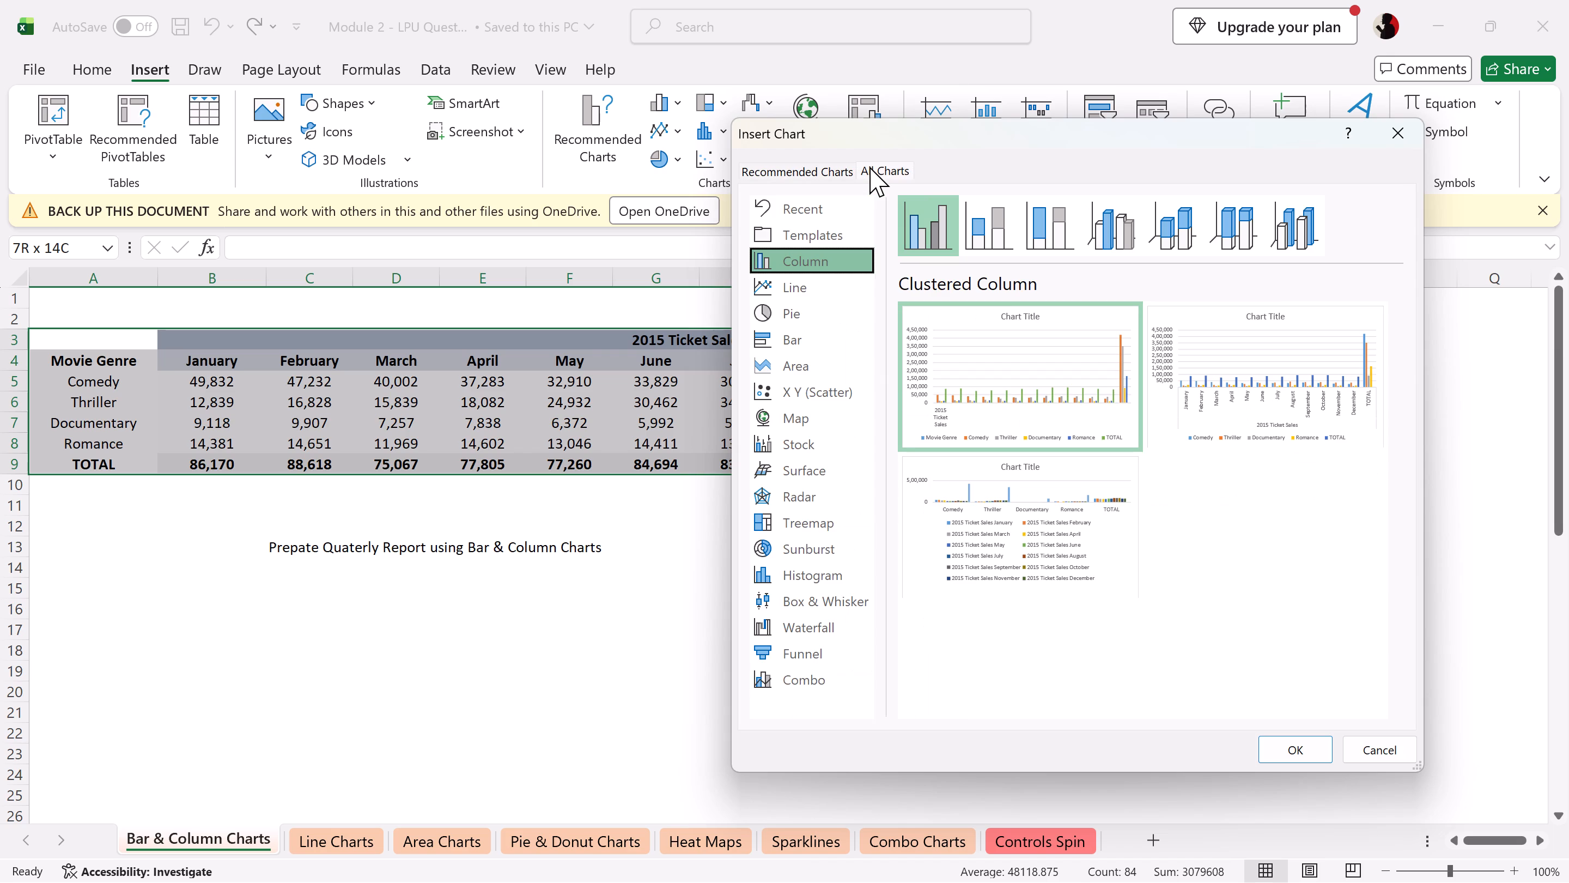
pyautogui.click(816, 340)
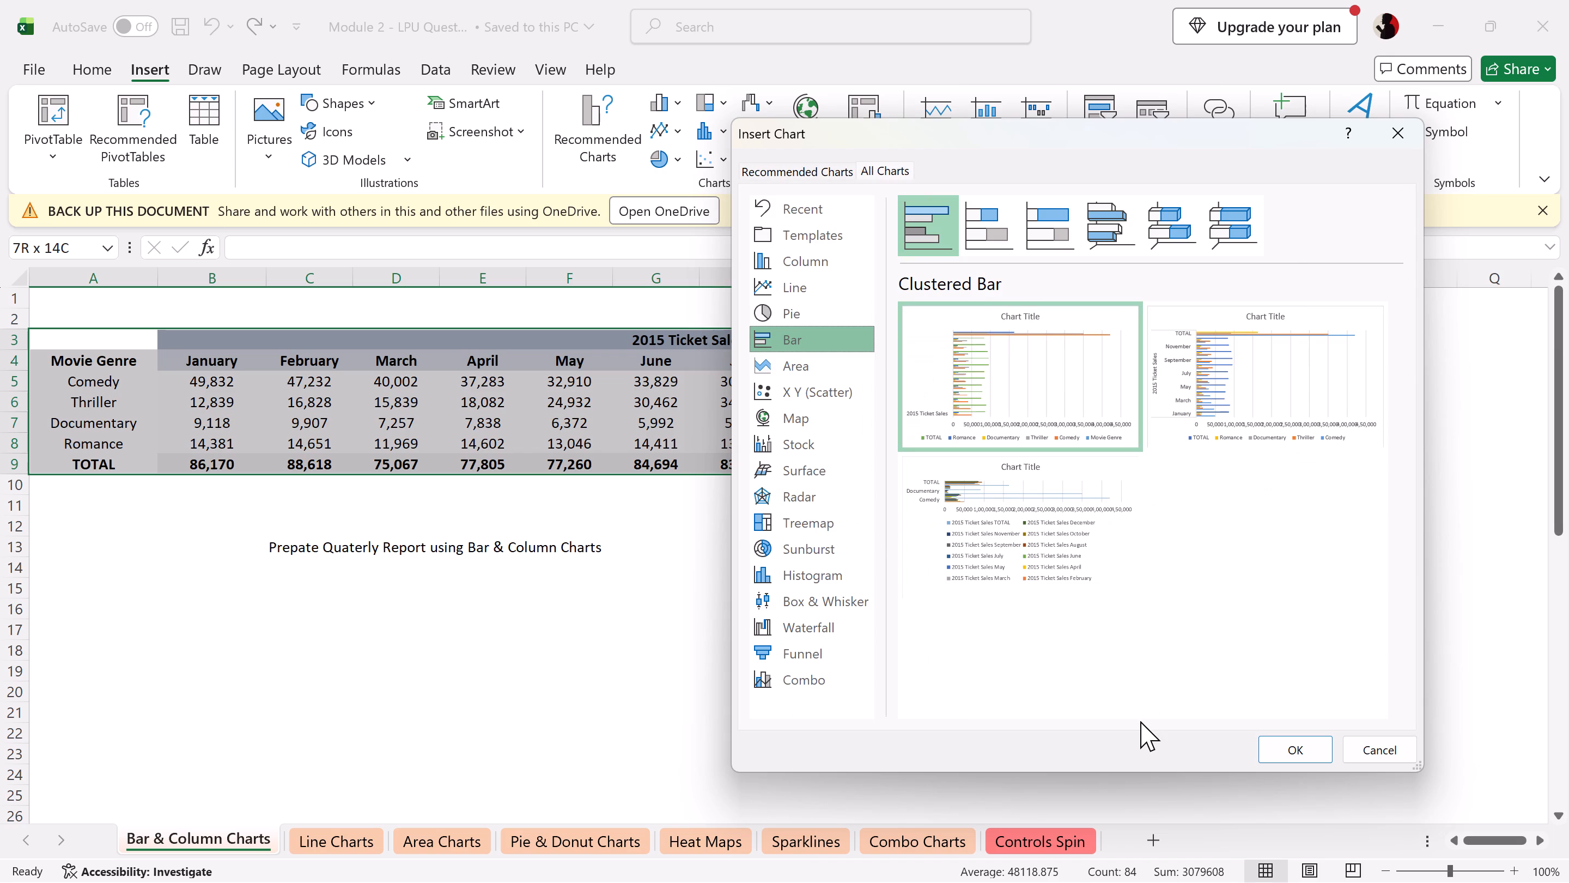
pyautogui.click(1050, 346)
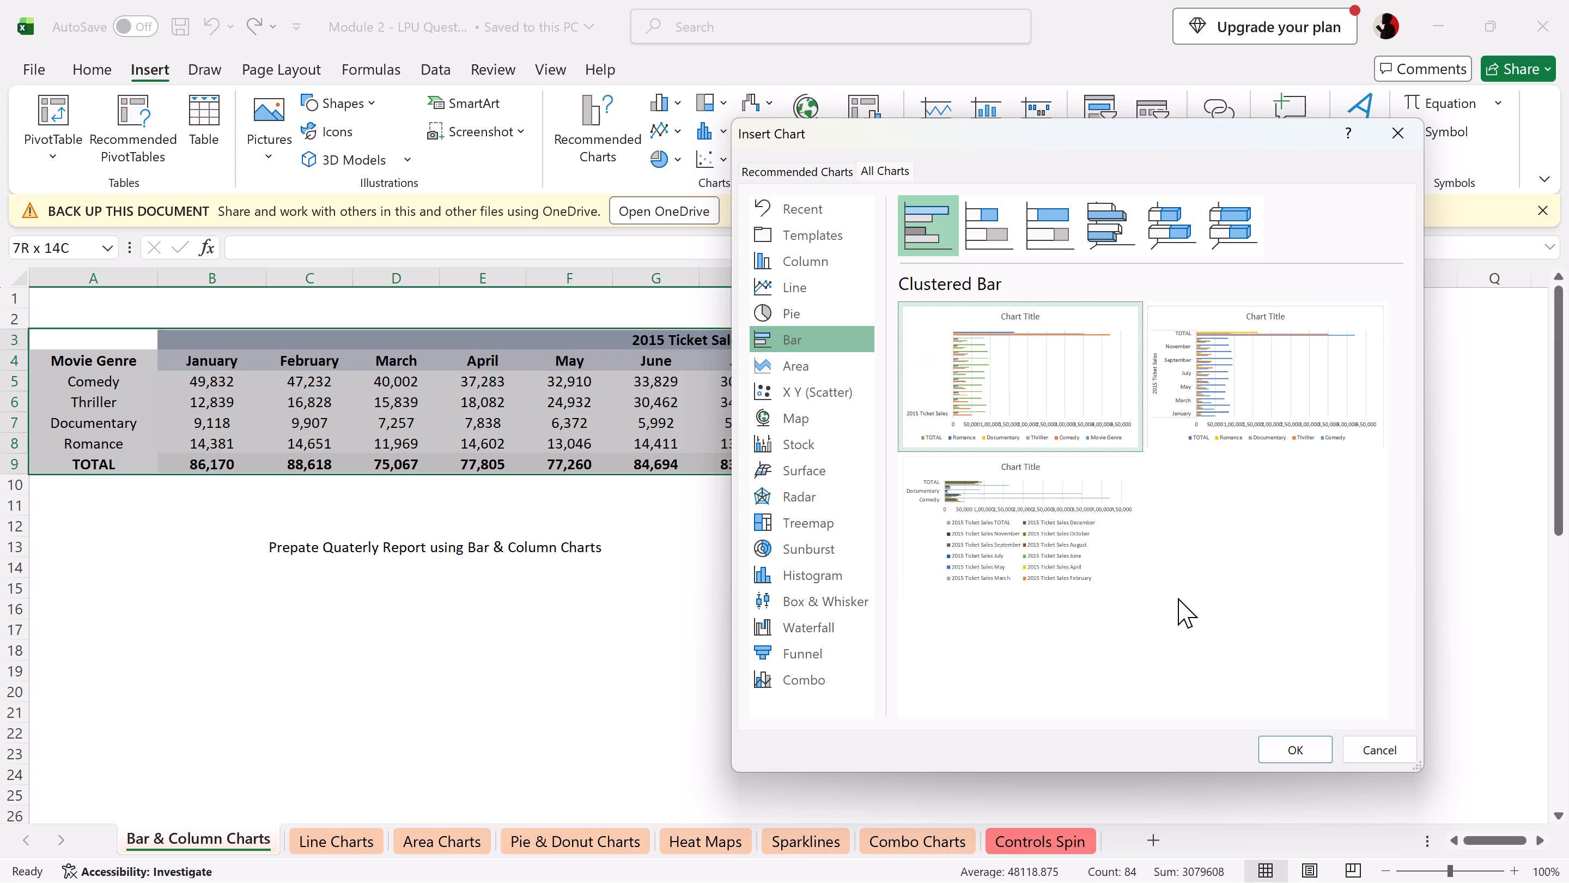
pyautogui.click(1287, 741)
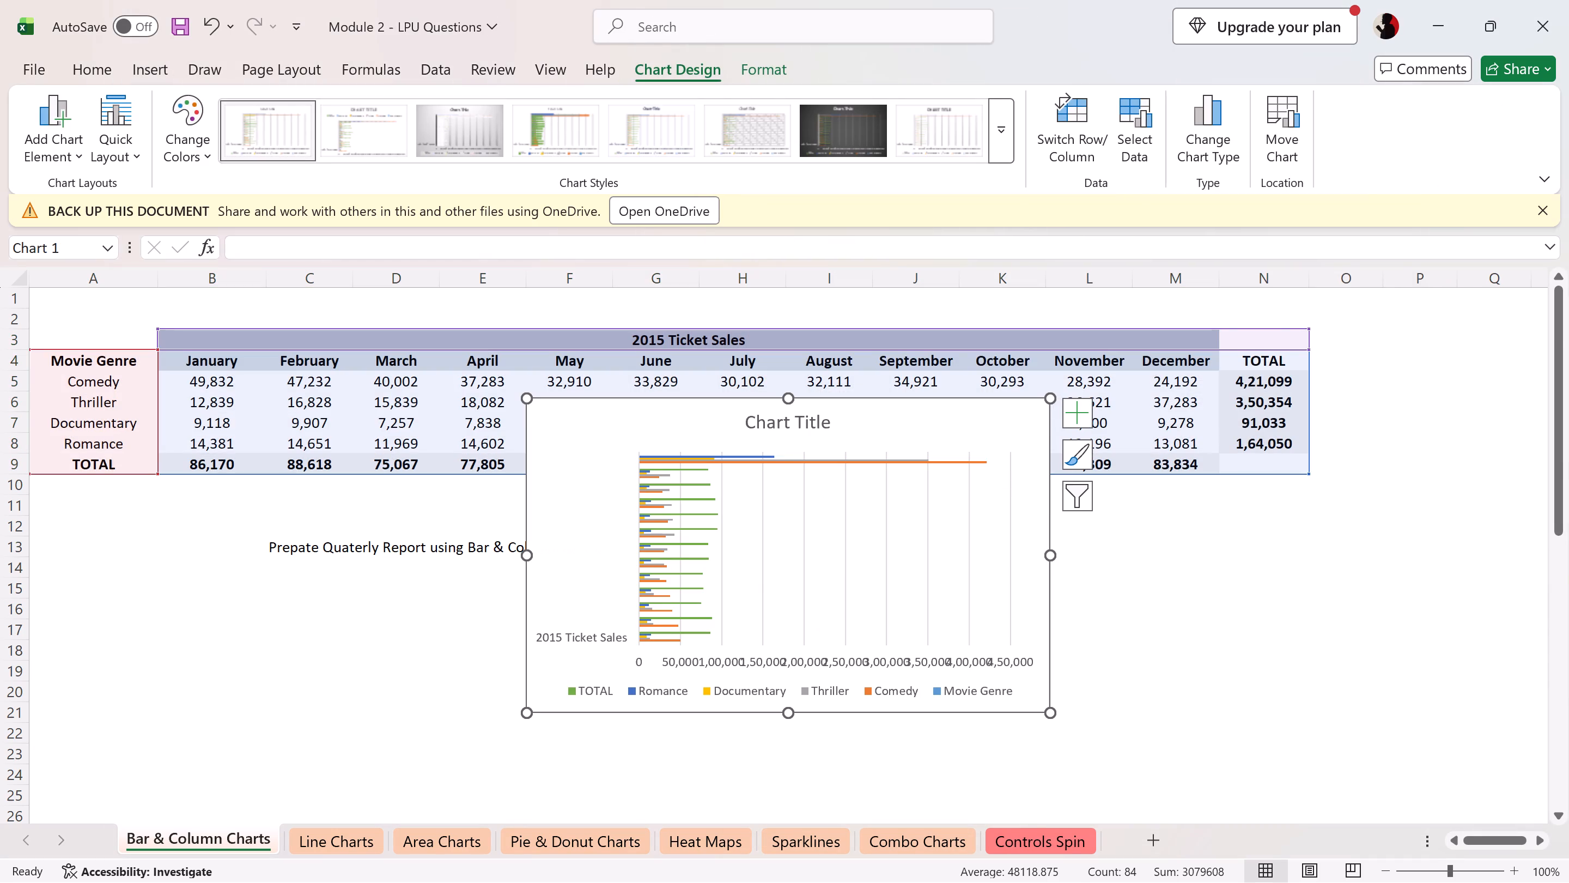
# Shift the bar chart down near the bottom of the sales table and widen it to span about columns F to N.
pyautogui.moveTo(971, 416); pyautogui.dragTo(1030, 520)
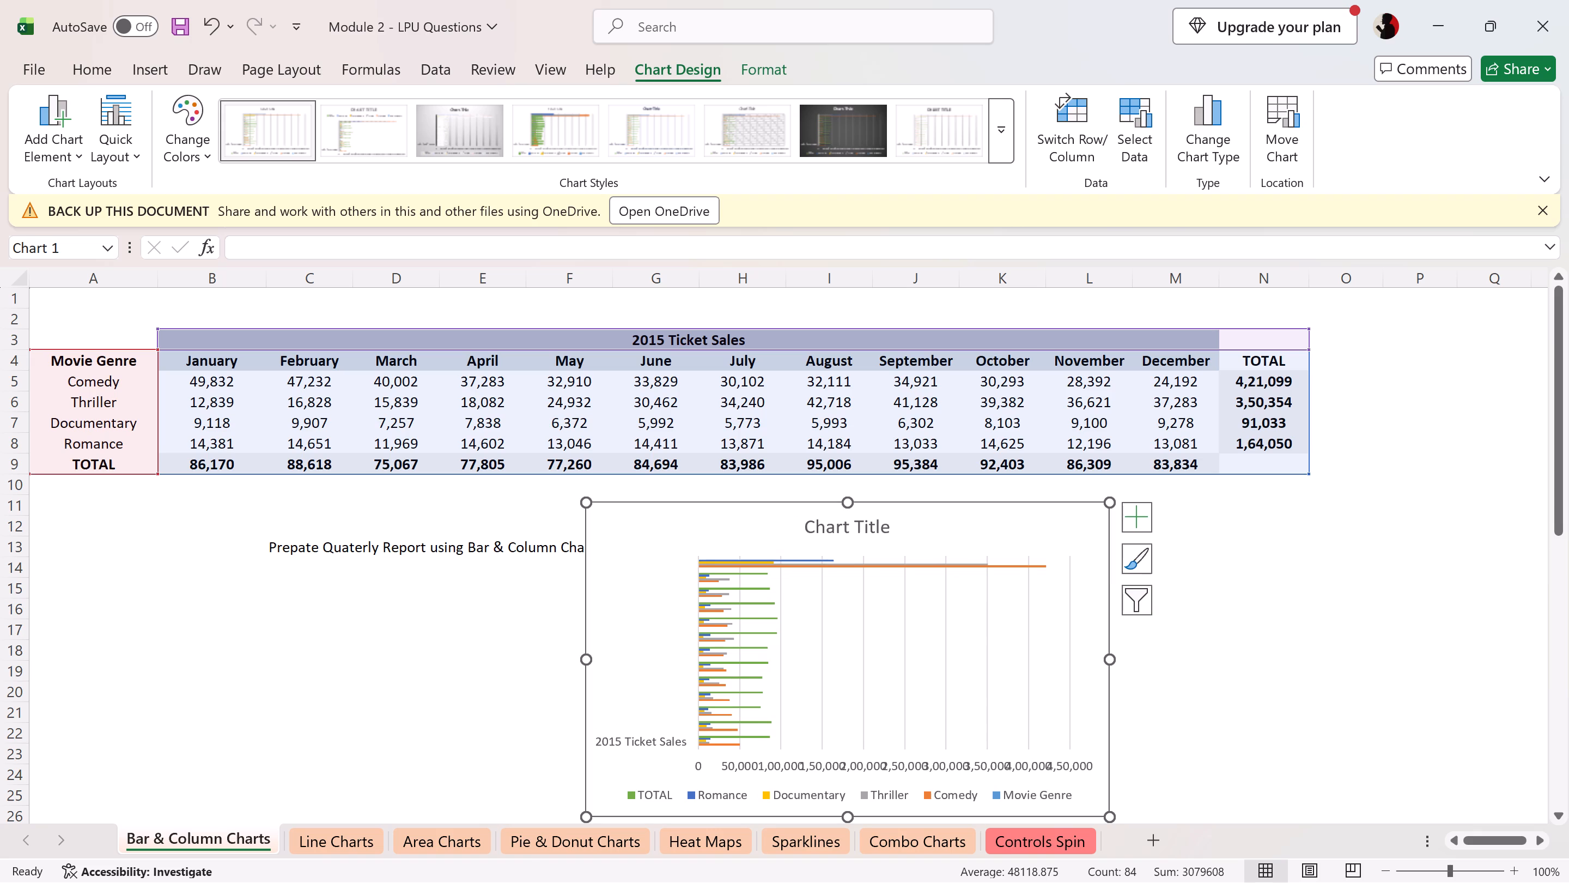
pyautogui.moveTo(1111, 651); pyautogui.dragTo(1106, 658)
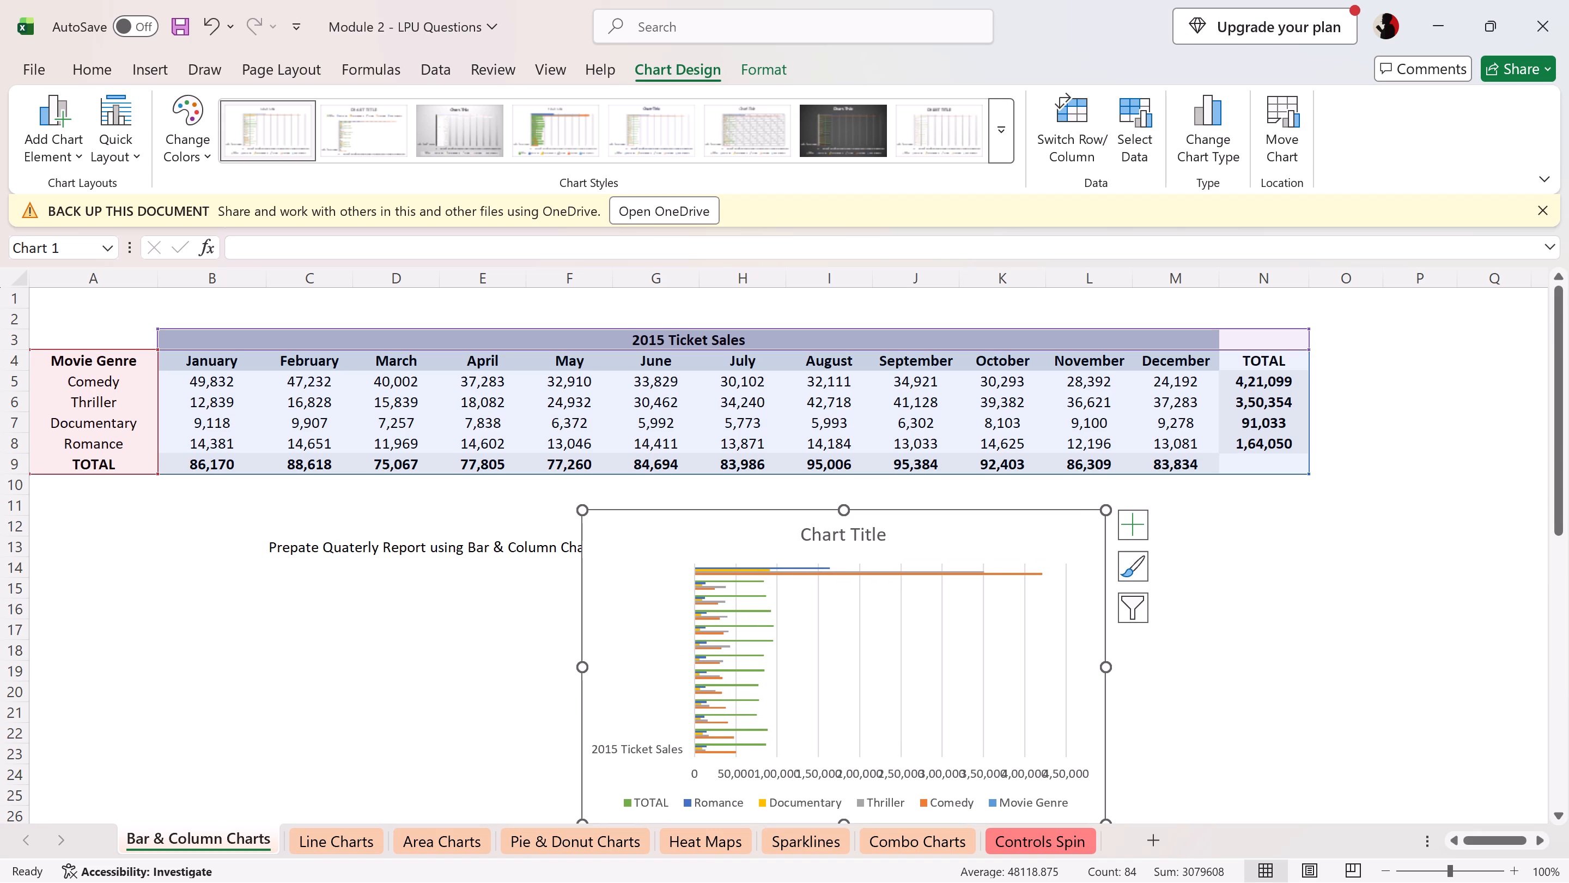
pyautogui.moveTo(1106, 668); pyautogui.dragTo(1257, 633)
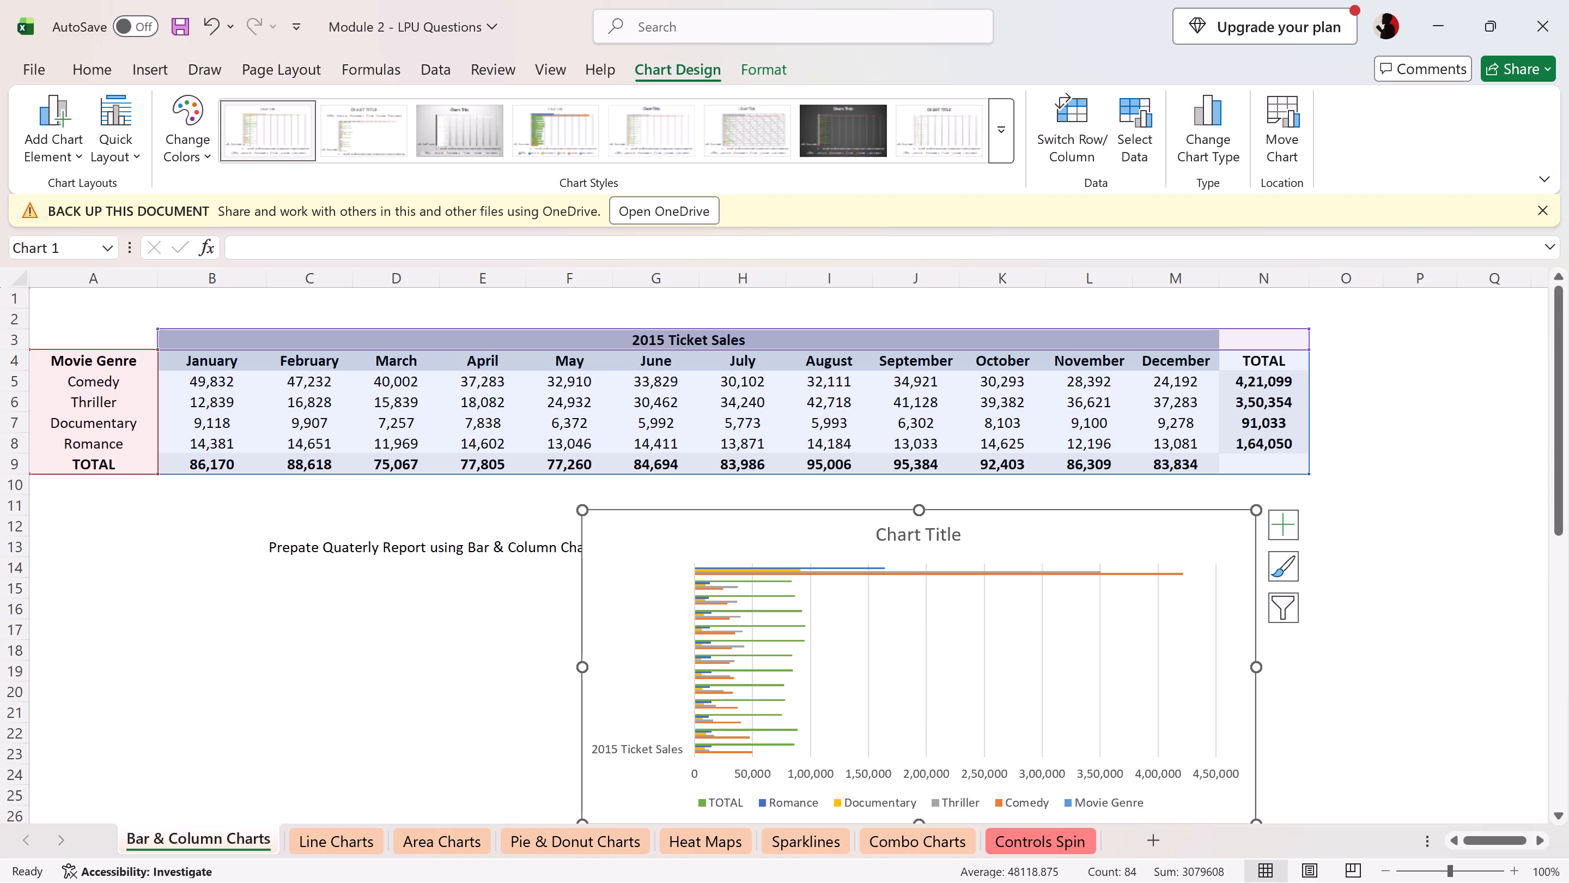
pyautogui.moveTo(1128, 528); pyautogui.dragTo(1129, 470)
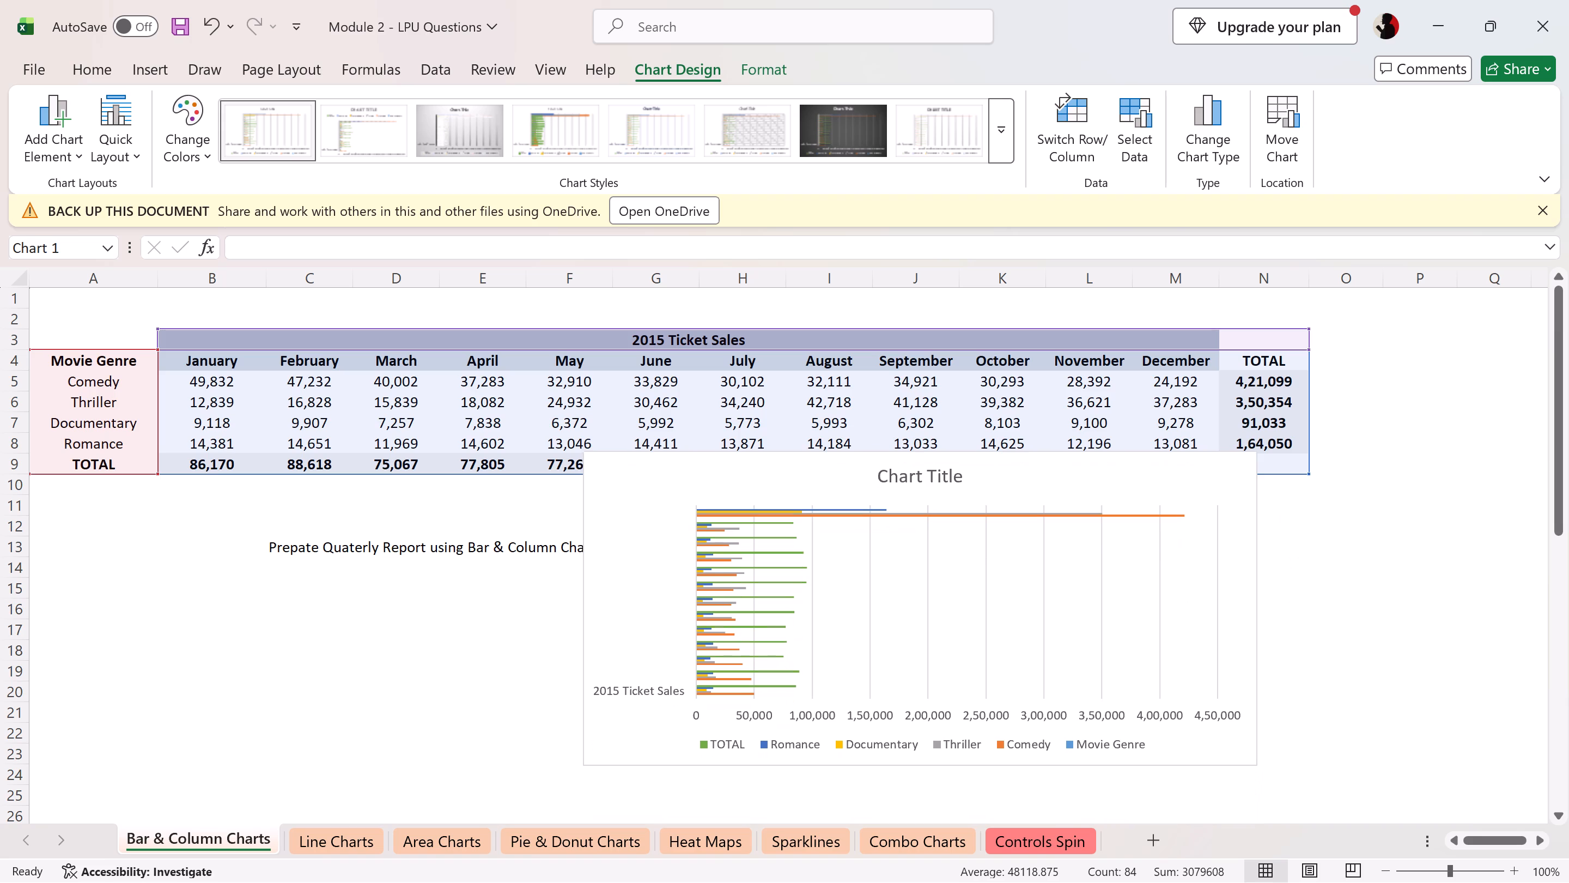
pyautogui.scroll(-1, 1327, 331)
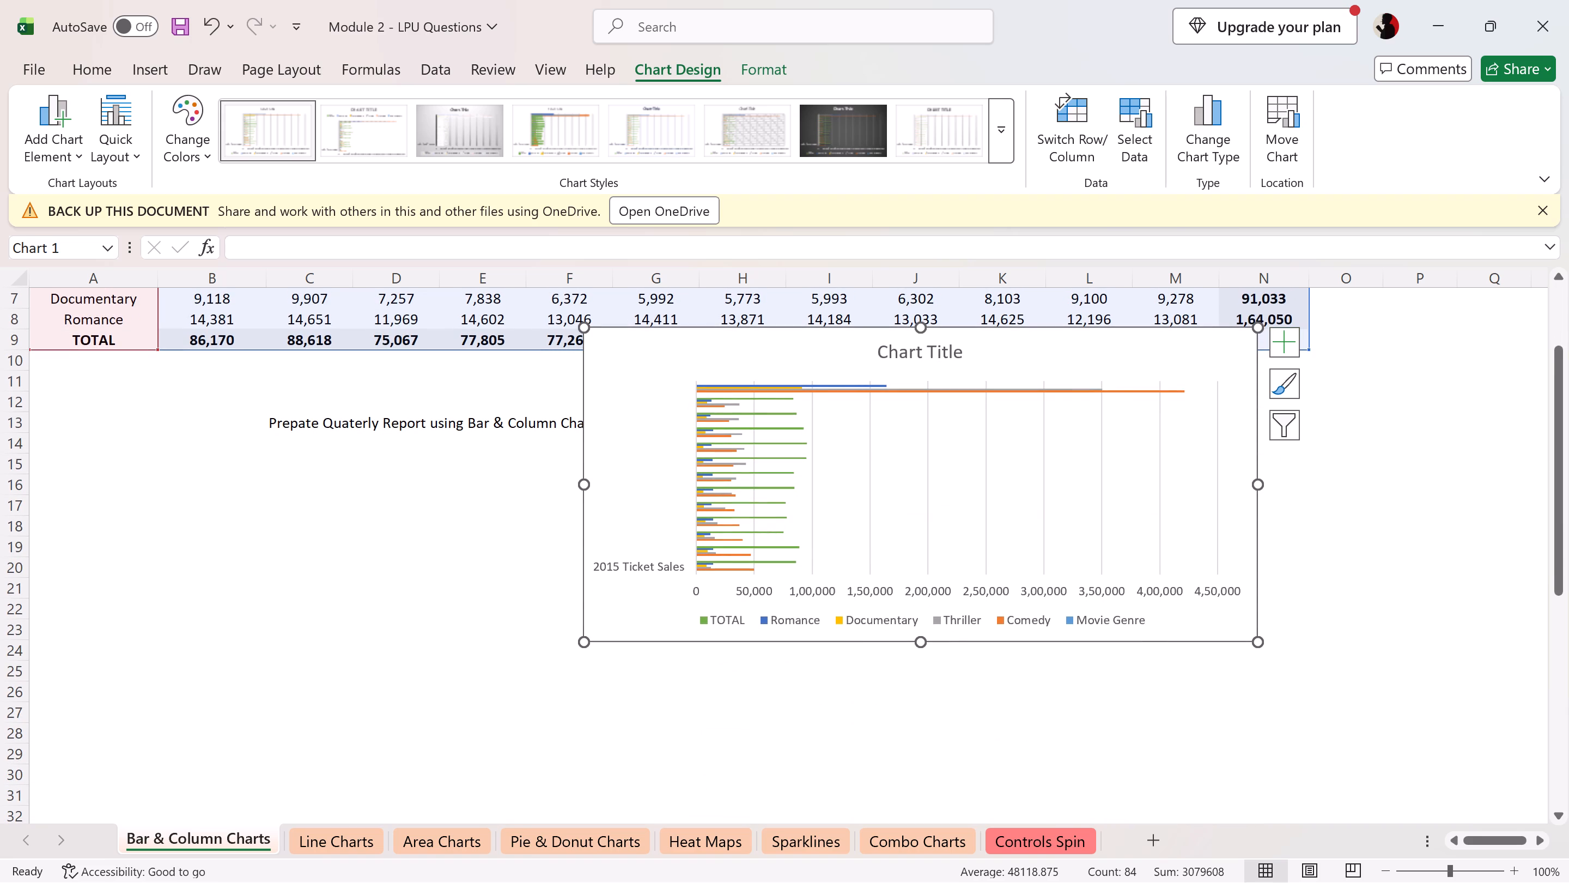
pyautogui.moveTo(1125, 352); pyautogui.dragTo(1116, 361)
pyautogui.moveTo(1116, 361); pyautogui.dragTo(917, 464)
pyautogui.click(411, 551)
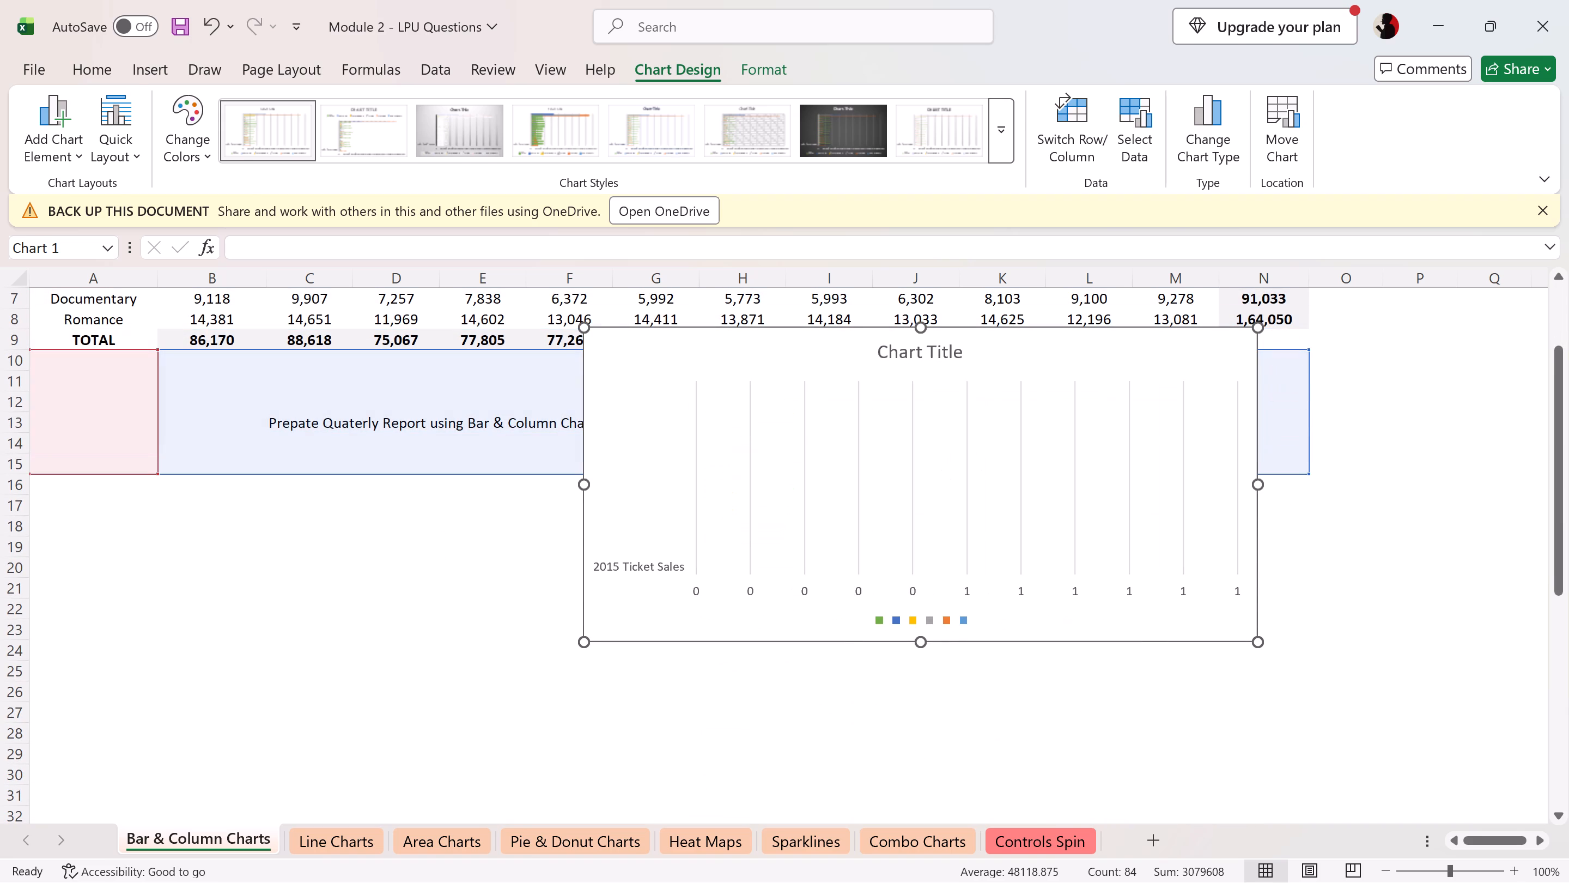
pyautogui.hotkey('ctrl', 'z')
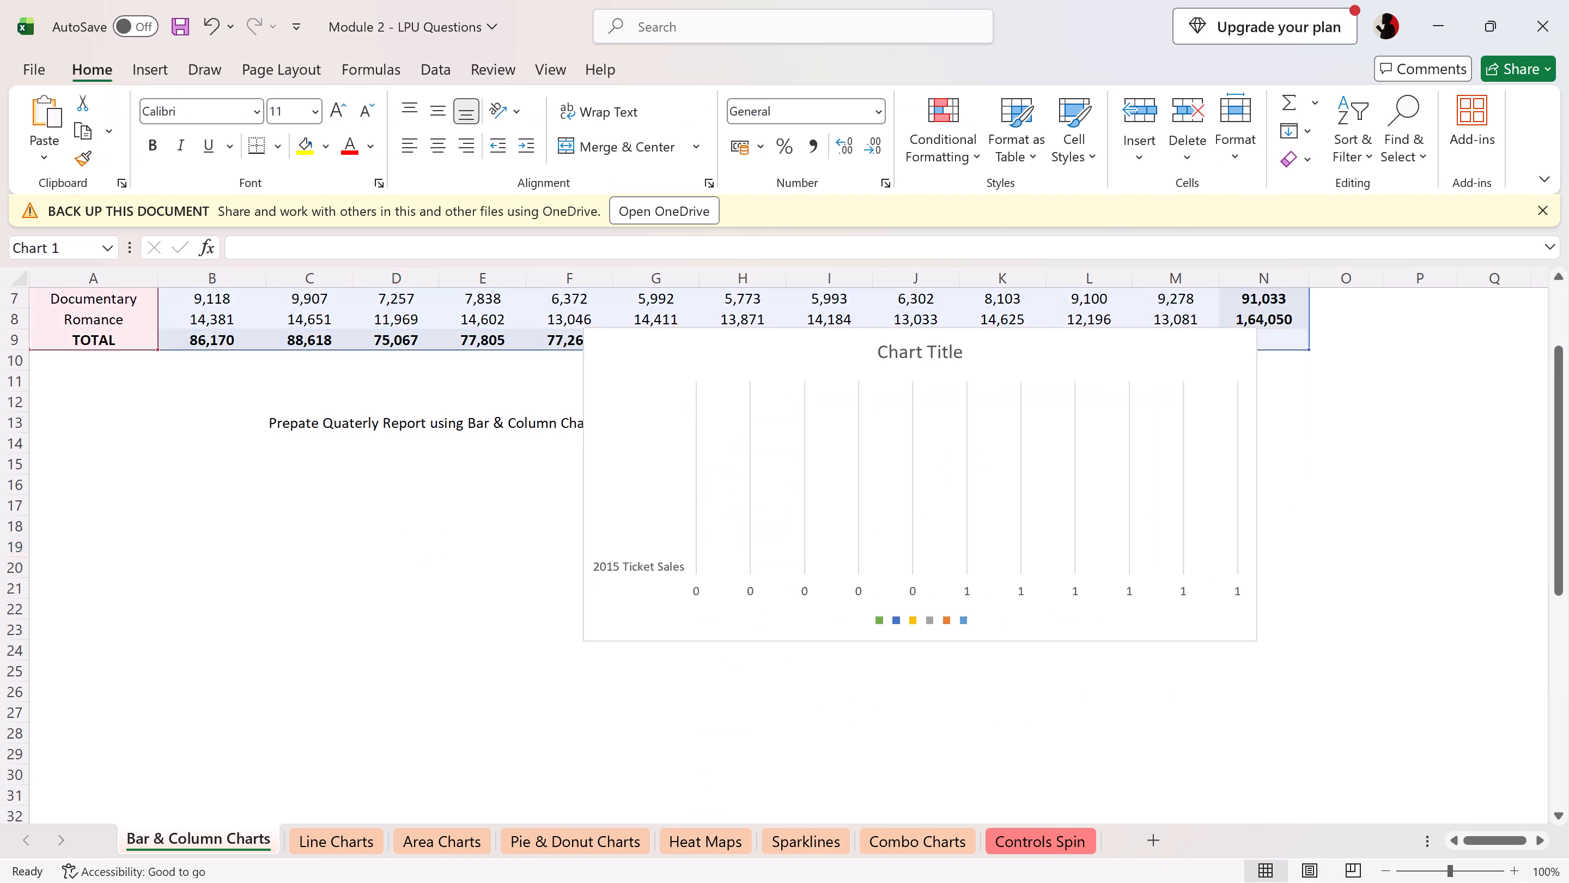
# Move the bar chart beneath the quarterly report note, with its top corner at about cell B15.
pyautogui.scroll(1, 411, 551)
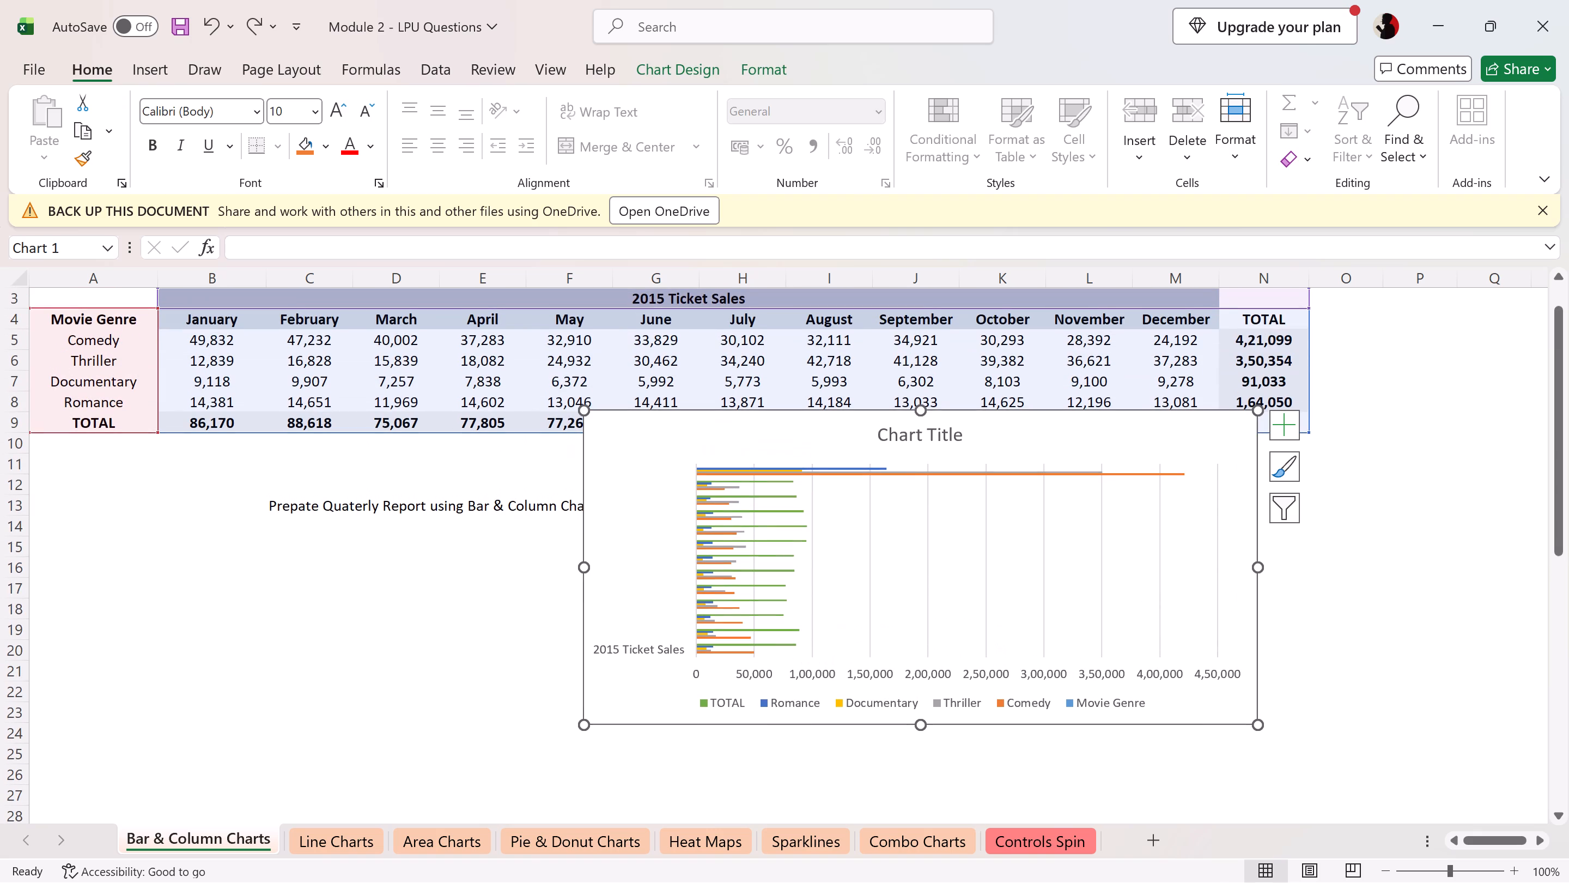
pyautogui.scroll(-1, 1361, 408)
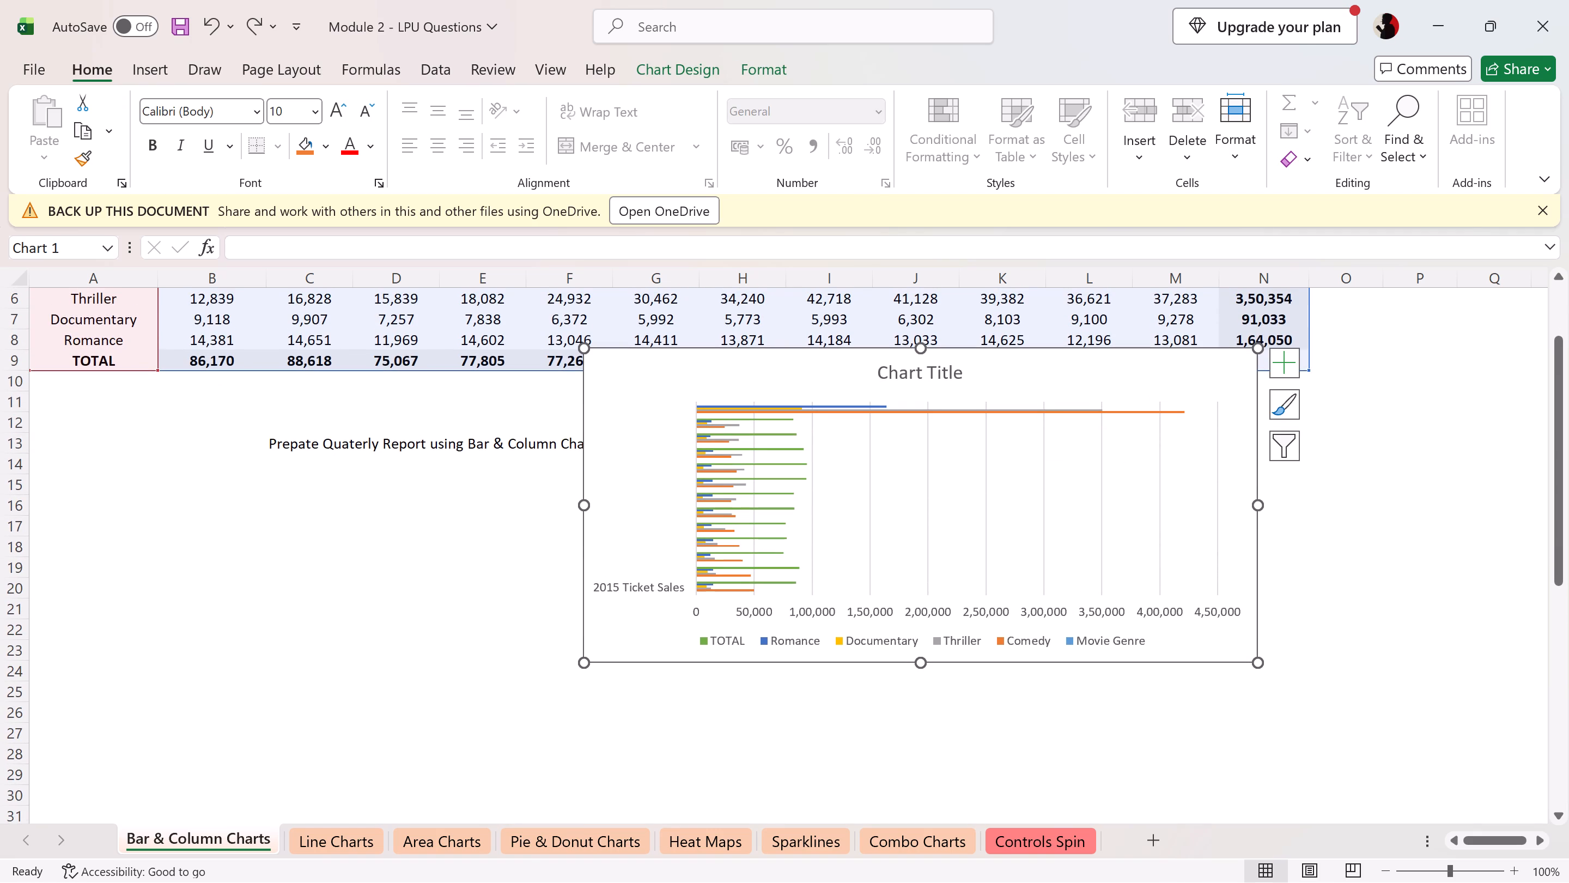
pyautogui.moveTo(1041, 383); pyautogui.dragTo(617, 512)
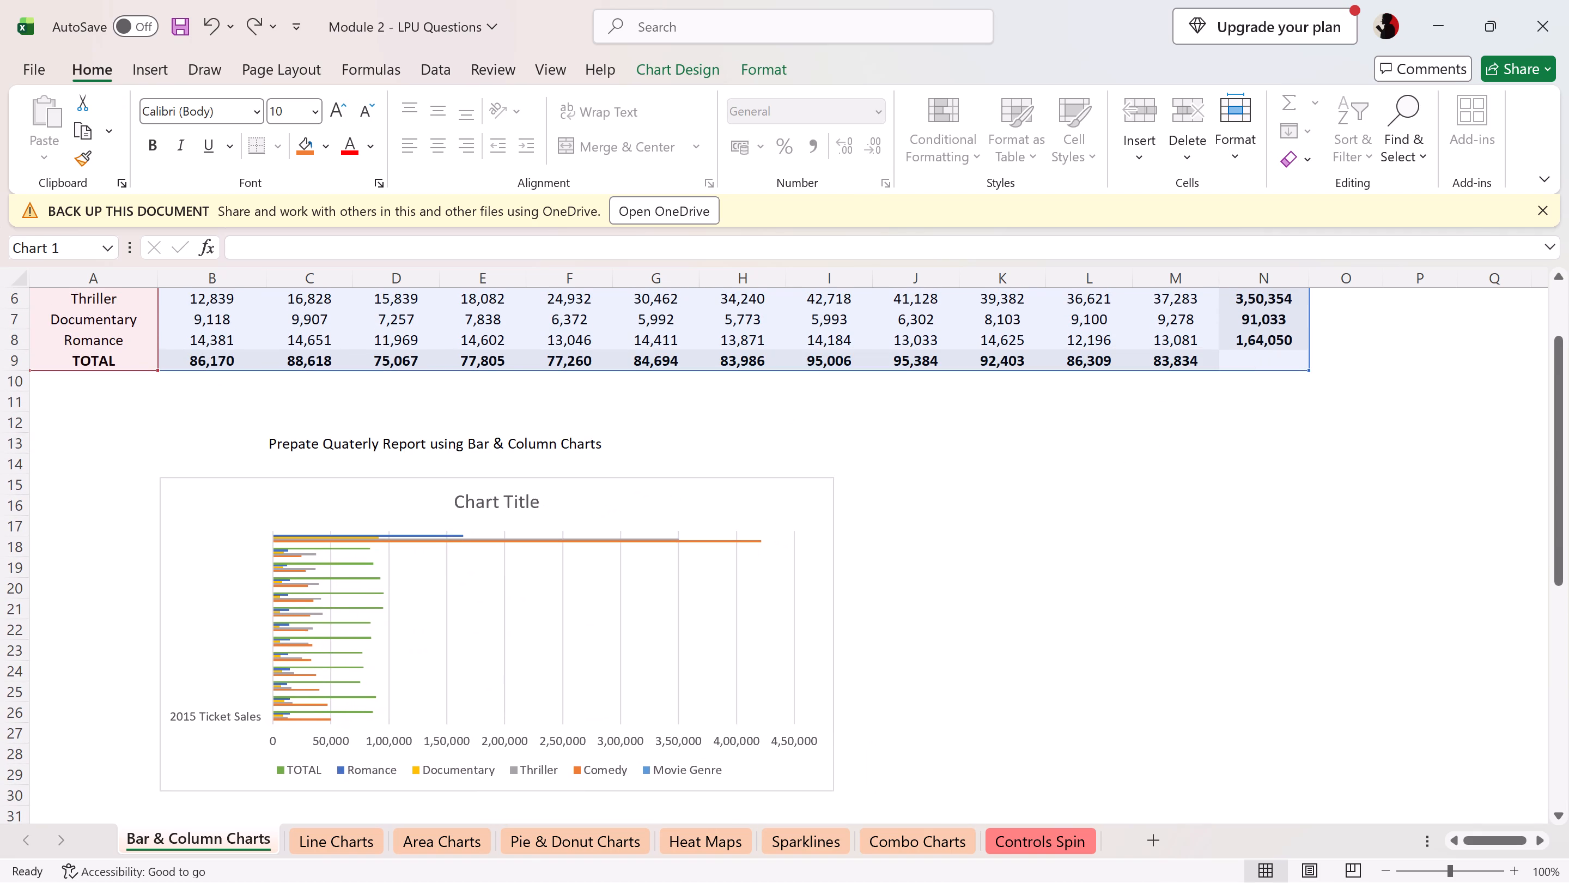
pyautogui.moveTo(617, 512); pyautogui.dragTo(611, 512)
pyautogui.scroll(1, 451, 365)
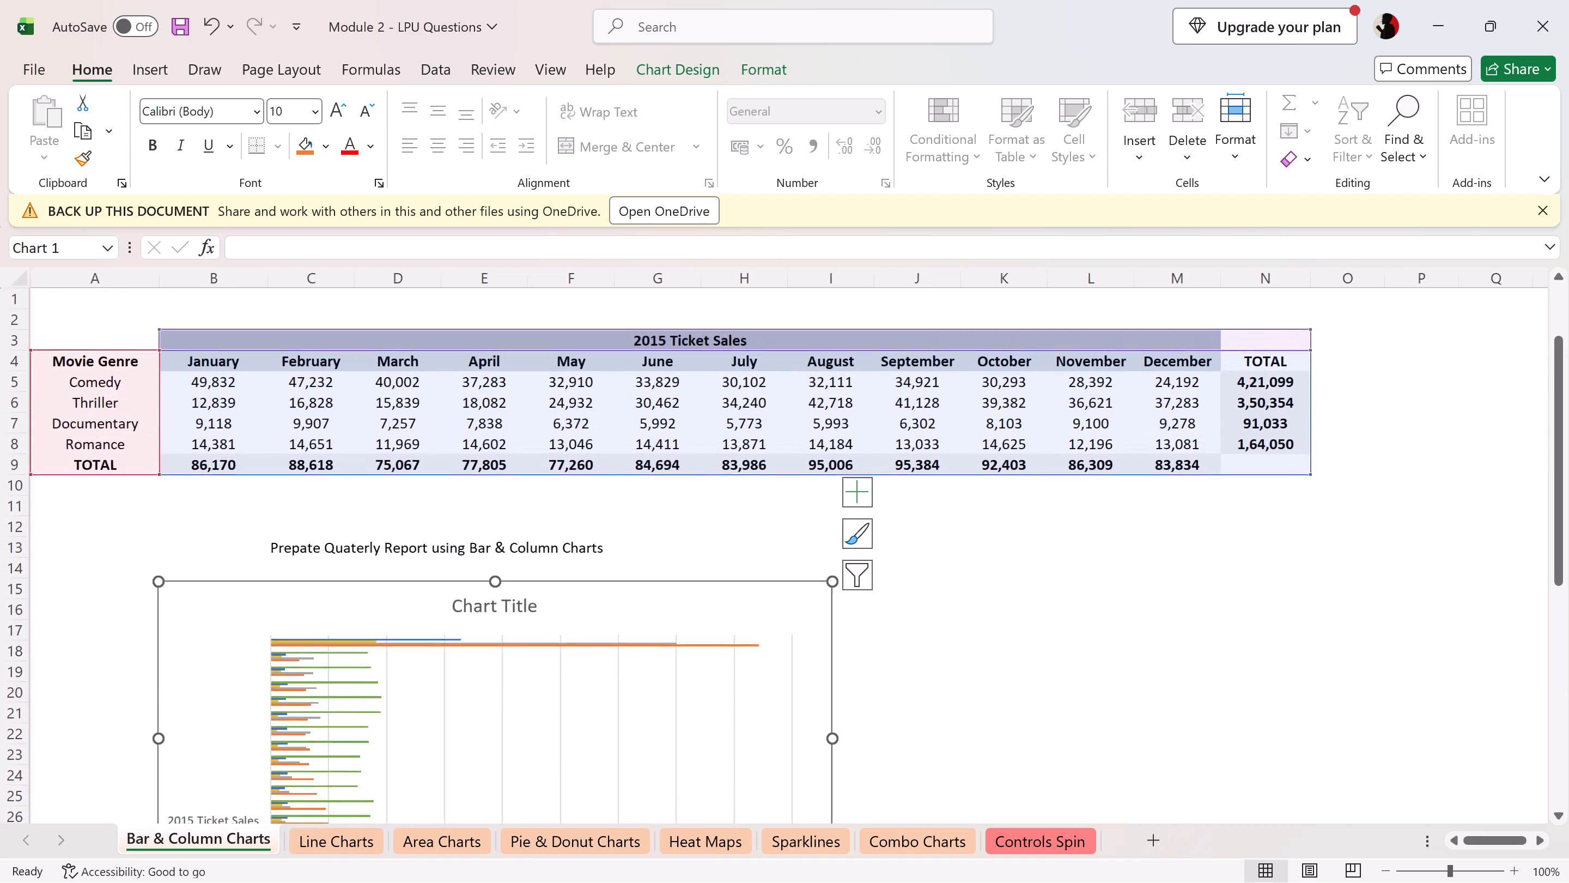
pyautogui.click(143, 335)
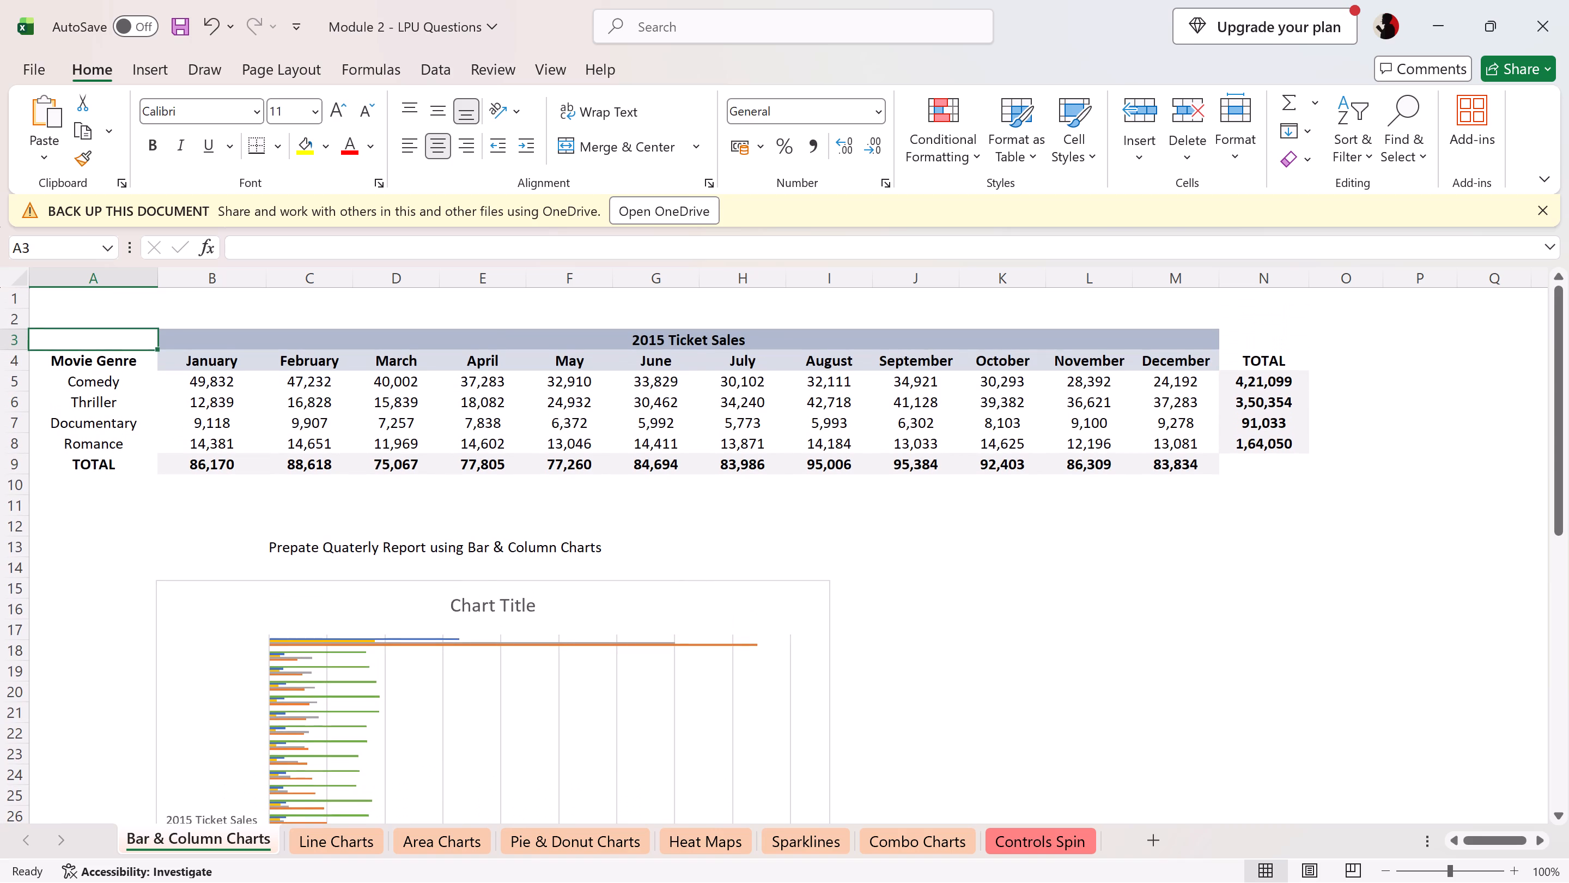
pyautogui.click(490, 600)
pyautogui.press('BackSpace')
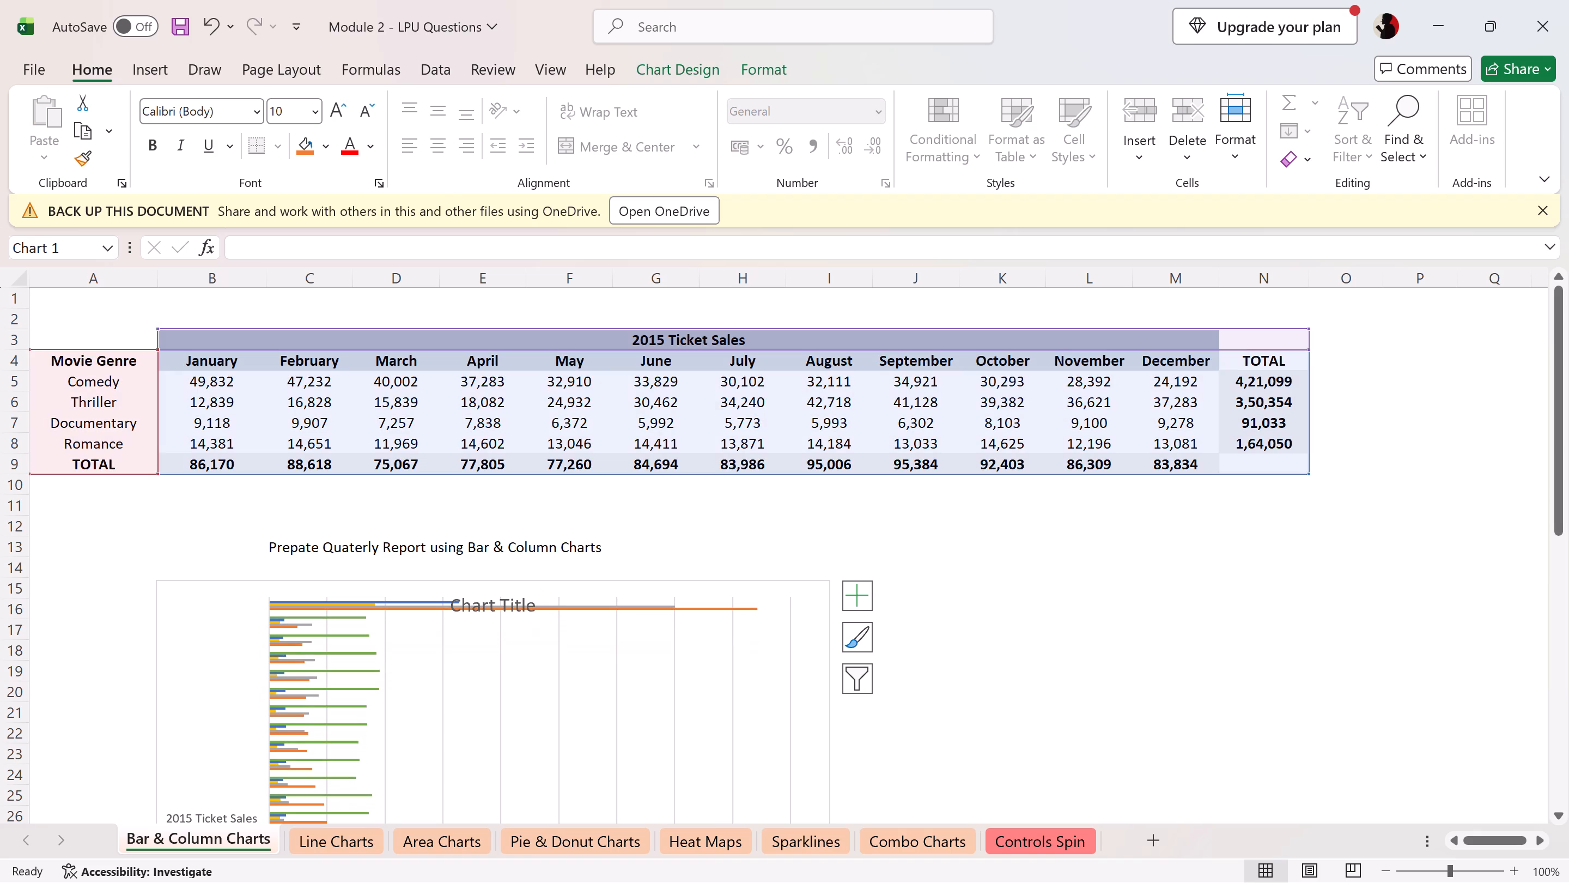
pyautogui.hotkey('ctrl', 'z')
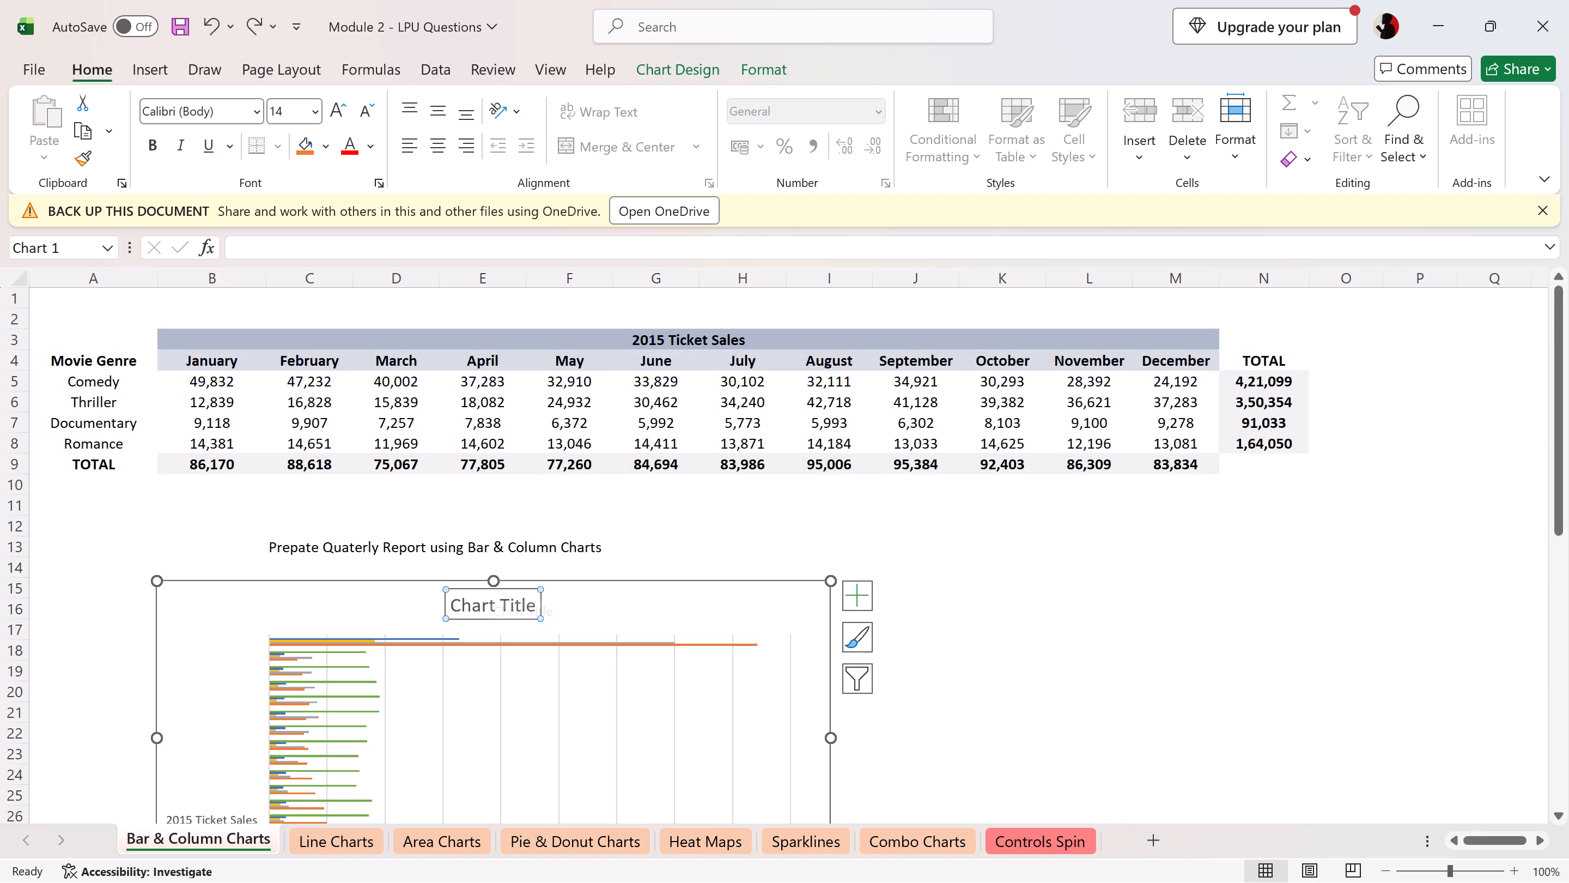
# Replace the bar chart's placeholder title with "Bar chart".
pyautogui.click(517, 610)
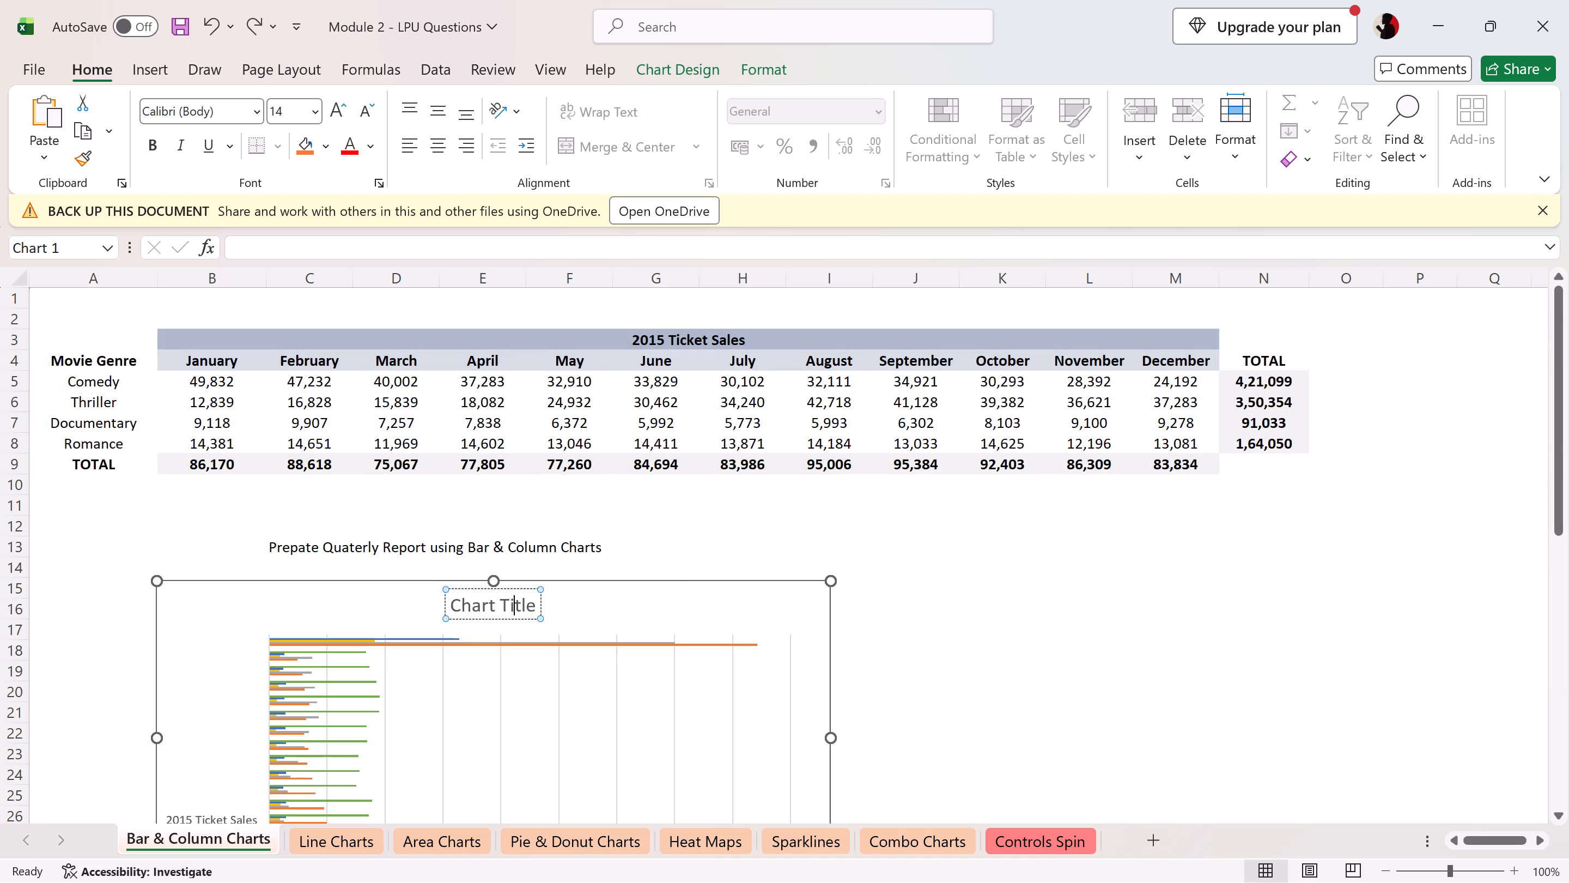
pyautogui.press('Right')
pyautogui.press('Right')
pyautogui.press('Right')
pyautogui.press('BackSpace')
pyautogui.press('BackSpace')
pyautogui.press('BackSpace')
pyautogui.press('BackSpace')
pyautogui.press('BackSpace')
pyautogui.press('BackSpace')
pyautogui.press('BackSpace')
pyautogui.press('BackSpace')
pyautogui.press('BackSpace')
pyautogui.press('BackSpace')
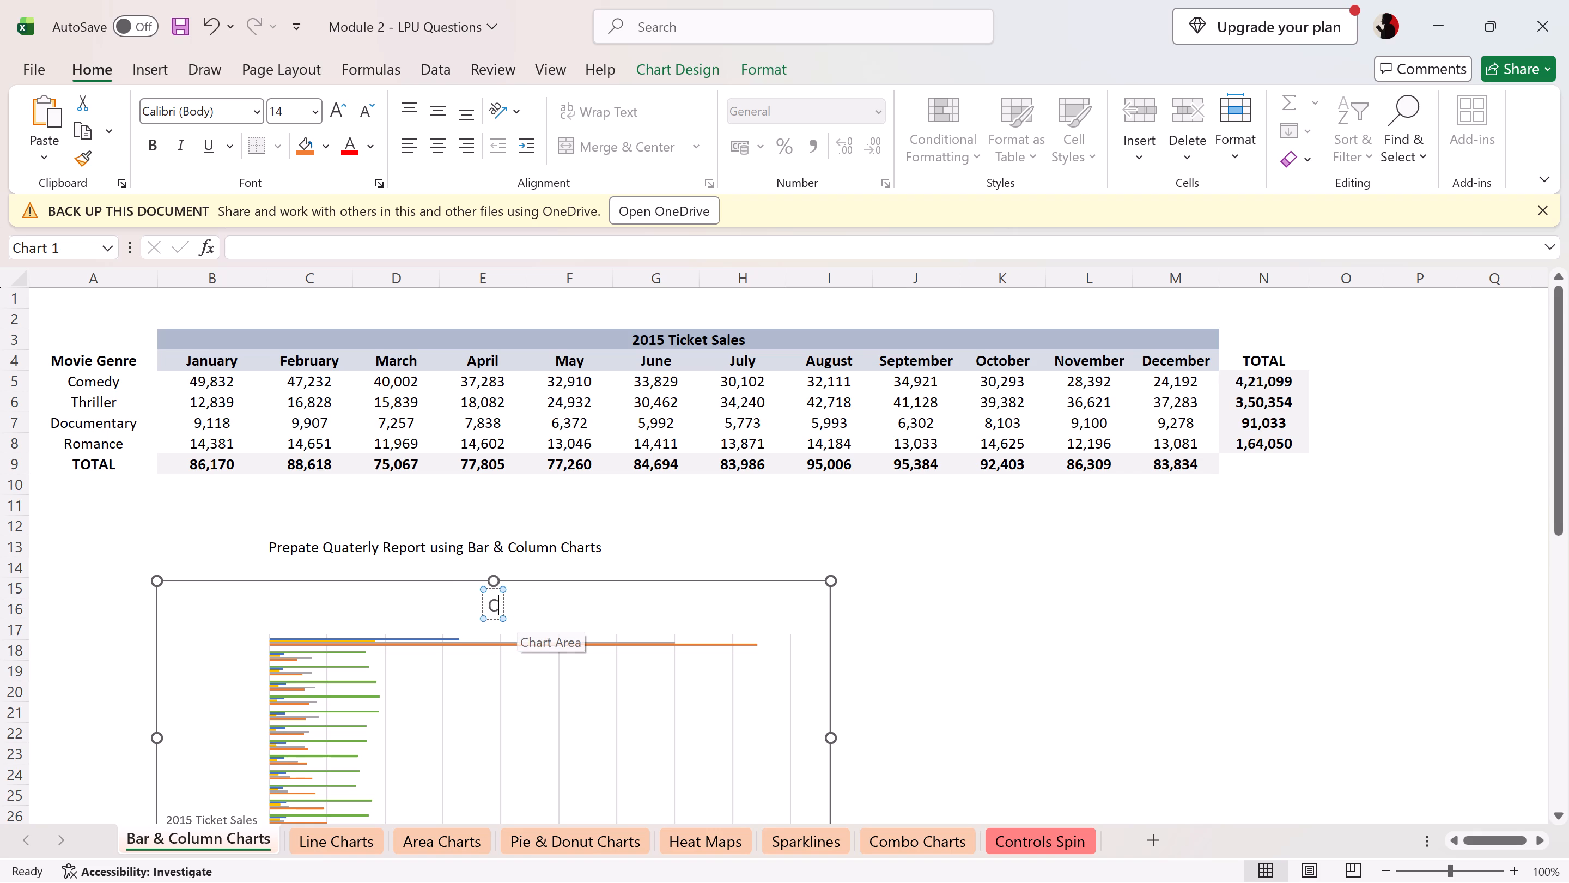
pyautogui.press('BackSpace')
pyautogui.write('ar chart')
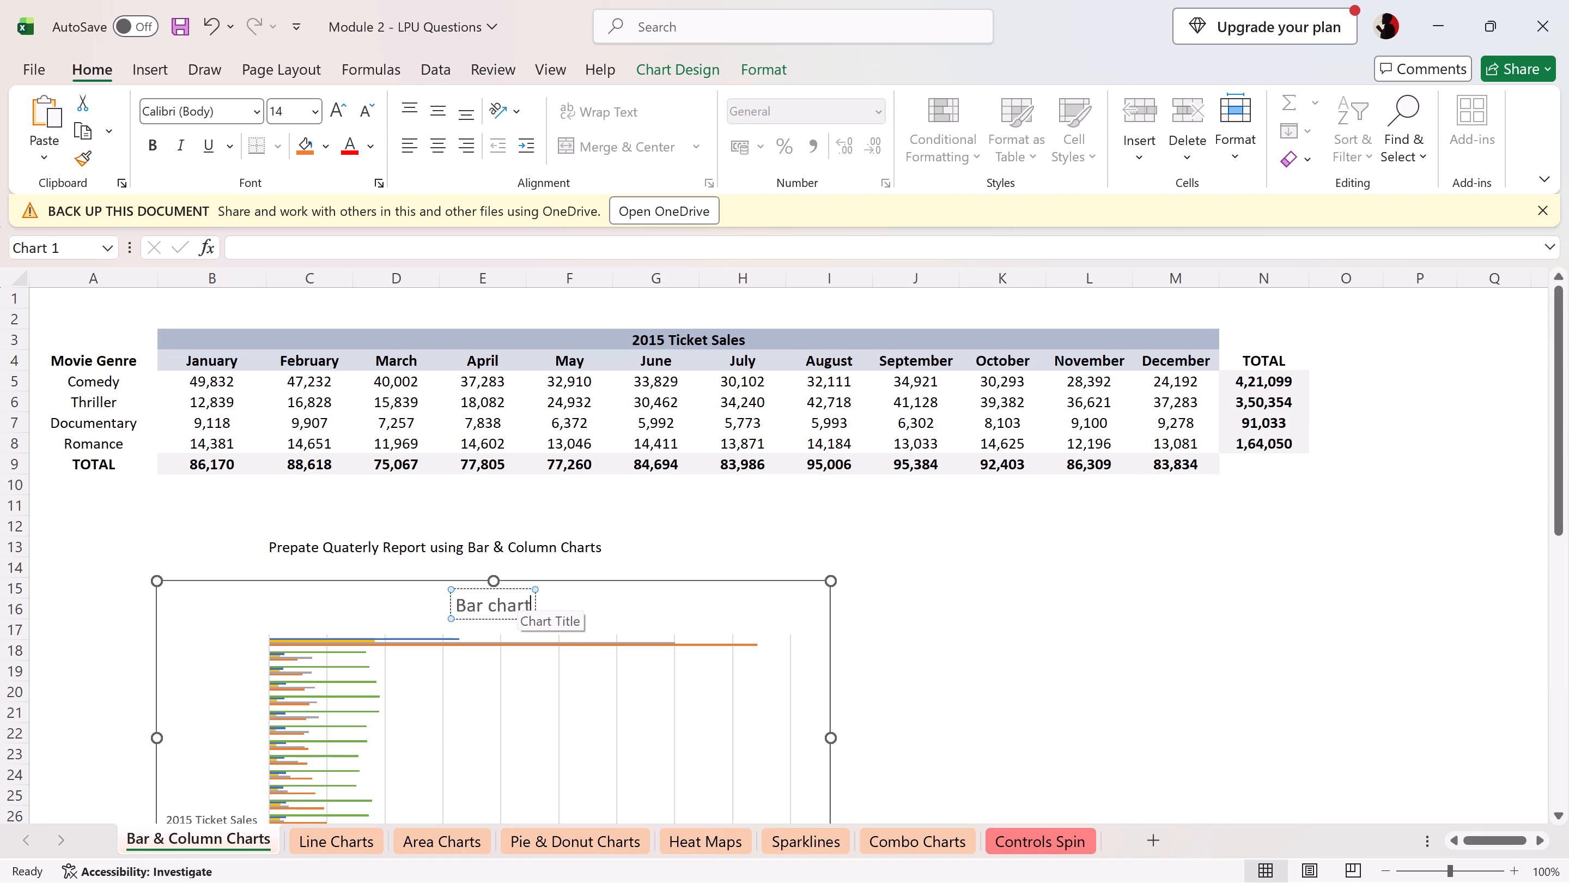
pyautogui.click(944, 713)
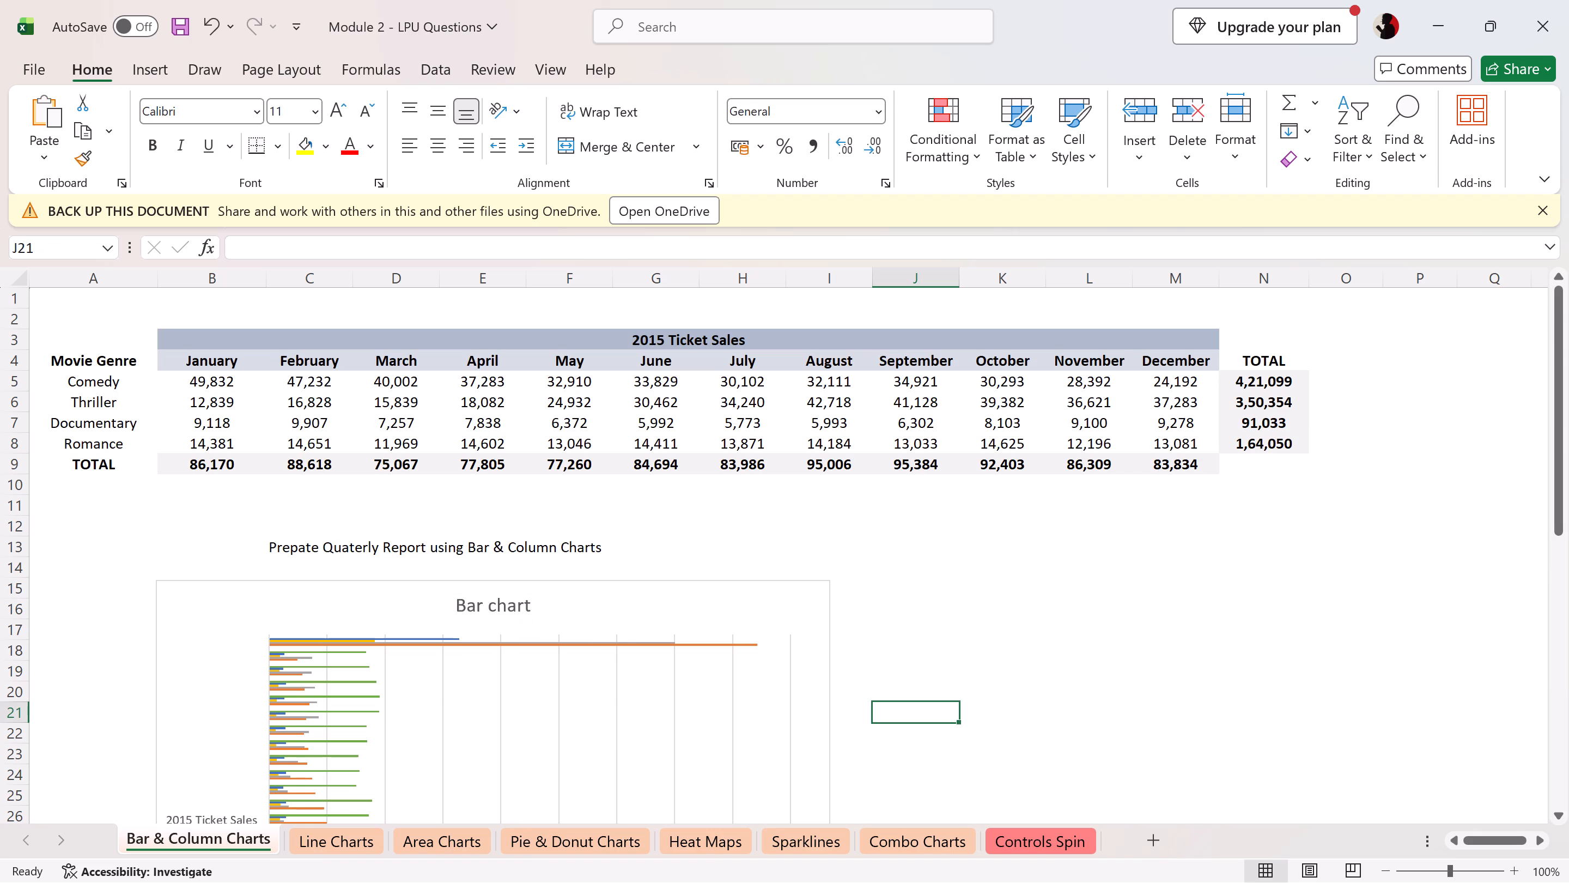
pyautogui.click(1038, 597)
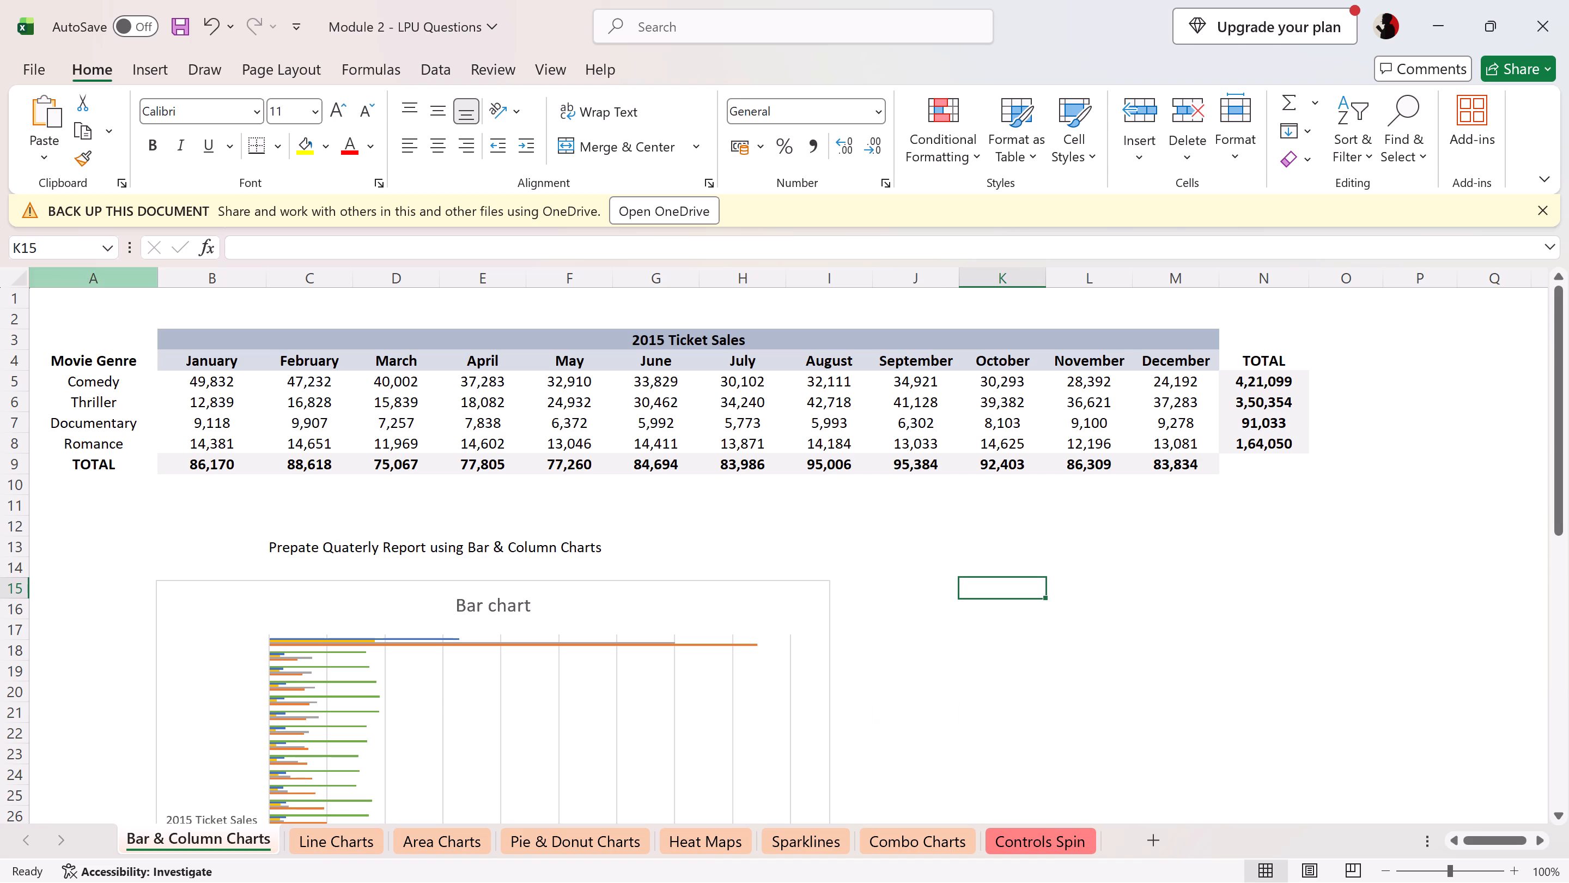
# Insert a Clustered Column chart from the 2015 Ticket Sales table in A3:N9, using the first layout variant.
pyautogui.click(108, 338)
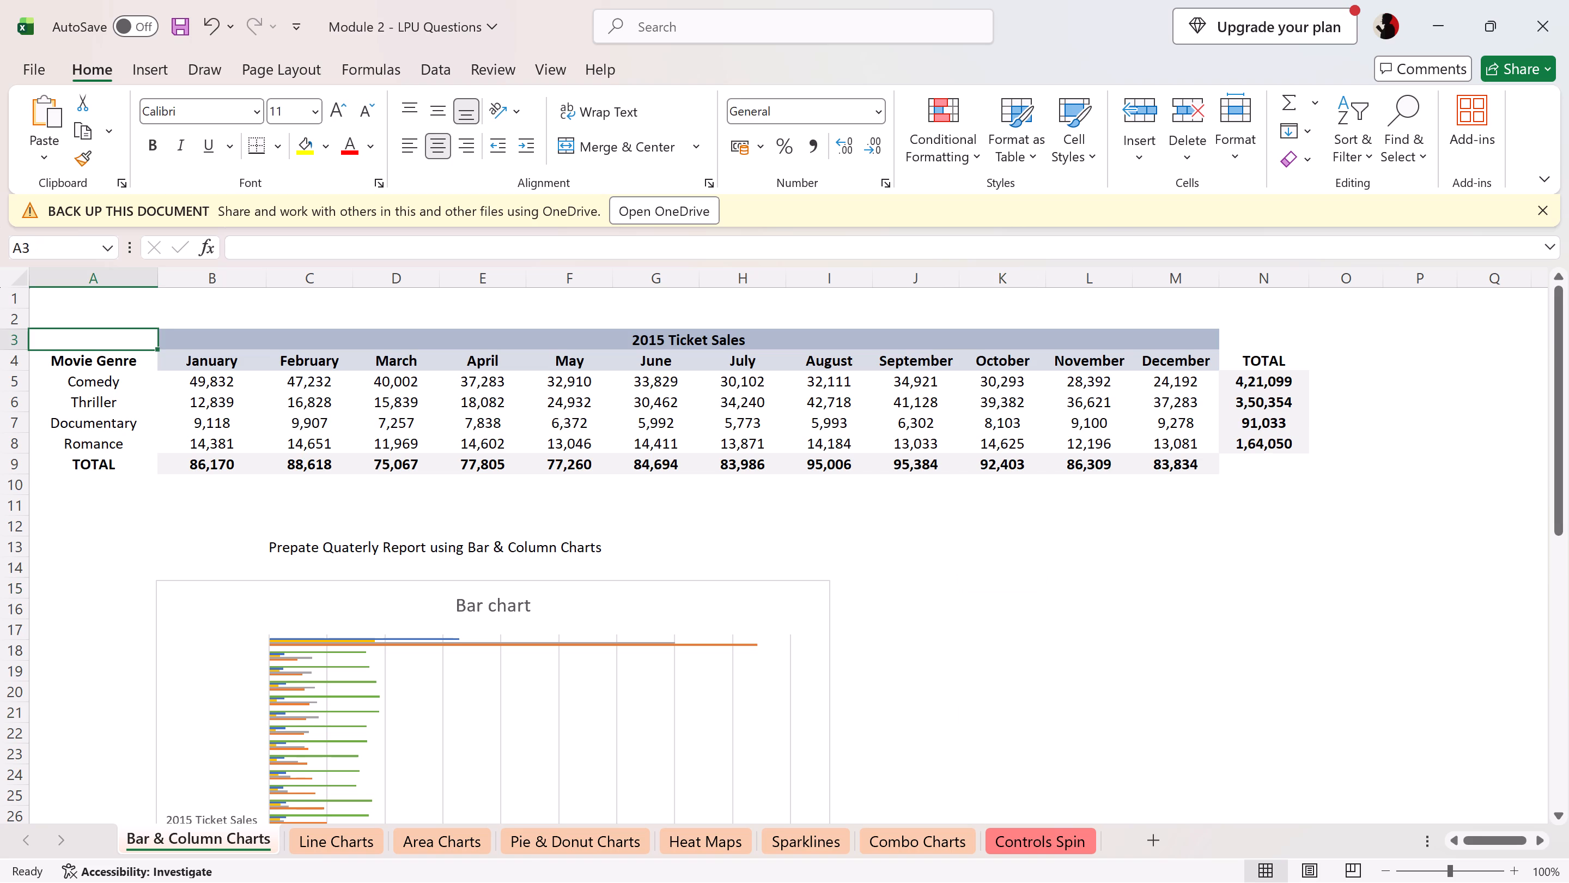
pyautogui.hotkey('shift', 'Right')
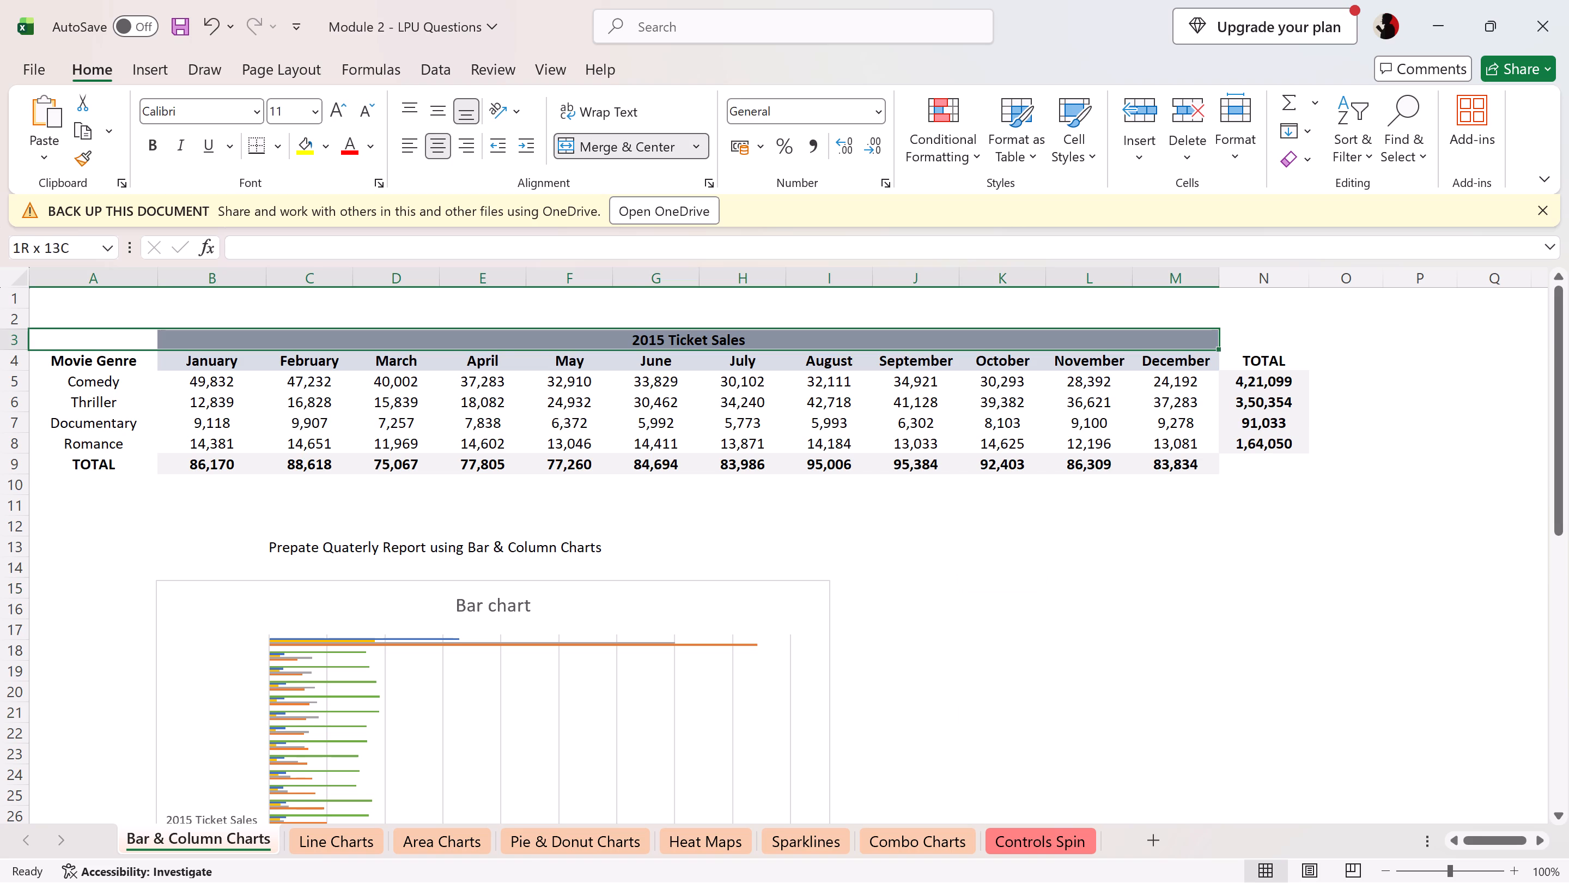
pyautogui.click(108, 338)
pyautogui.hotkey('shift', 'Right')
pyautogui.hotkey('shift', 'Right')
pyautogui.hotkey('shift', 'Down')
pyautogui.hotkey('shift', 'Down')
pyautogui.hotkey('shift', 'Down')
pyautogui.hotkey('shift', 'Down')
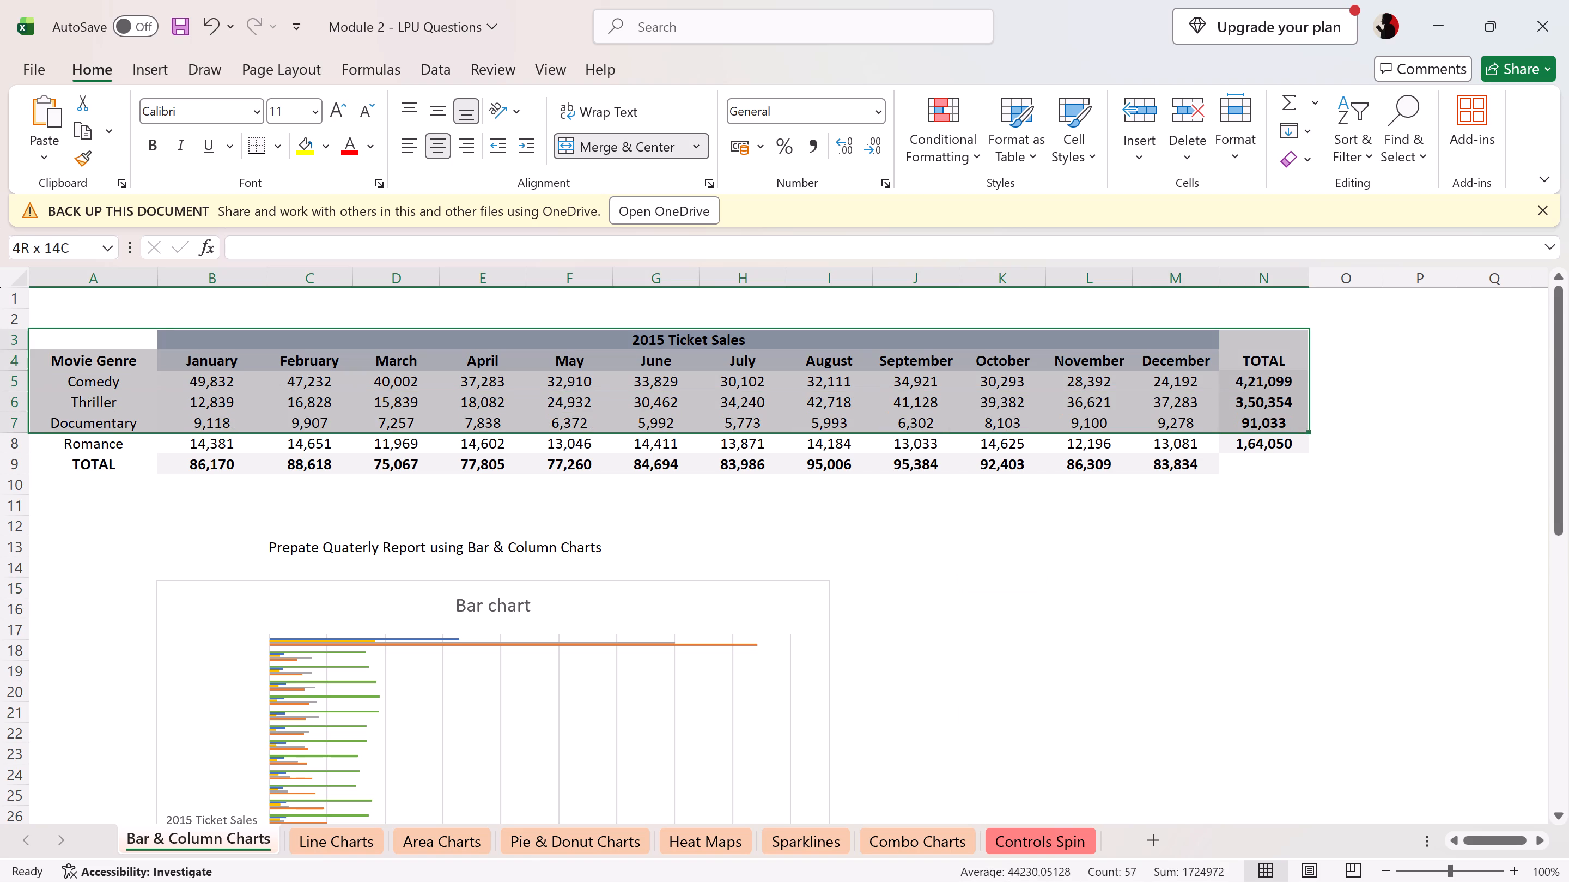
pyautogui.hotkey('shift', 'Down')
pyautogui.hotkey('shift', 'Down')
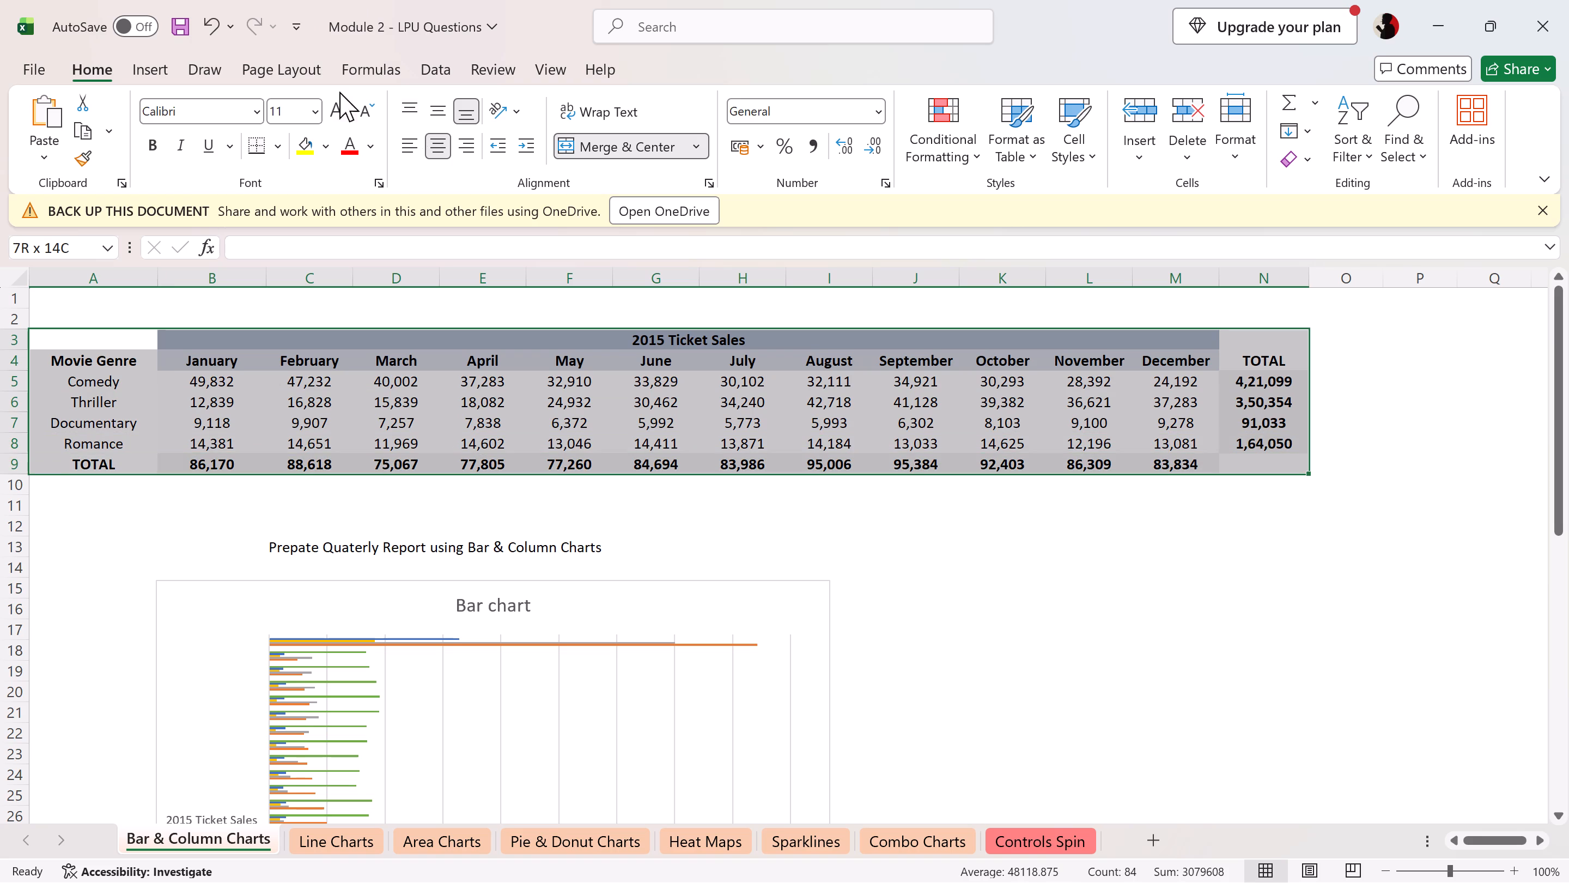
pyautogui.click(146, 73)
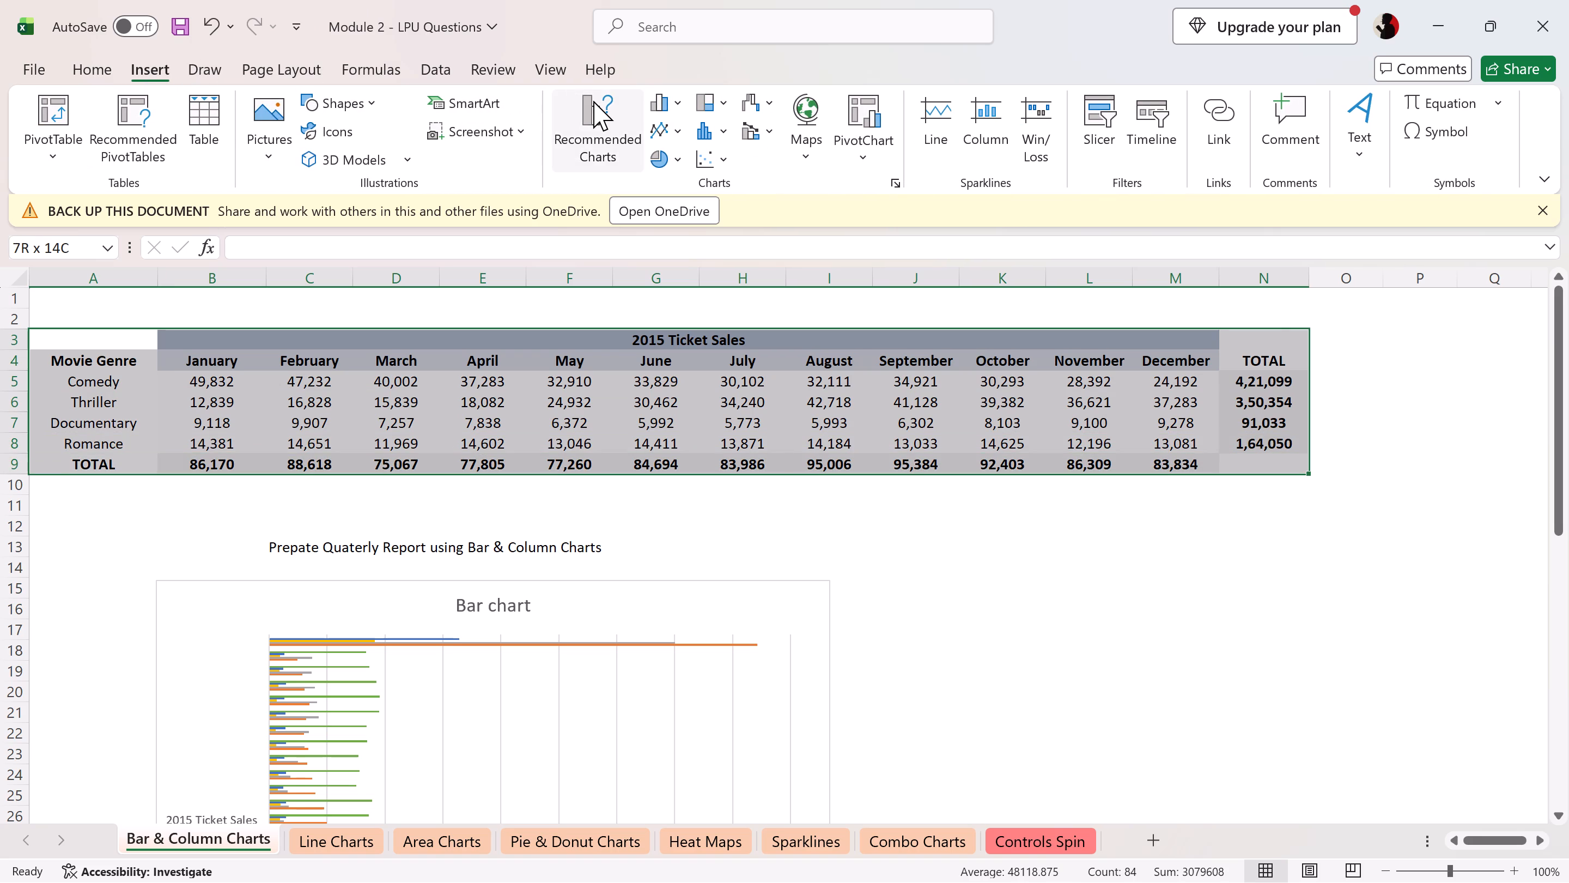
pyautogui.click(593, 101)
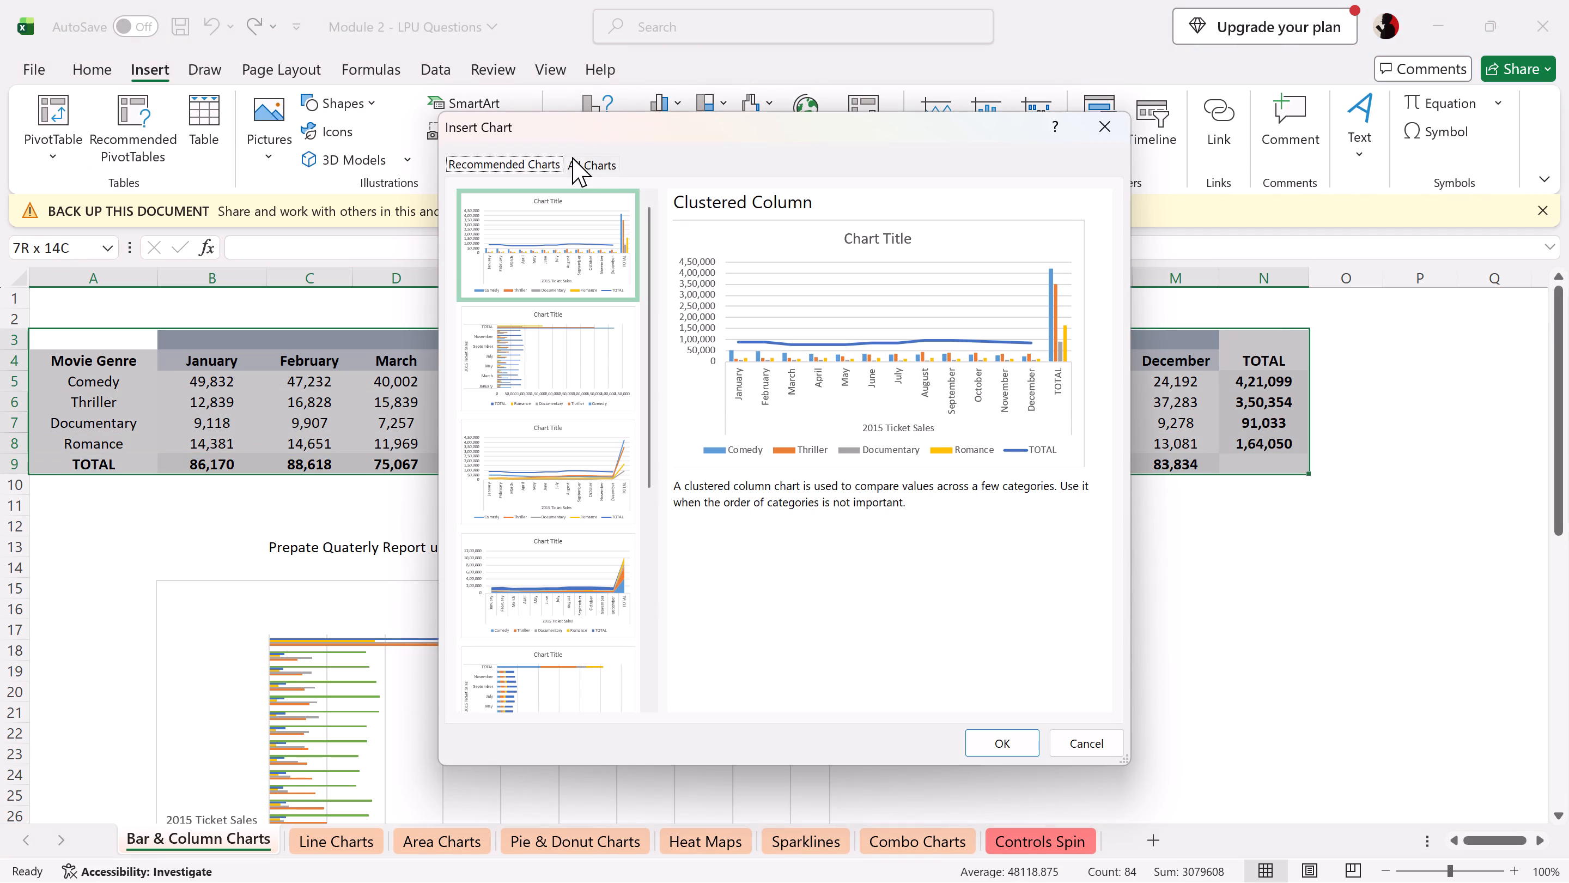
pyautogui.click(581, 171)
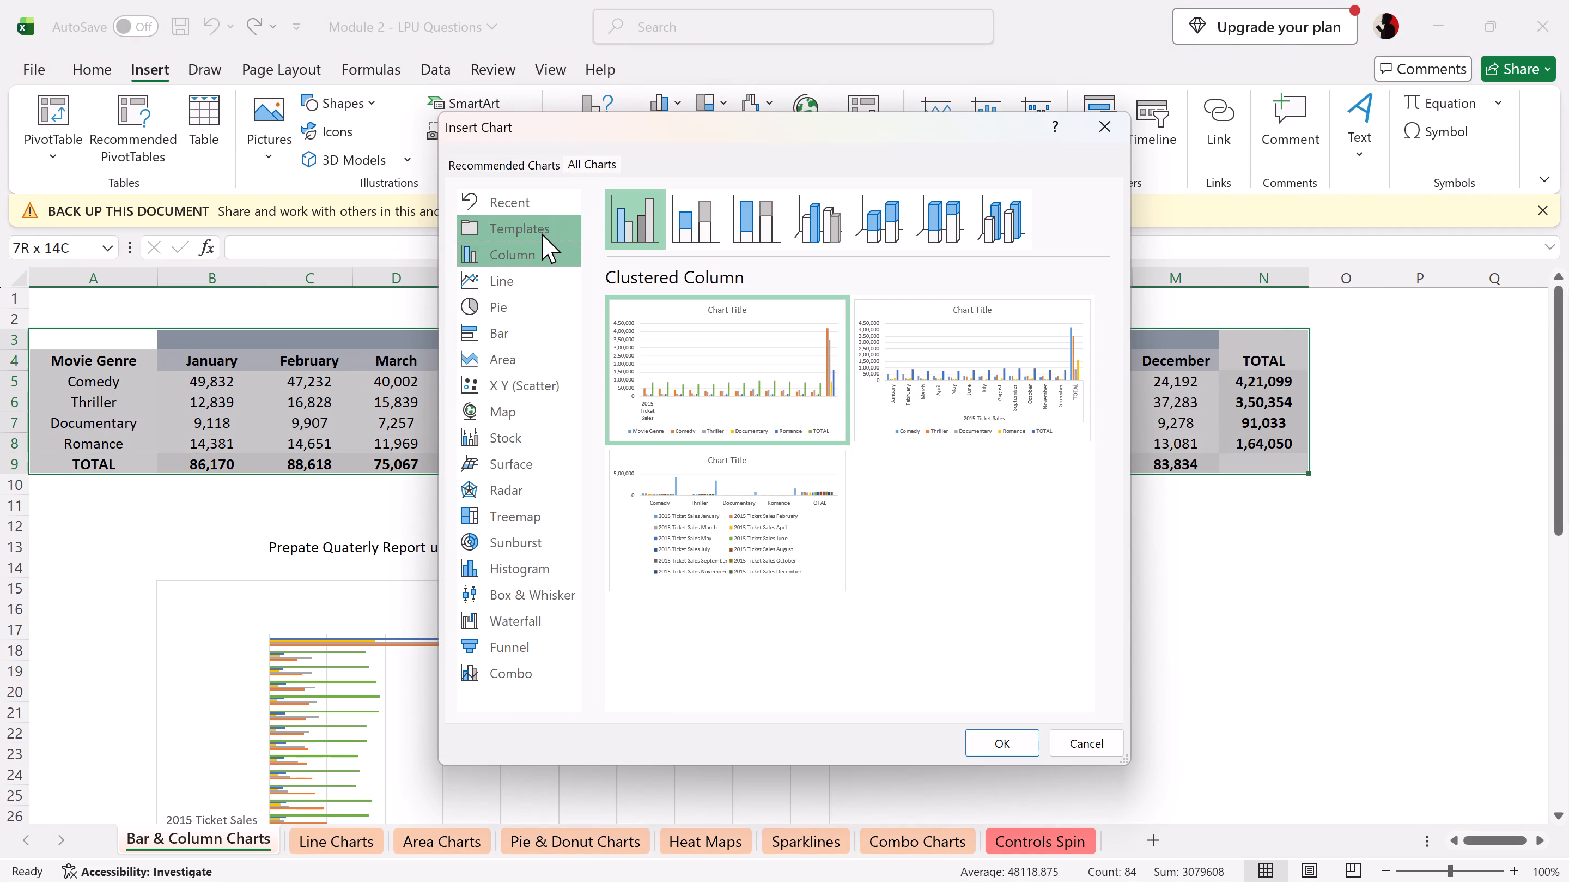
pyautogui.click(538, 261)
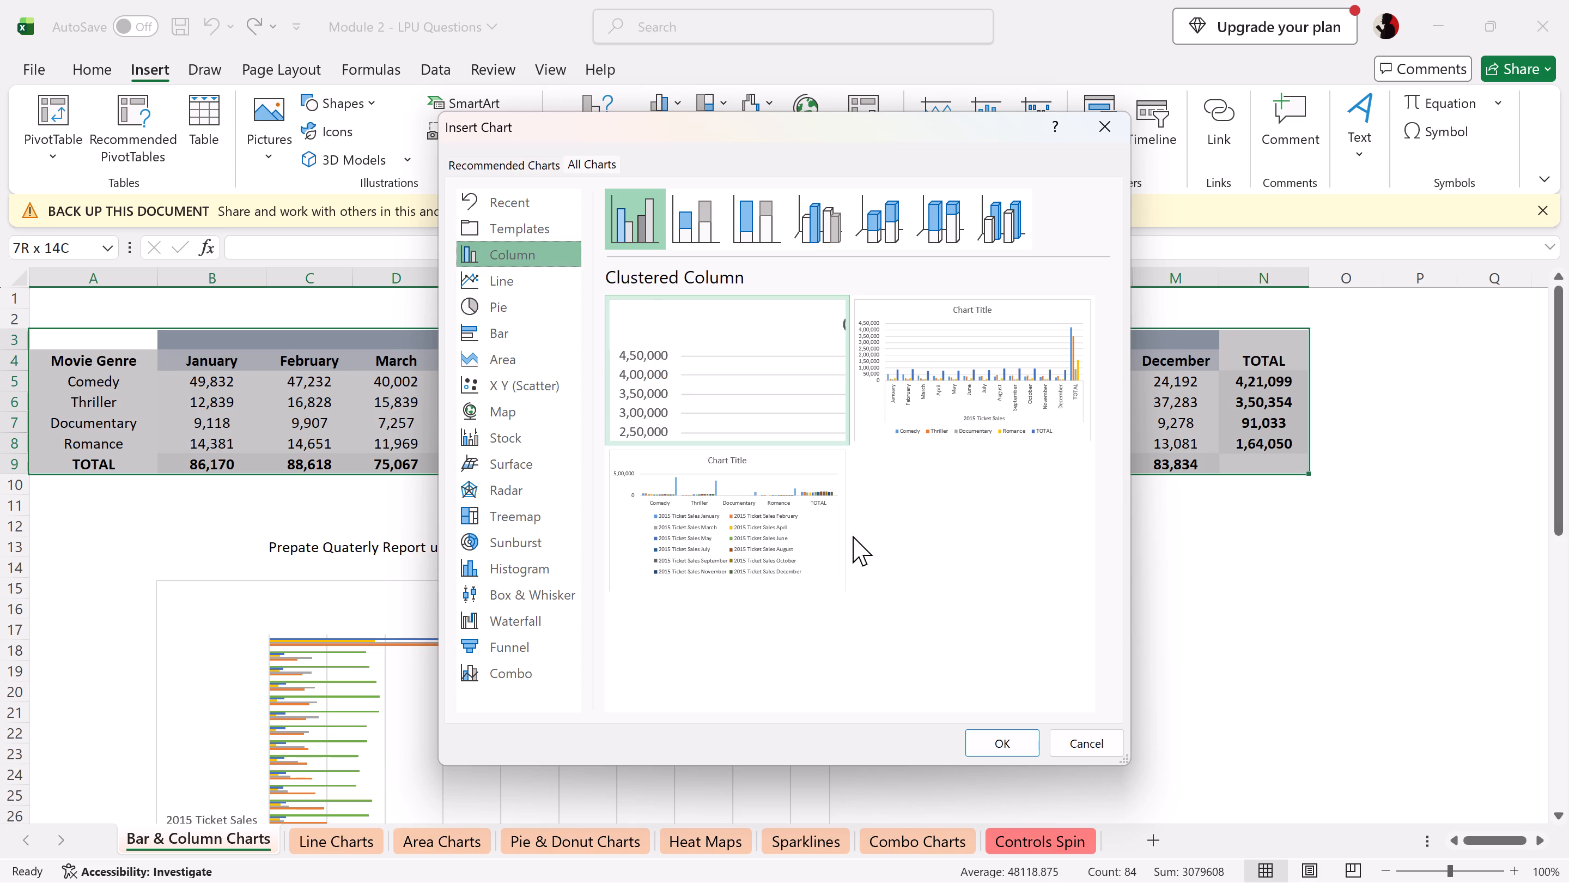
pyautogui.click(984, 748)
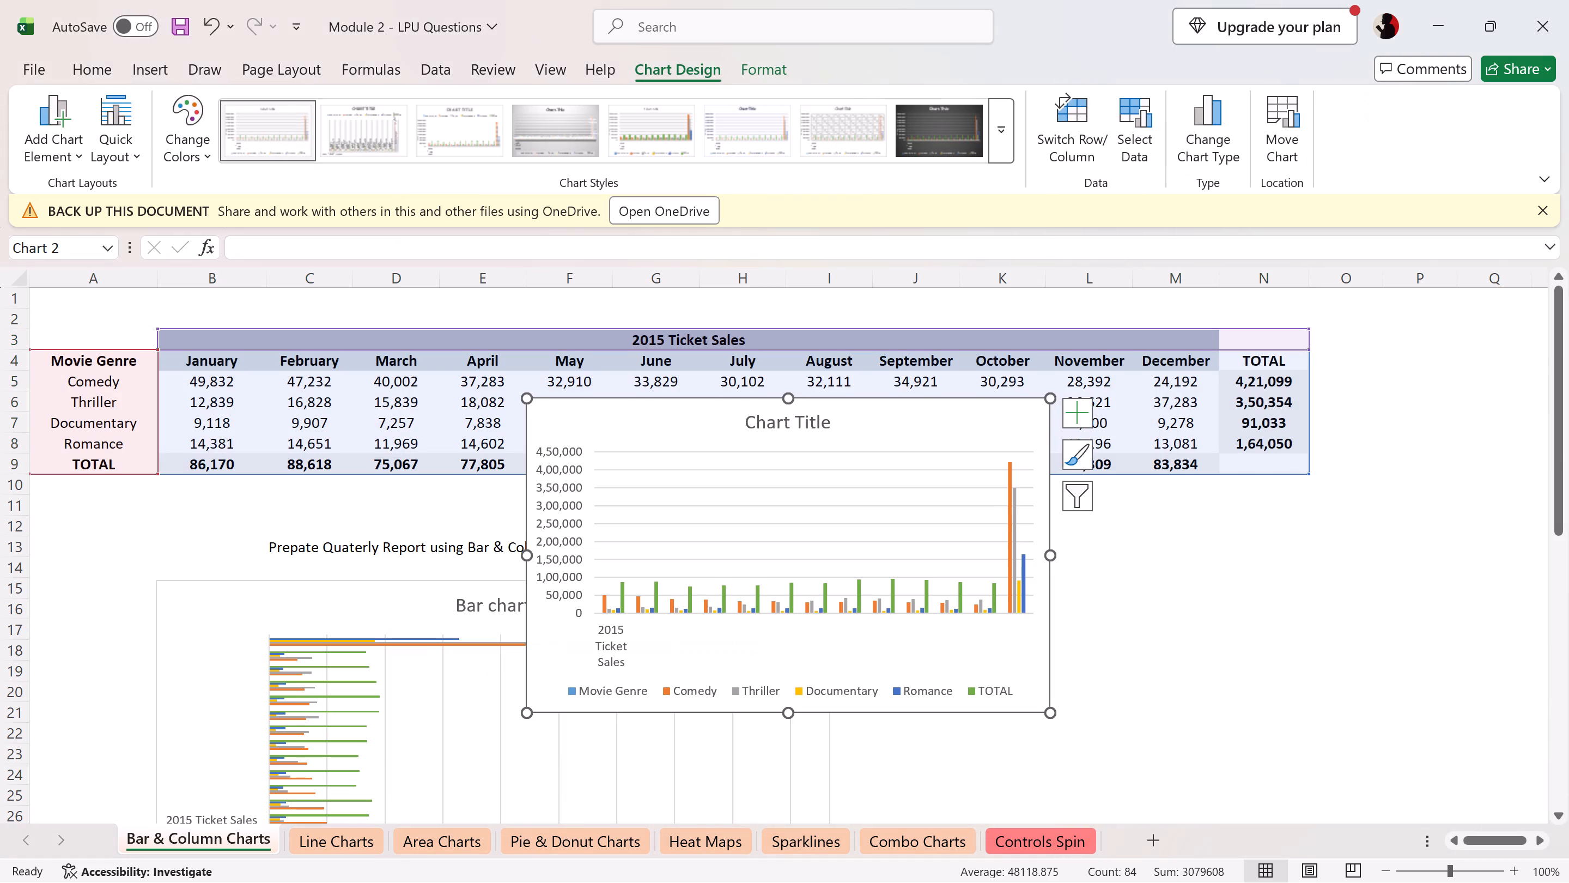
pyautogui.scroll(-1, 984, 748)
pyautogui.moveTo(931, 391); pyautogui.dragTo(1240, 541)
pyautogui.scroll(-1, 1240, 541)
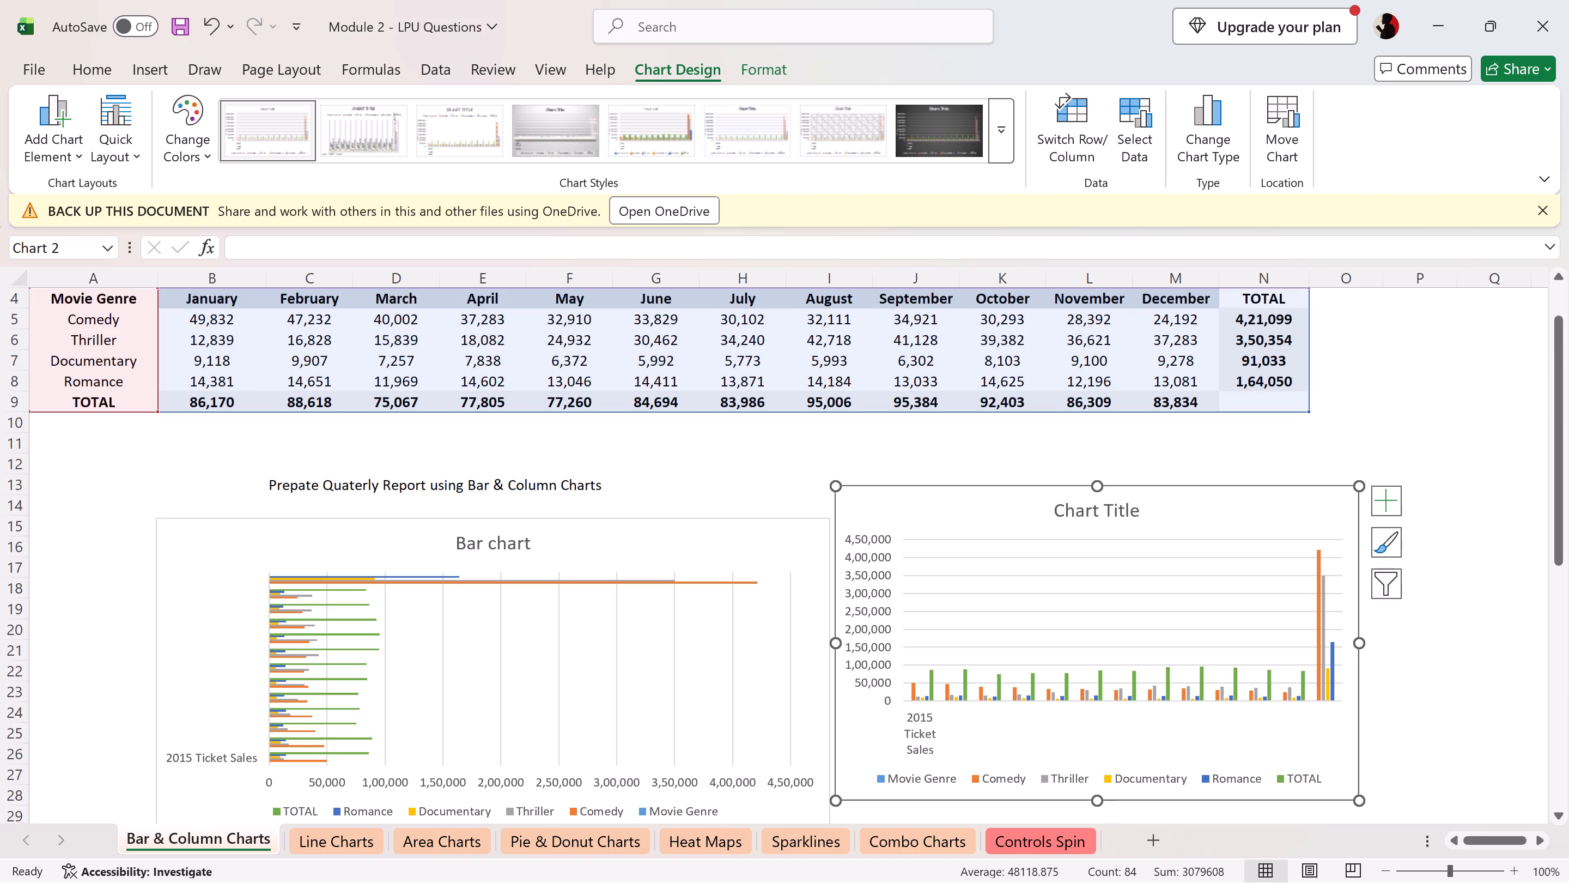
pyautogui.moveTo(1365, 646); pyautogui.dragTo(1426, 629)
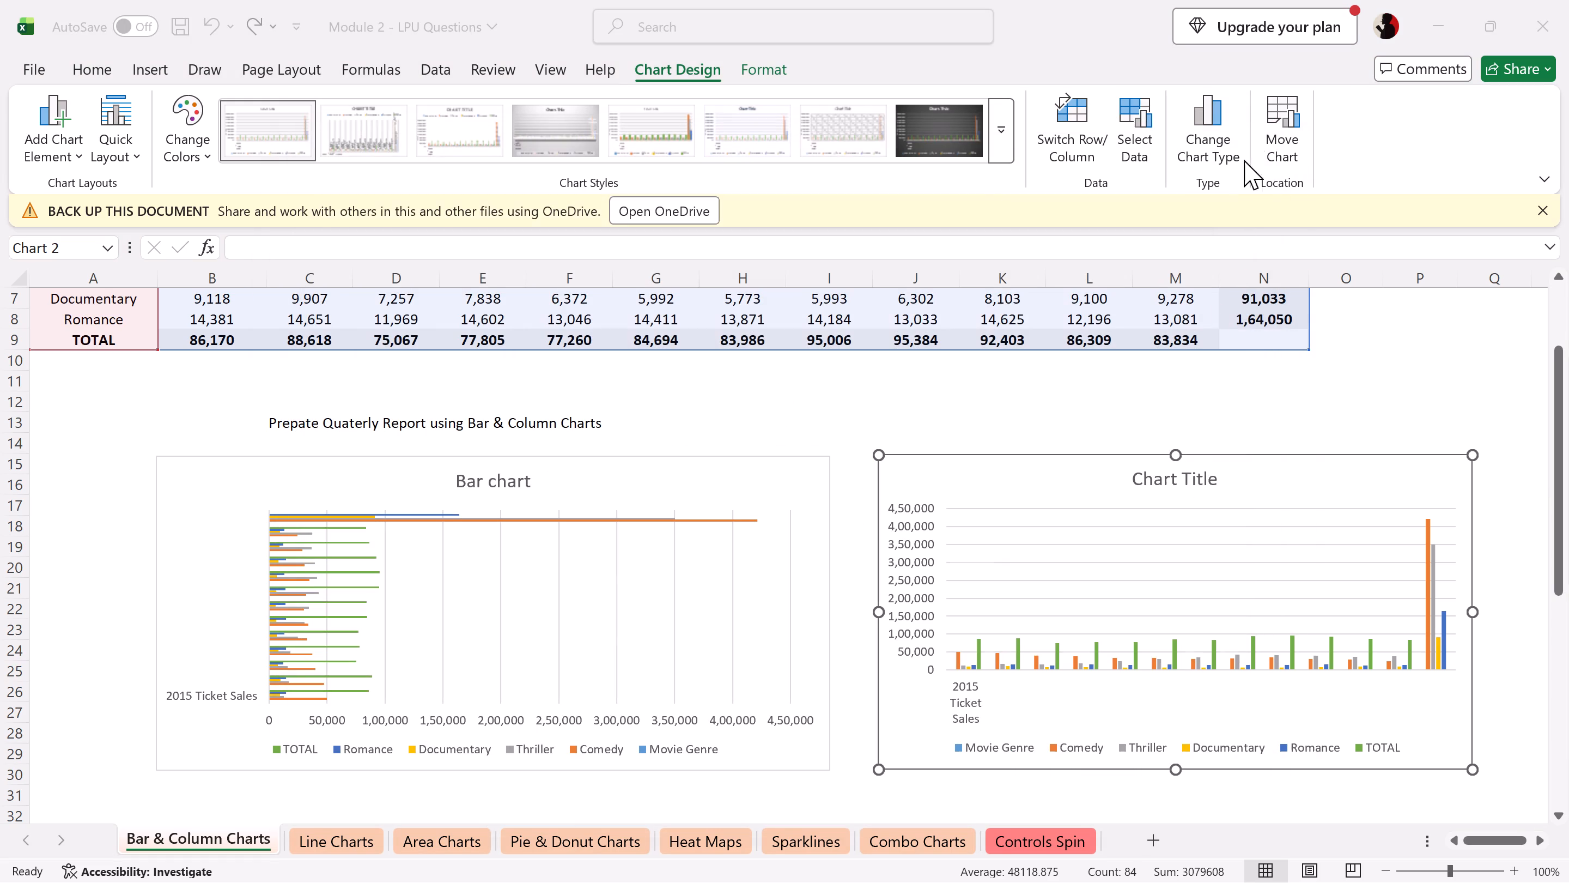
pyautogui.click(1171, 477)
pyautogui.click(1171, 477)
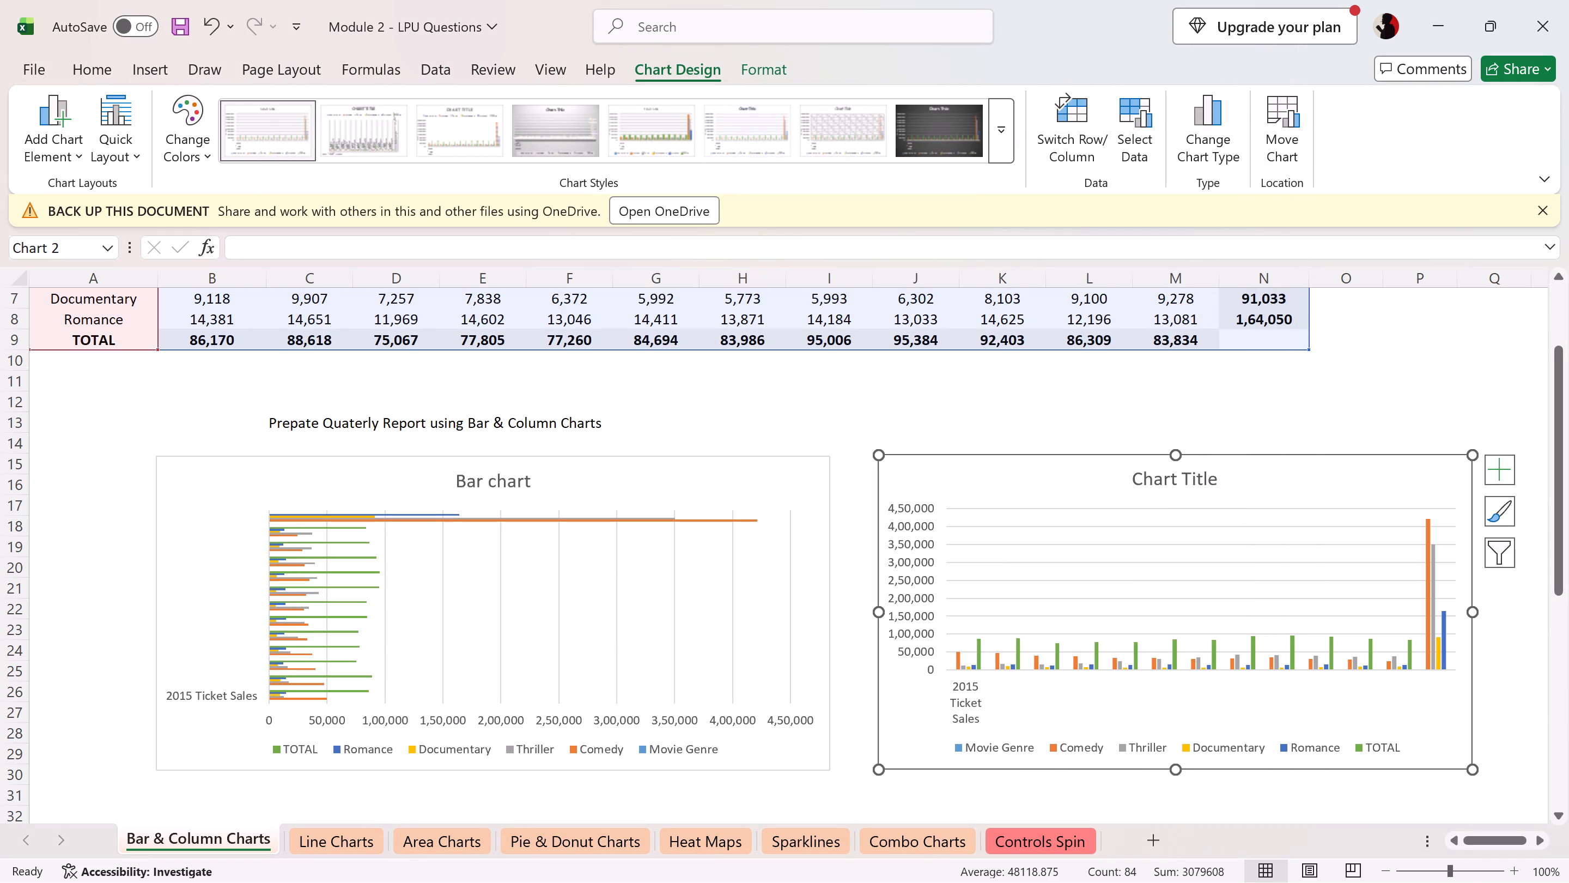
pyautogui.click(1212, 477)
pyautogui.press('Right')
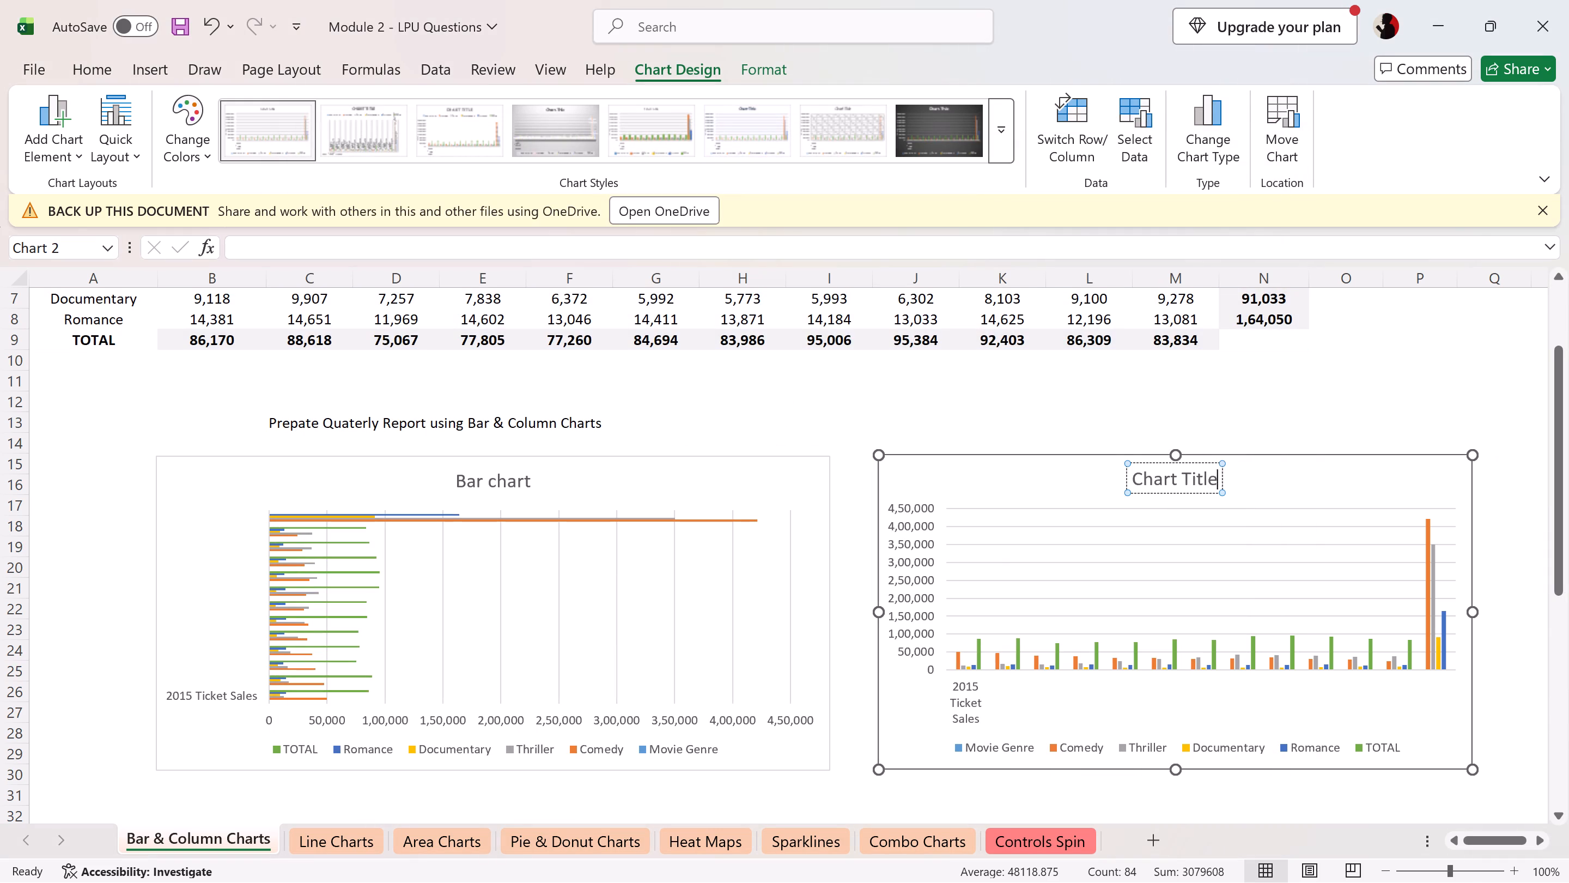
pyautogui.press('BackSpace')
pyautogui.press('BackSpace')
pyautogui.press('BackSpace')
pyautogui.press('BackSpace')
pyautogui.press('BackSpace')
pyautogui.press('BackSpace')
pyautogui.press('BackSpace')
pyautogui.press('BackSpace')
pyautogui.press('BackSpace')
pyautogui.press('BackSpace')
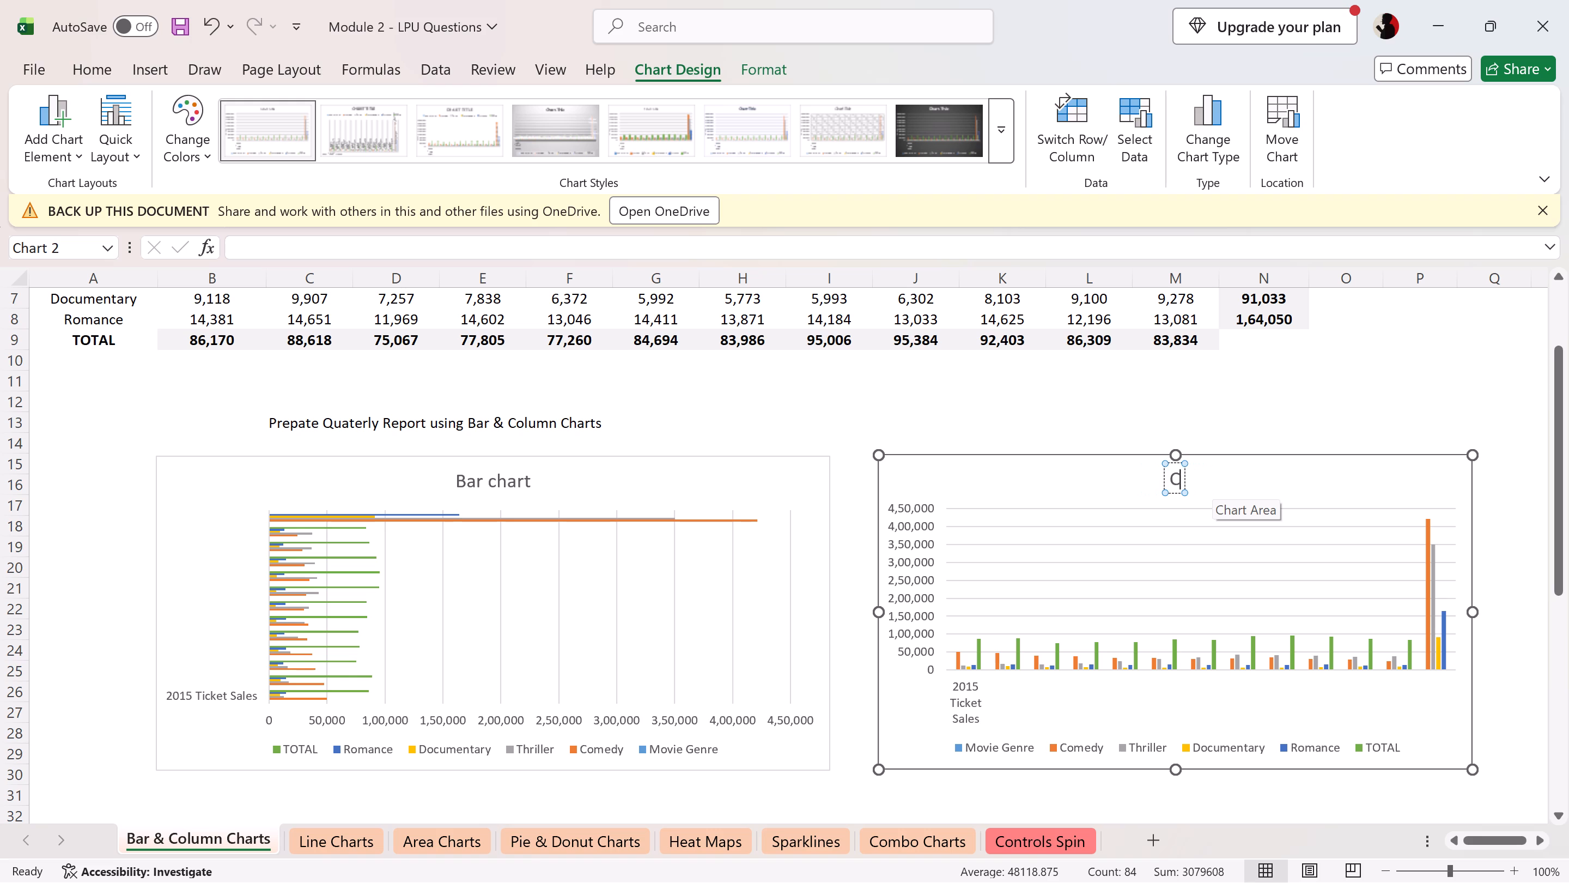
pyautogui.write('olumn')
pyautogui.press('space')
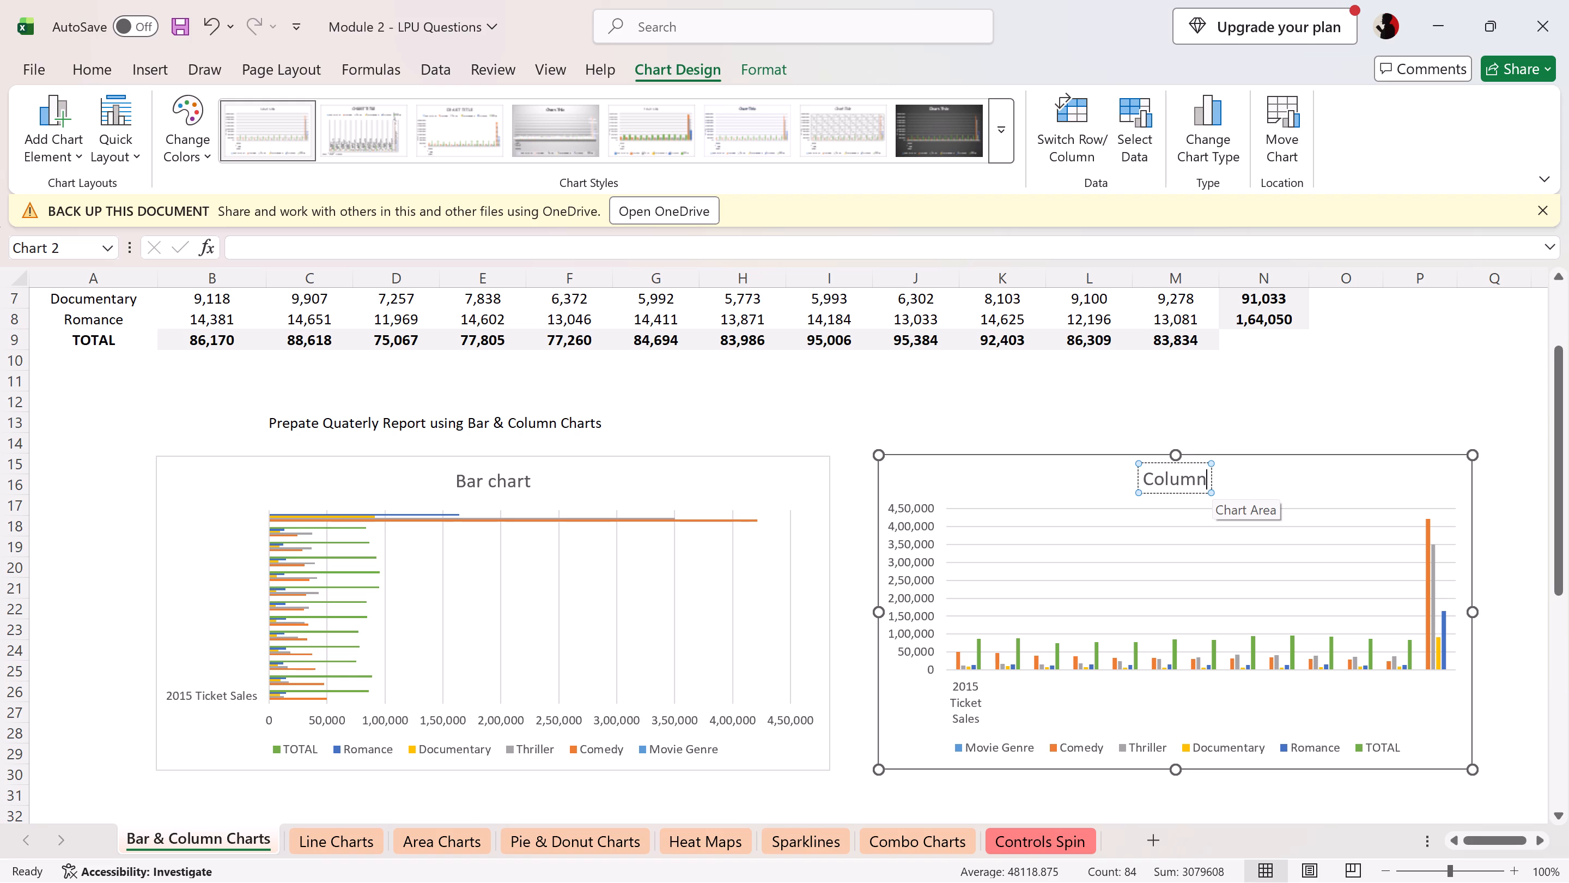
pyautogui.write('chart')
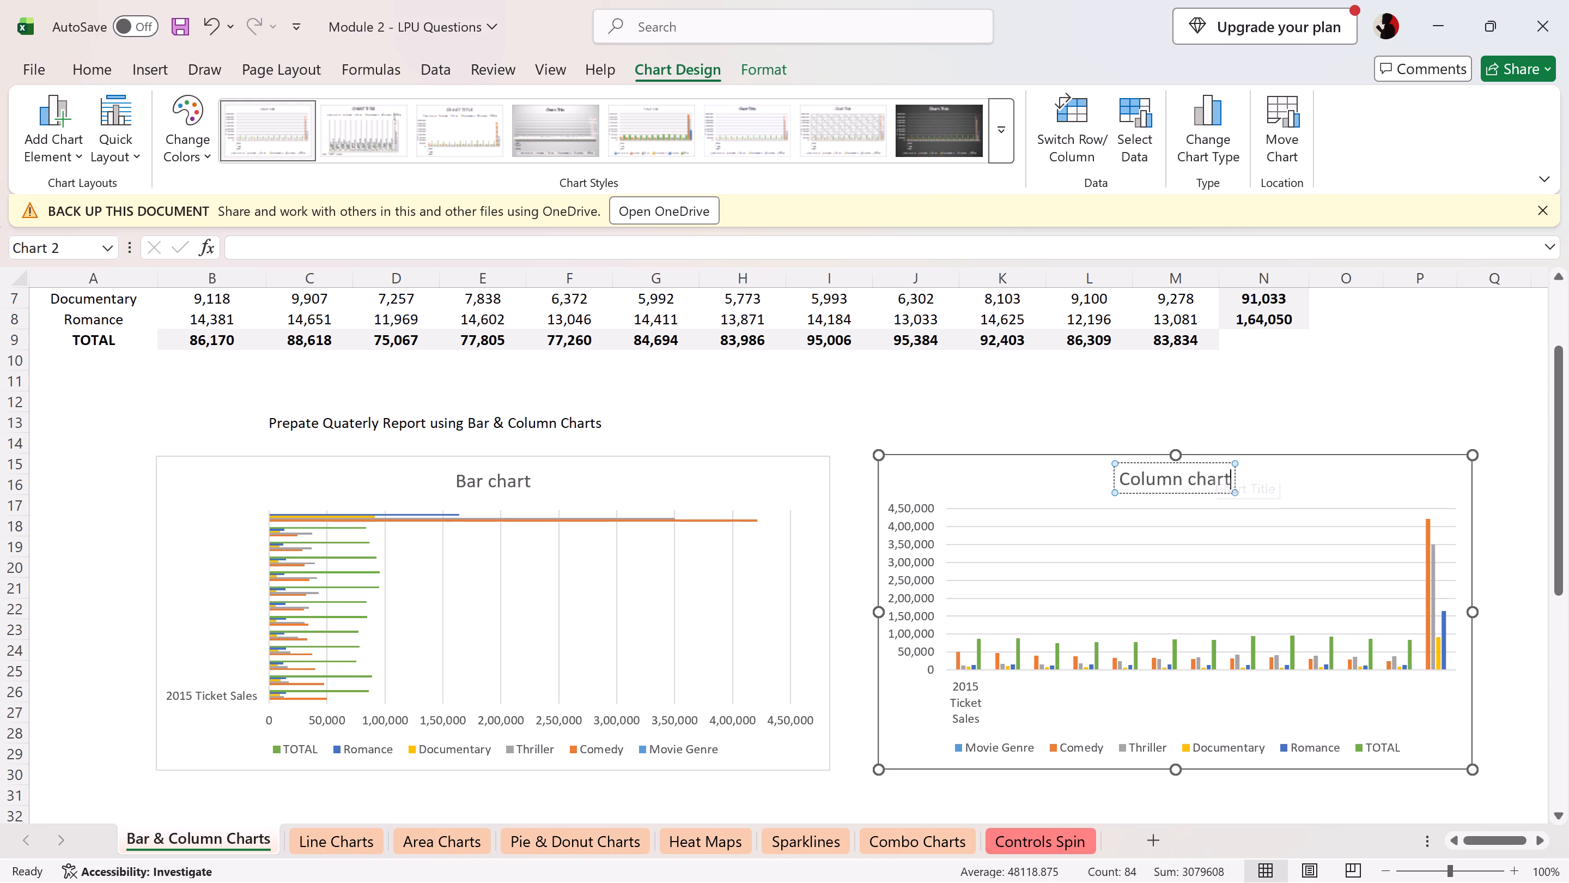
pyautogui.click(1280, 418)
# Switch to the Line Charts sheet.
pyautogui.click(339, 851)
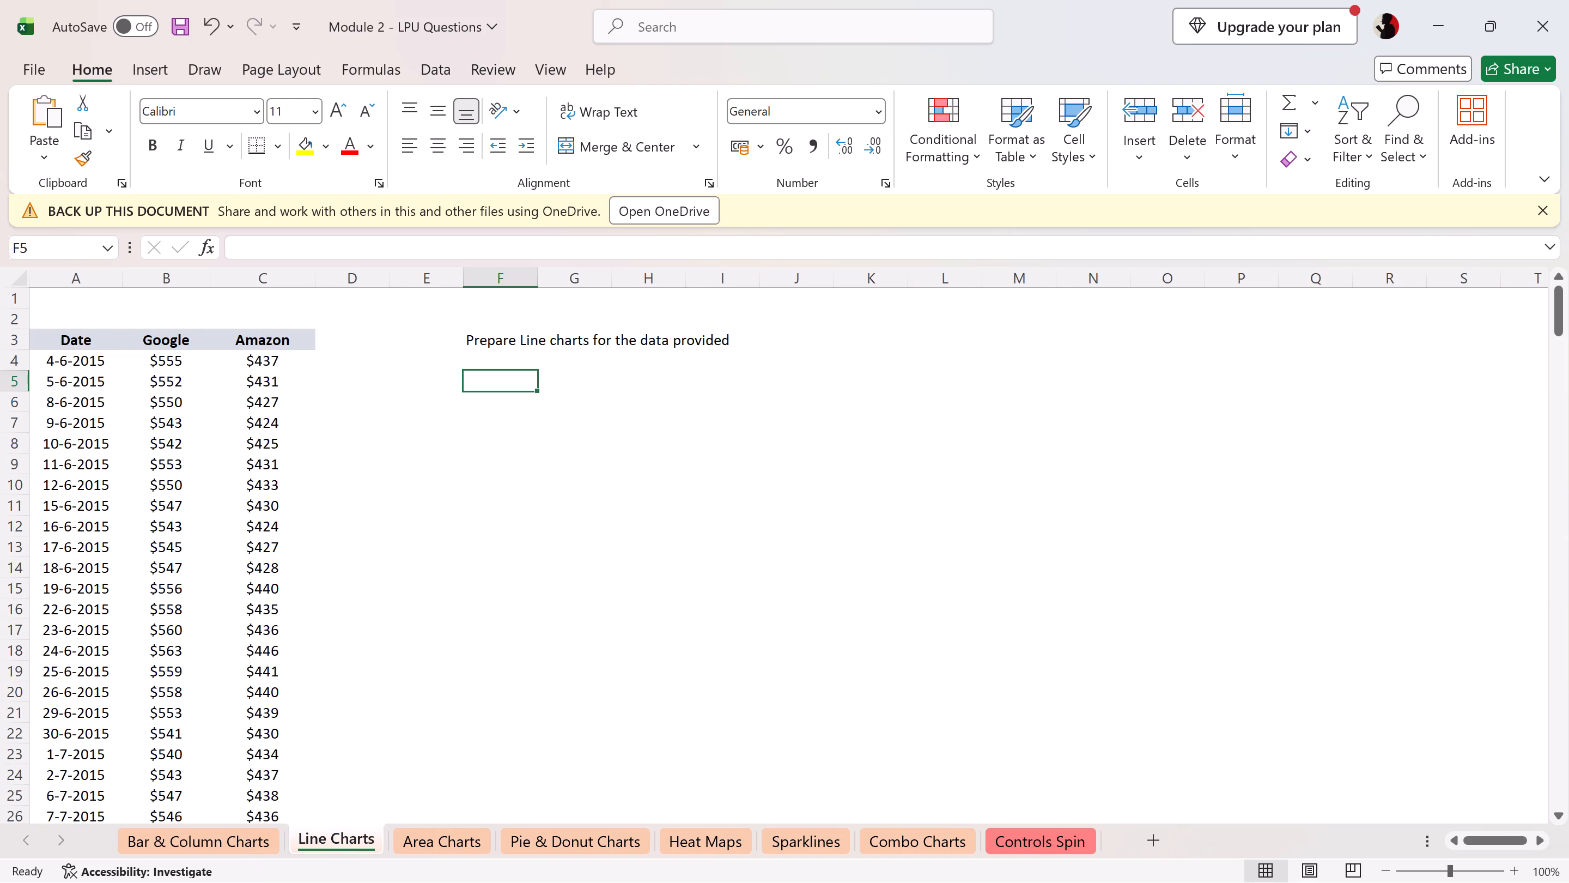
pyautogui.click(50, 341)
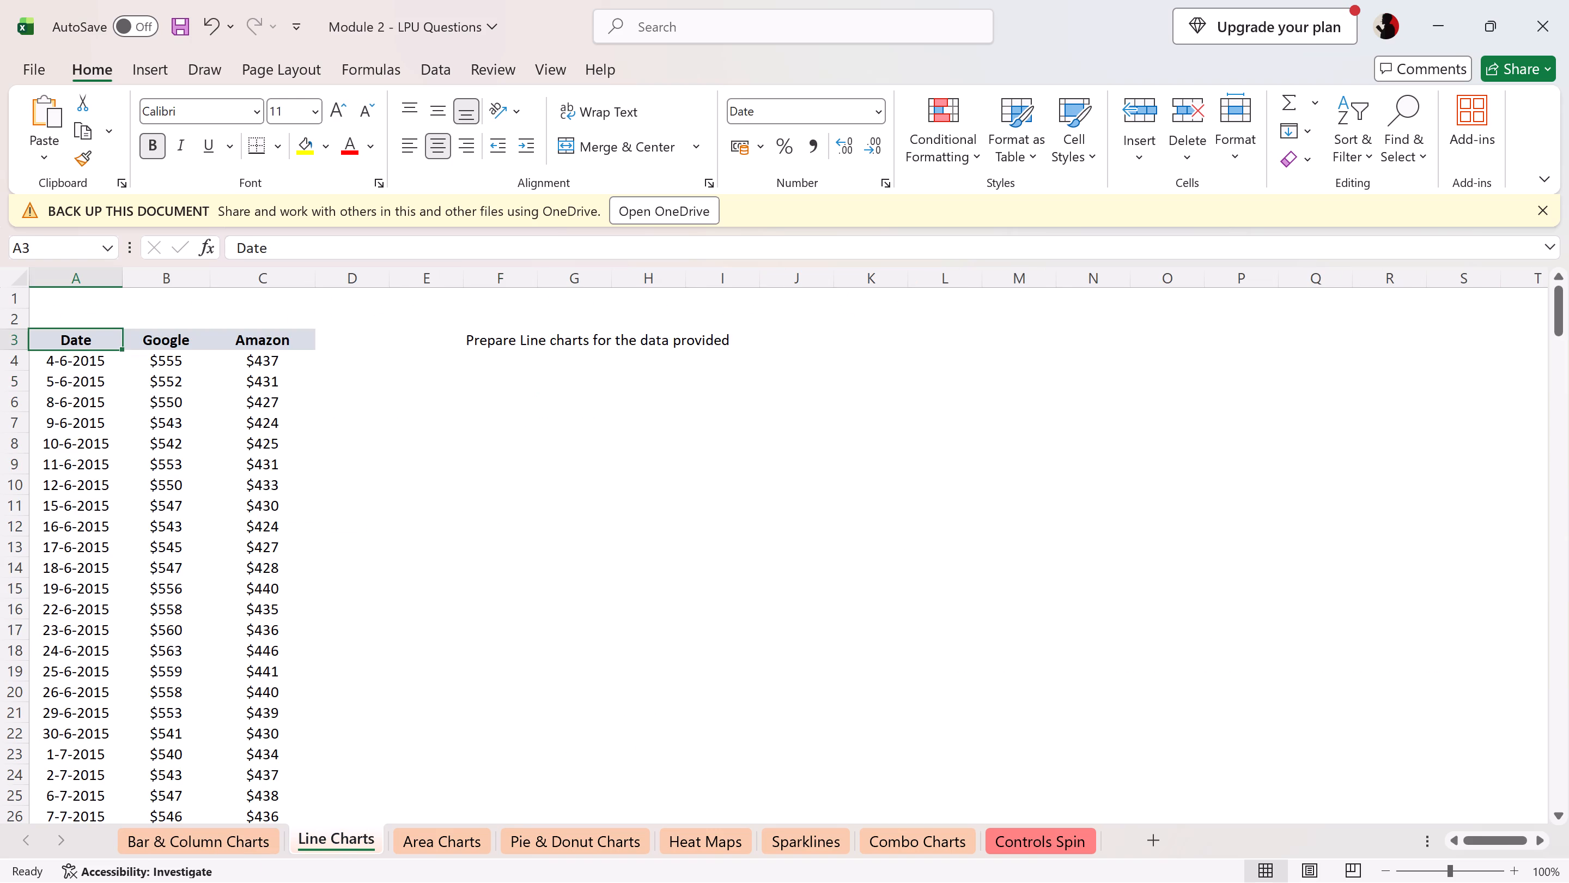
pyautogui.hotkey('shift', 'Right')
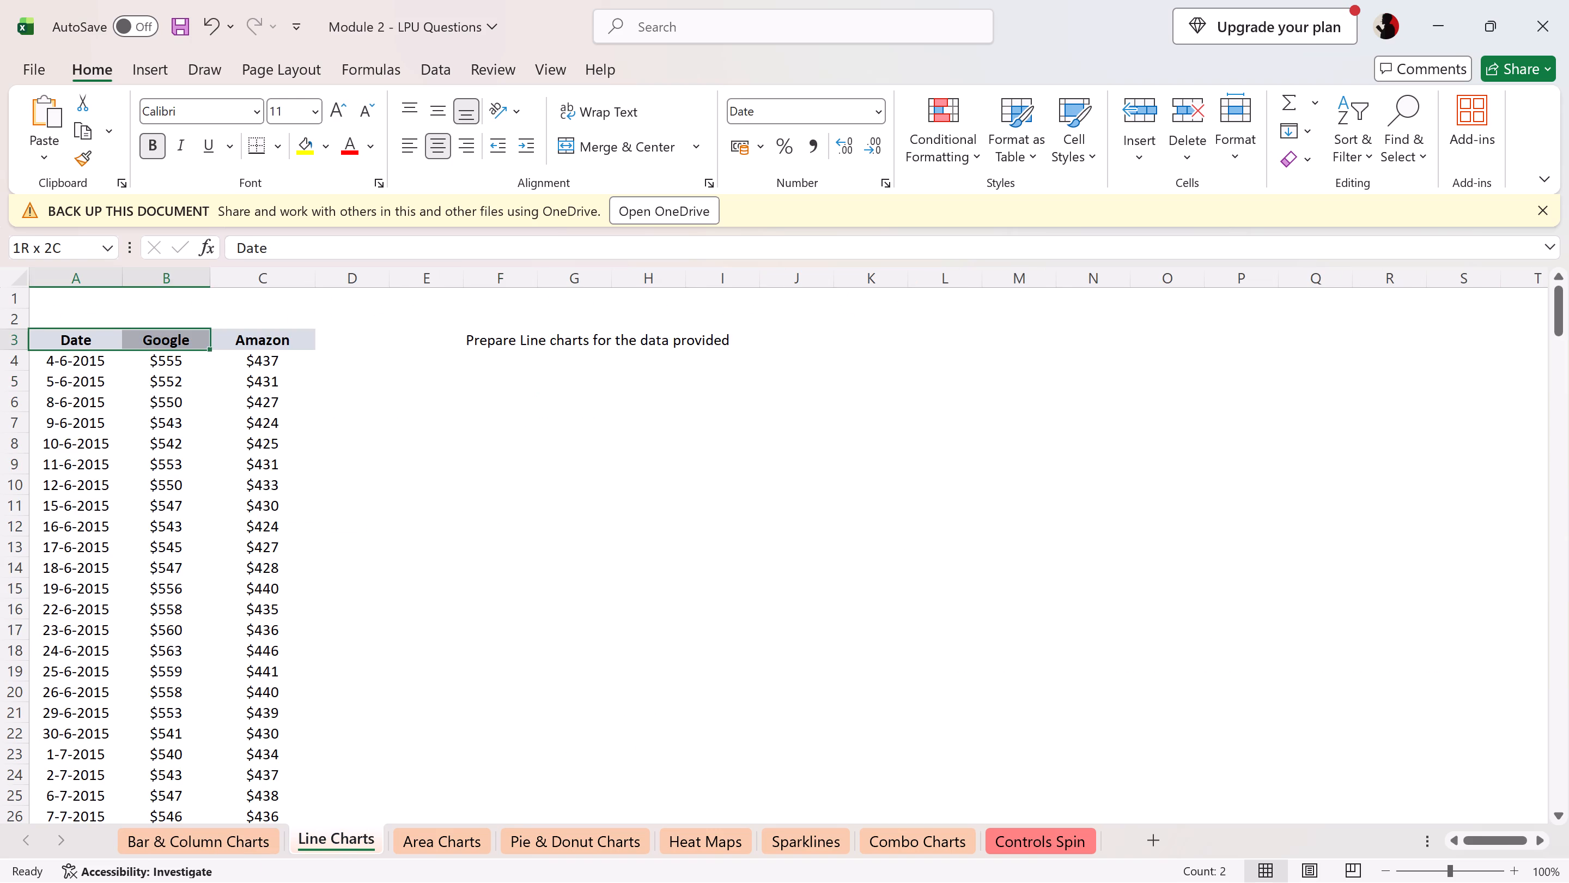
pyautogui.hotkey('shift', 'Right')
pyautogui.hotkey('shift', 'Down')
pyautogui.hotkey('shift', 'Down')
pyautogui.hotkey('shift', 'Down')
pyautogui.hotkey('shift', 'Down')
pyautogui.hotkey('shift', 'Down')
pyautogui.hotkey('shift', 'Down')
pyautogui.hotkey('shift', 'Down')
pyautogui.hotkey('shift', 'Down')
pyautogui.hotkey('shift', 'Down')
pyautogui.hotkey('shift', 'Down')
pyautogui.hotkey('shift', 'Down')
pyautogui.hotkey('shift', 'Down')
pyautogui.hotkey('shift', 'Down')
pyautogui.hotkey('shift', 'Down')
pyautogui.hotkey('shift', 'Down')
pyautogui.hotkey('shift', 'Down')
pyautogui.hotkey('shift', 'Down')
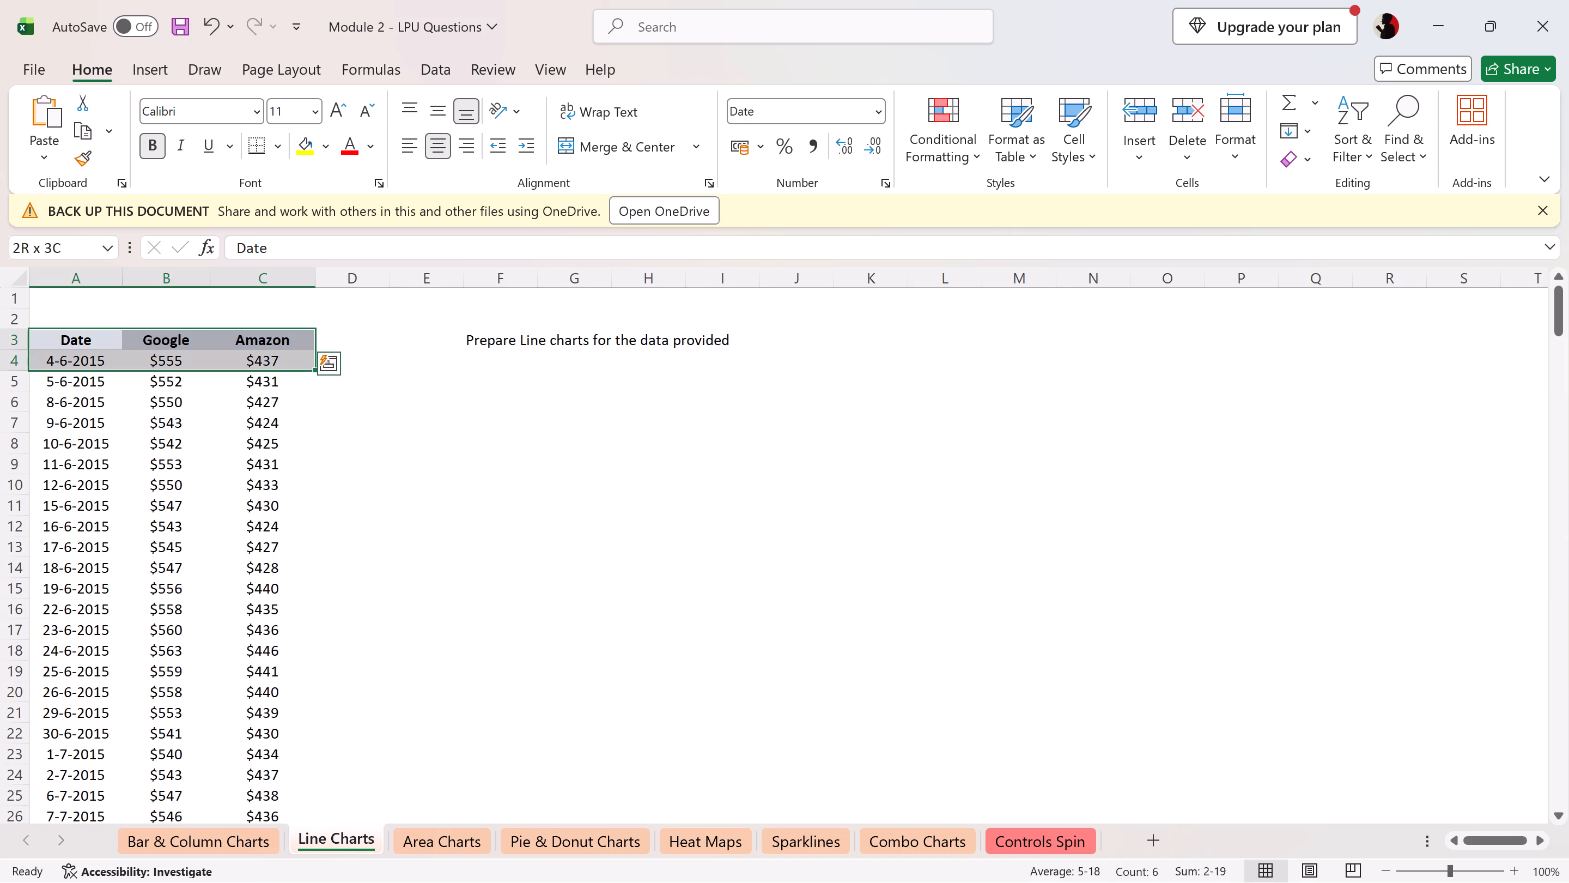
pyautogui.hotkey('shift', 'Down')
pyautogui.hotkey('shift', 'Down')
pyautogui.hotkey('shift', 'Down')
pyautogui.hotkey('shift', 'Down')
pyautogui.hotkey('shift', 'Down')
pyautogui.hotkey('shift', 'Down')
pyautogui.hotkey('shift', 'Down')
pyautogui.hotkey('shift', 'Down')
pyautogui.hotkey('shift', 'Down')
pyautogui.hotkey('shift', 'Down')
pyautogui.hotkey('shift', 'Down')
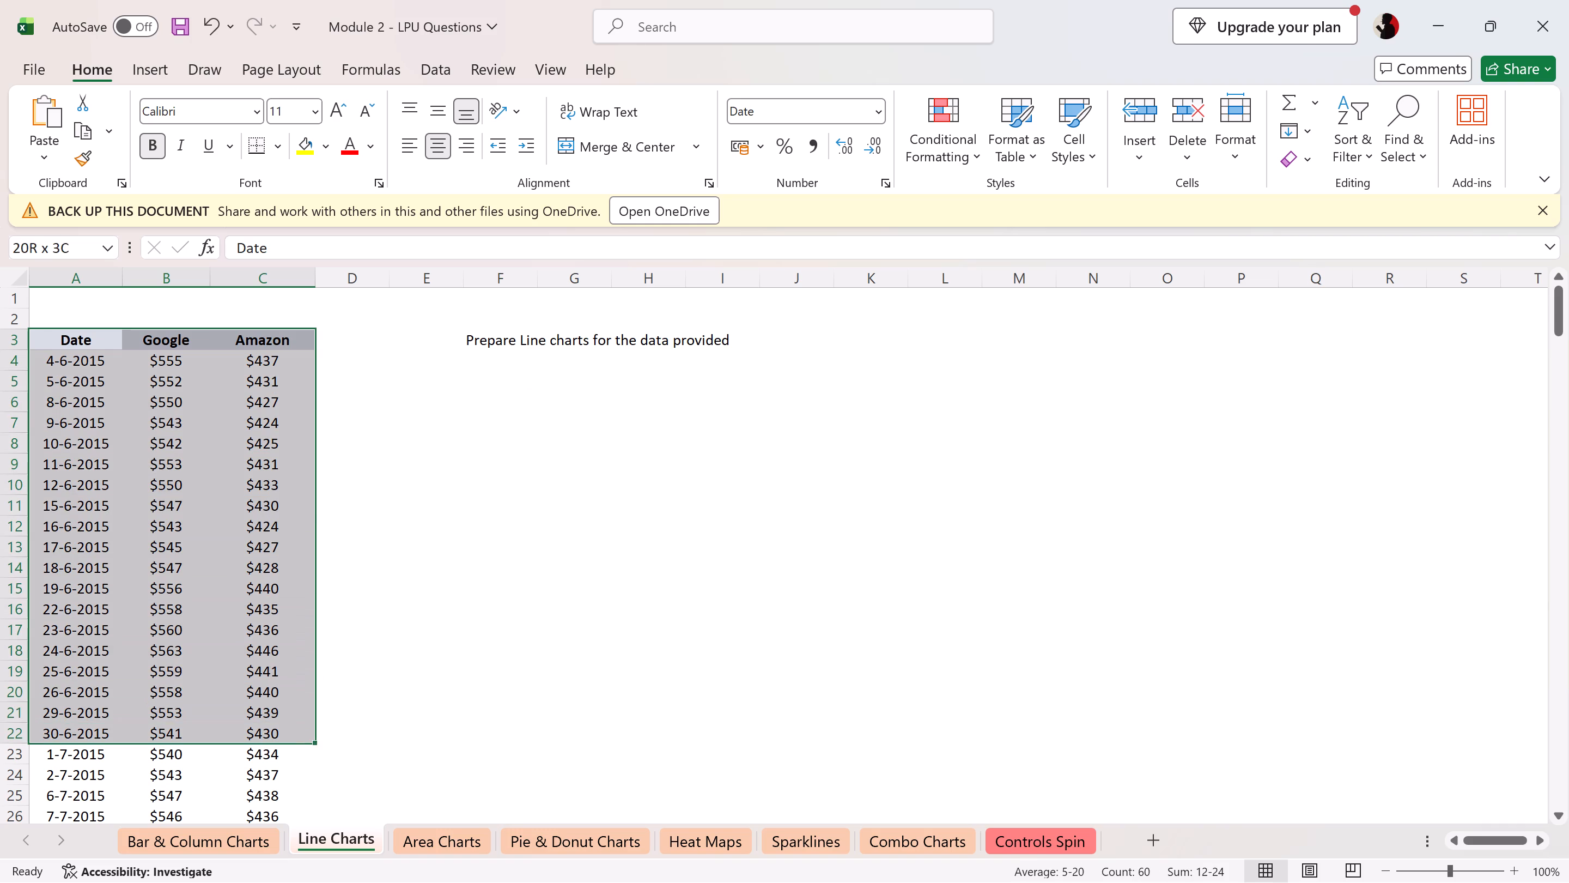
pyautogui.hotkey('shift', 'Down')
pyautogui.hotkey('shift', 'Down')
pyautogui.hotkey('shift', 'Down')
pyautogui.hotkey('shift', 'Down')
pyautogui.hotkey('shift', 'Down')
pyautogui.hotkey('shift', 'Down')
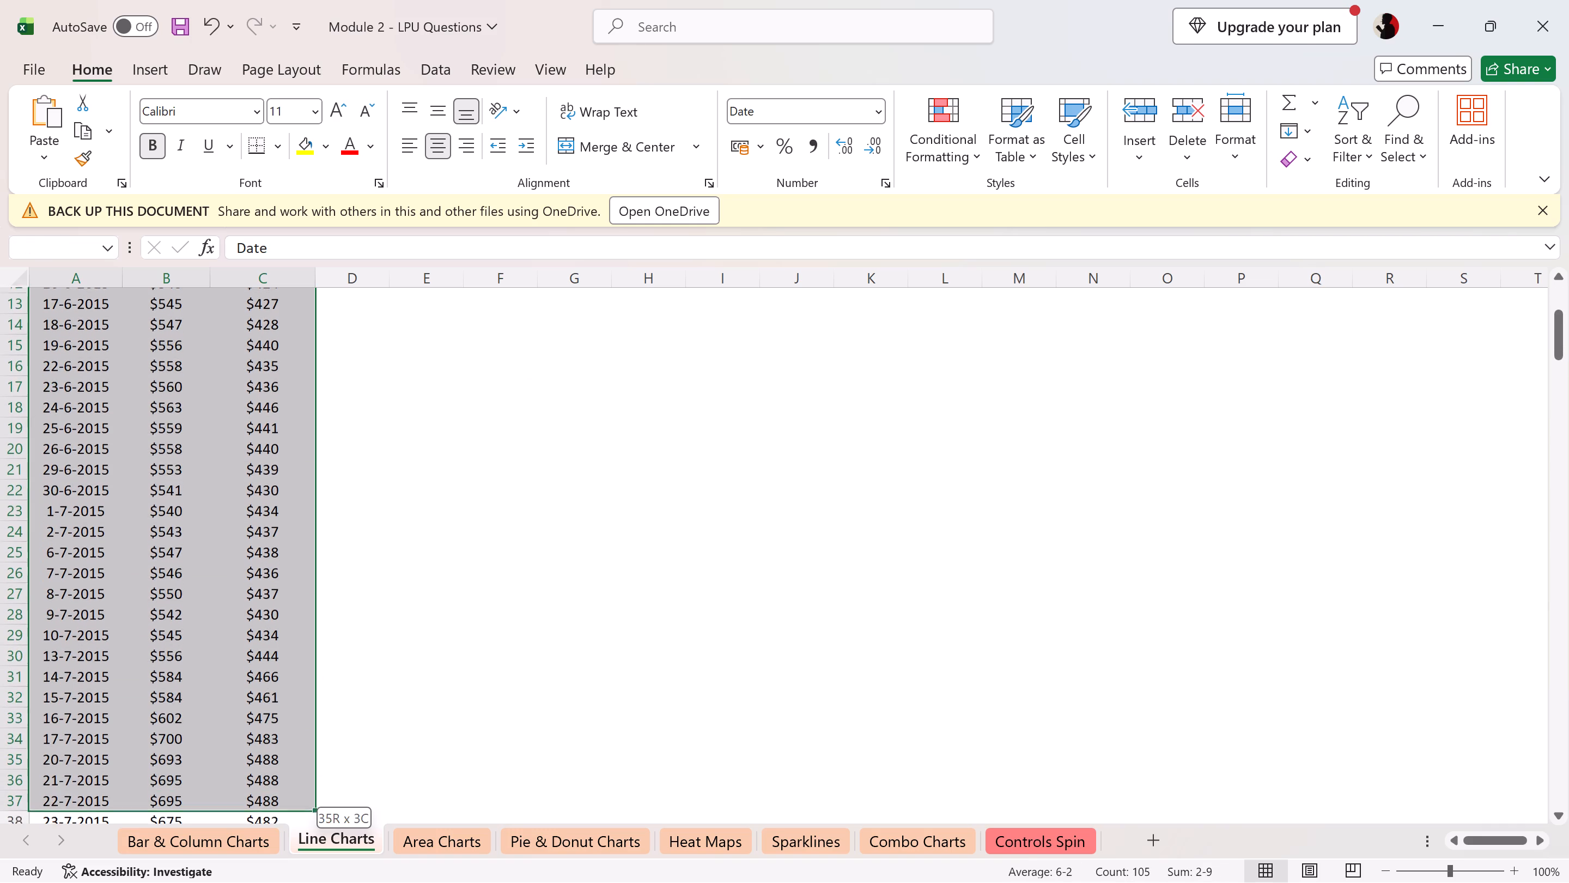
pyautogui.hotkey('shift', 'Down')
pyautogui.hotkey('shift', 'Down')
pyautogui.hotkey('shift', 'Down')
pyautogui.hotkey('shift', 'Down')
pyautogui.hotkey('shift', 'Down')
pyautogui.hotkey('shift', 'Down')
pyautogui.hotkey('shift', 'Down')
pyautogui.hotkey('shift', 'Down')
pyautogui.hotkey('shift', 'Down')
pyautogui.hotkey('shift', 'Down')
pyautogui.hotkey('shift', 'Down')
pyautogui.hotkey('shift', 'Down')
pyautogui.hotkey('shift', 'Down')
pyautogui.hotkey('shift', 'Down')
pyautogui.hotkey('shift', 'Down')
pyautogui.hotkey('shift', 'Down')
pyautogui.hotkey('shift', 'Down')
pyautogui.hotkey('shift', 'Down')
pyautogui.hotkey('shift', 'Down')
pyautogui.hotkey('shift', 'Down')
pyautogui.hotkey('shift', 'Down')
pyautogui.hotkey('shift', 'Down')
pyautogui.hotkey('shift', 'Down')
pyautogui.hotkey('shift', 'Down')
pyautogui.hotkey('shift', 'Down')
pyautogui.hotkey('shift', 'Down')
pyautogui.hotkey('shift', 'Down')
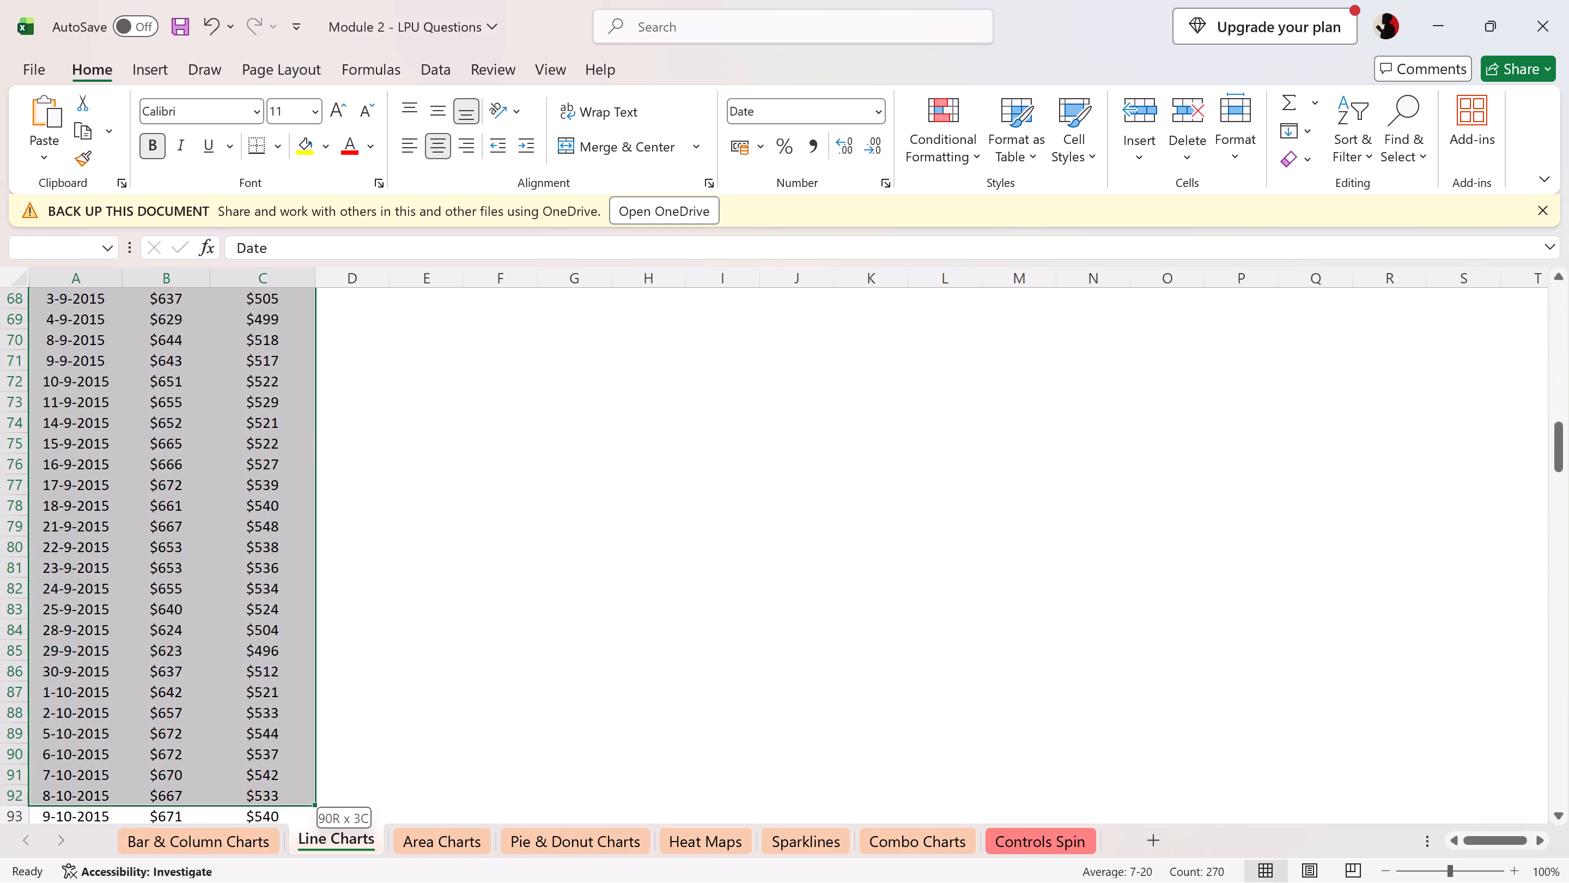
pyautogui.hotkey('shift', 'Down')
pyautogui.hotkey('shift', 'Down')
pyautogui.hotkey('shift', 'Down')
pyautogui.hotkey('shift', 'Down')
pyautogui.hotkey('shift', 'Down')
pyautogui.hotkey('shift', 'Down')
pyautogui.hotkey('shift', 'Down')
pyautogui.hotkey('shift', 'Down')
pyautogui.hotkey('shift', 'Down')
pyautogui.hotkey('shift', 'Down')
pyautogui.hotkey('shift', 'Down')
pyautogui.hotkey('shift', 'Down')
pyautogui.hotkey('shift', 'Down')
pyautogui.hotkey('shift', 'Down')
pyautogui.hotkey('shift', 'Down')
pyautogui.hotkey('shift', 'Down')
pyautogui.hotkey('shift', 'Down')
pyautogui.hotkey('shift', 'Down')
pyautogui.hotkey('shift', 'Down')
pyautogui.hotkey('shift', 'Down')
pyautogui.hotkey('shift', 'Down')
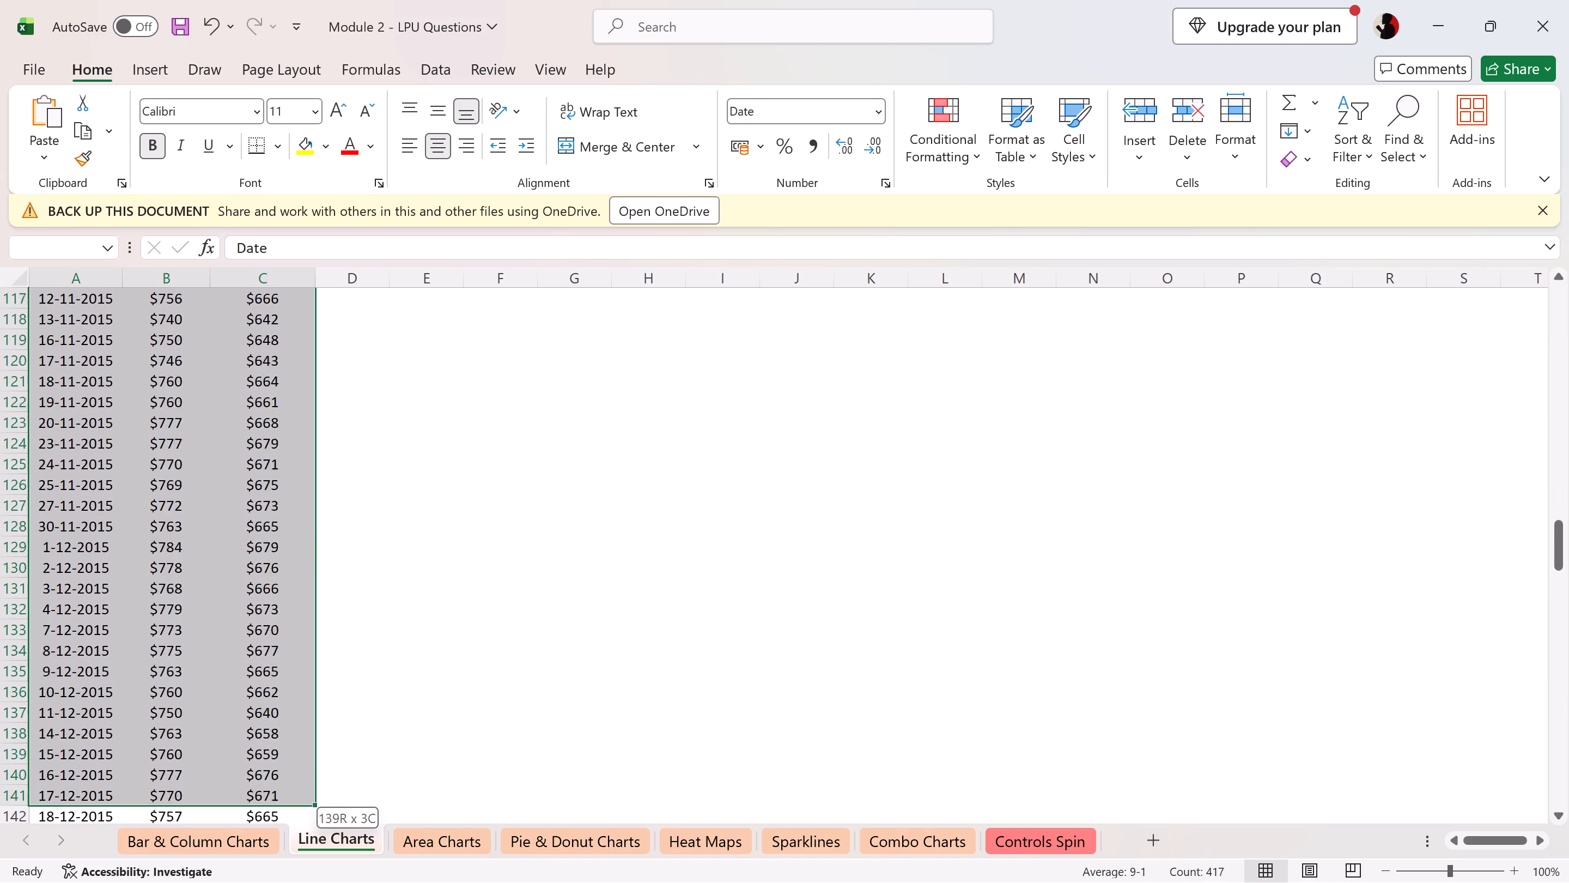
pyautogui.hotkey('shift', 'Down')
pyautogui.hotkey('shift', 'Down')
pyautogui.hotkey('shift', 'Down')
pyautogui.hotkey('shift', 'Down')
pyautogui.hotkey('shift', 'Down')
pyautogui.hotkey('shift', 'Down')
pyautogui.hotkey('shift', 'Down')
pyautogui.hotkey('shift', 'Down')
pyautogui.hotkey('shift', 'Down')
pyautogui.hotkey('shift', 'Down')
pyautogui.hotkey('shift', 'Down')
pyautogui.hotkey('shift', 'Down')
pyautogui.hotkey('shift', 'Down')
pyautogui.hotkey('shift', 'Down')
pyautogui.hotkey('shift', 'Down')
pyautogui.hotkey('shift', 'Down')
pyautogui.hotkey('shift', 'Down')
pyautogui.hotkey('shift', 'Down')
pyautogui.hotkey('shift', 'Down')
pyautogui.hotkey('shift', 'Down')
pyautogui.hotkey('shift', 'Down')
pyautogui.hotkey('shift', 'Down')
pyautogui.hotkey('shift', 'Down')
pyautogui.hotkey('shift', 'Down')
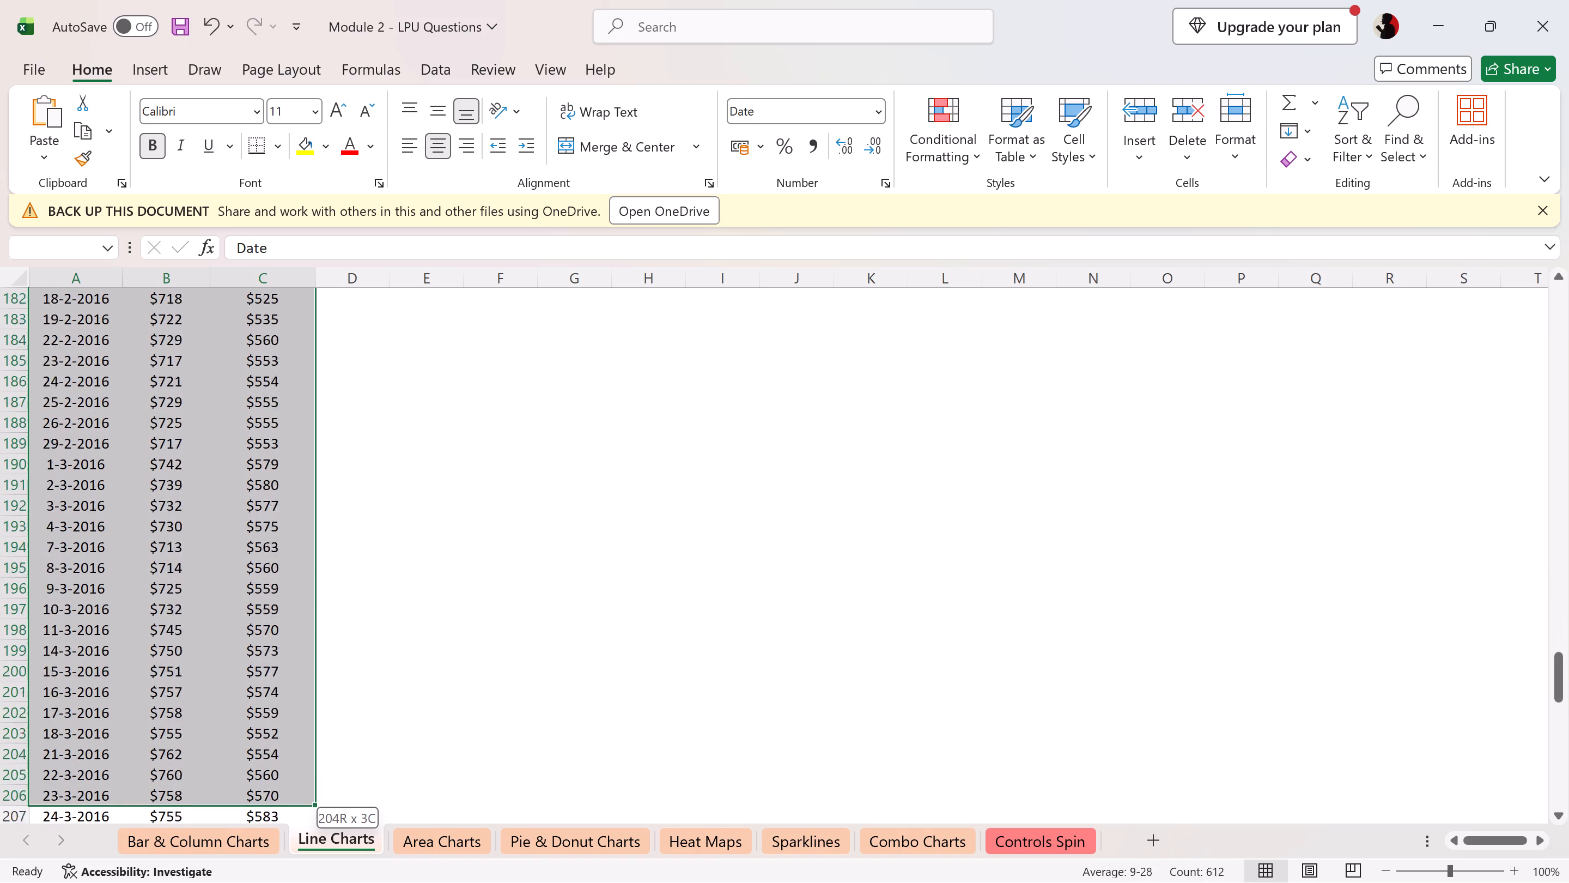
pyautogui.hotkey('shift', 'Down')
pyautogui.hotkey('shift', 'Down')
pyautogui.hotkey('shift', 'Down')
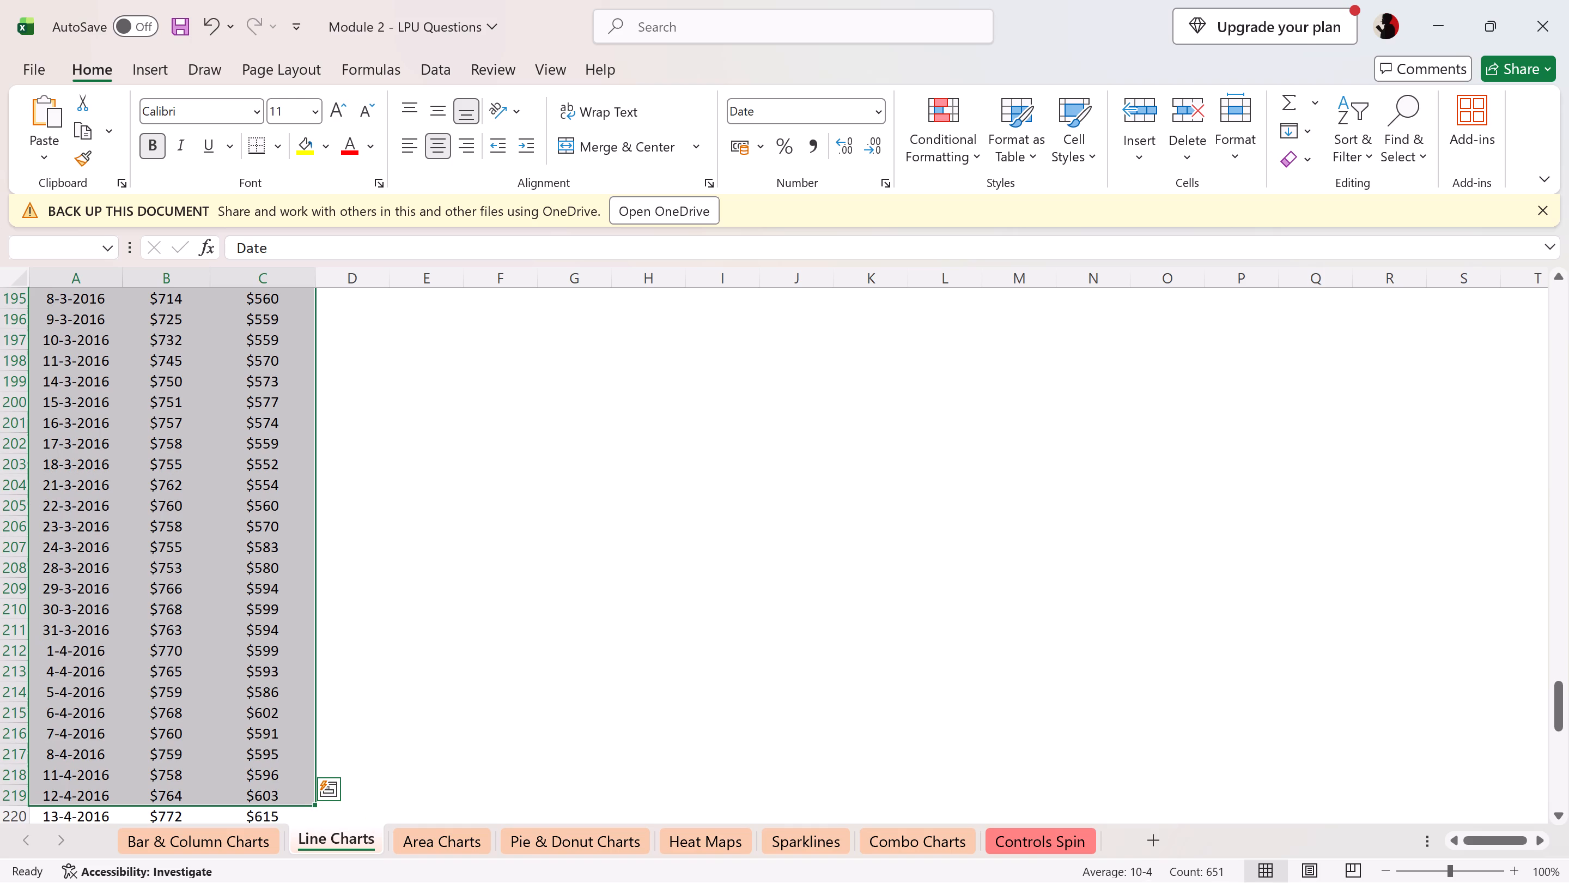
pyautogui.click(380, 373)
# Insert a Line chart from the Date, Google and Amazon data in A3:C256, using the first layout variant.
pyautogui.scroll(9, 380, 373)
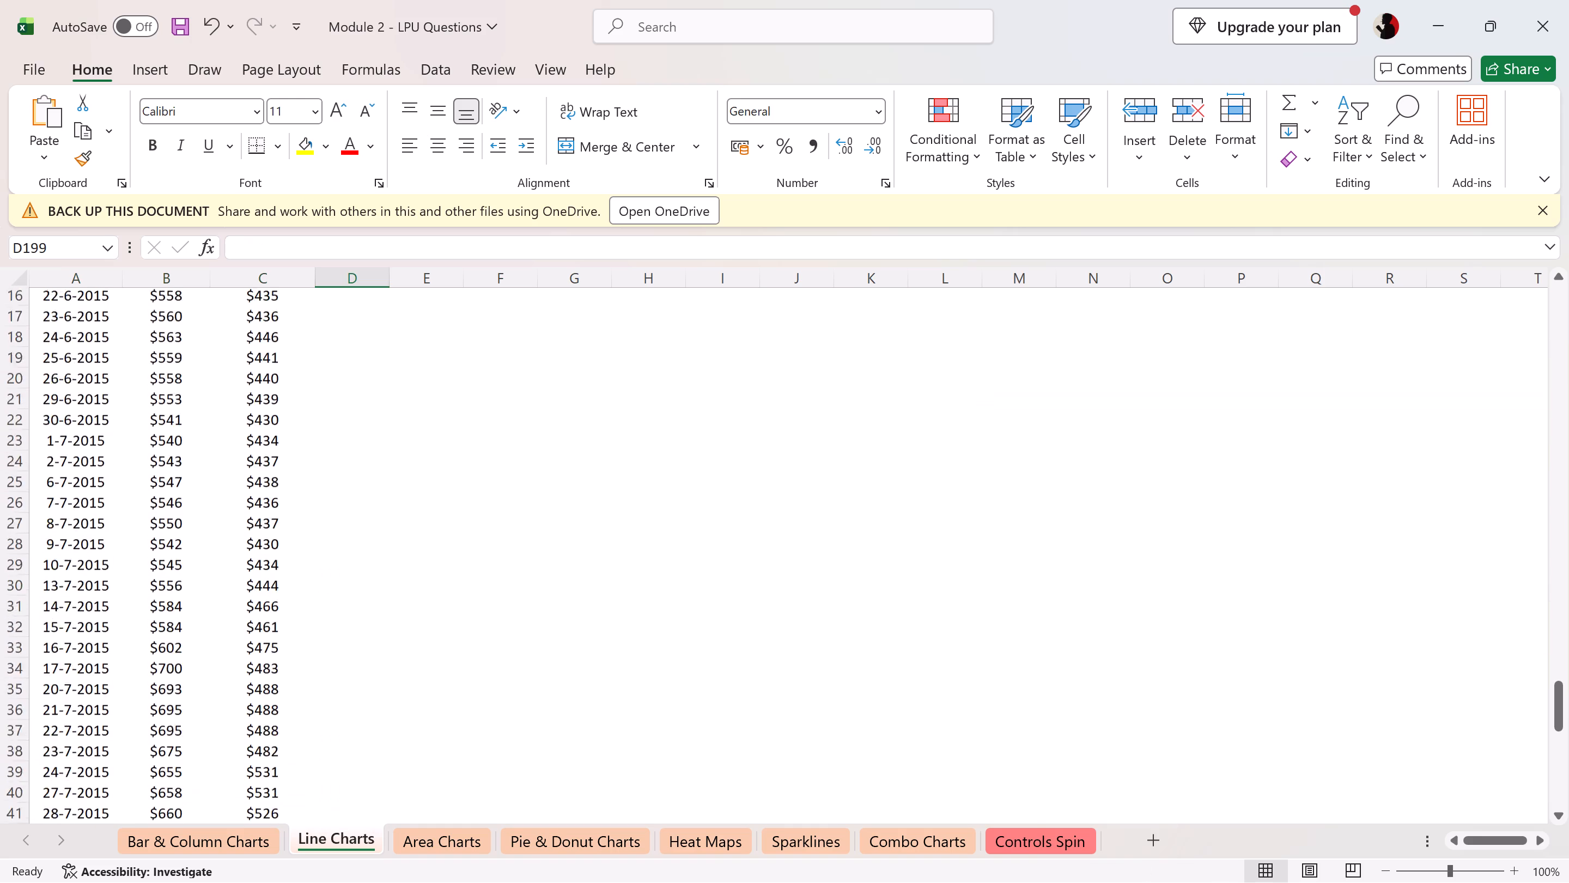
pyautogui.scroll(9, 380, 373)
pyautogui.click(90, 340)
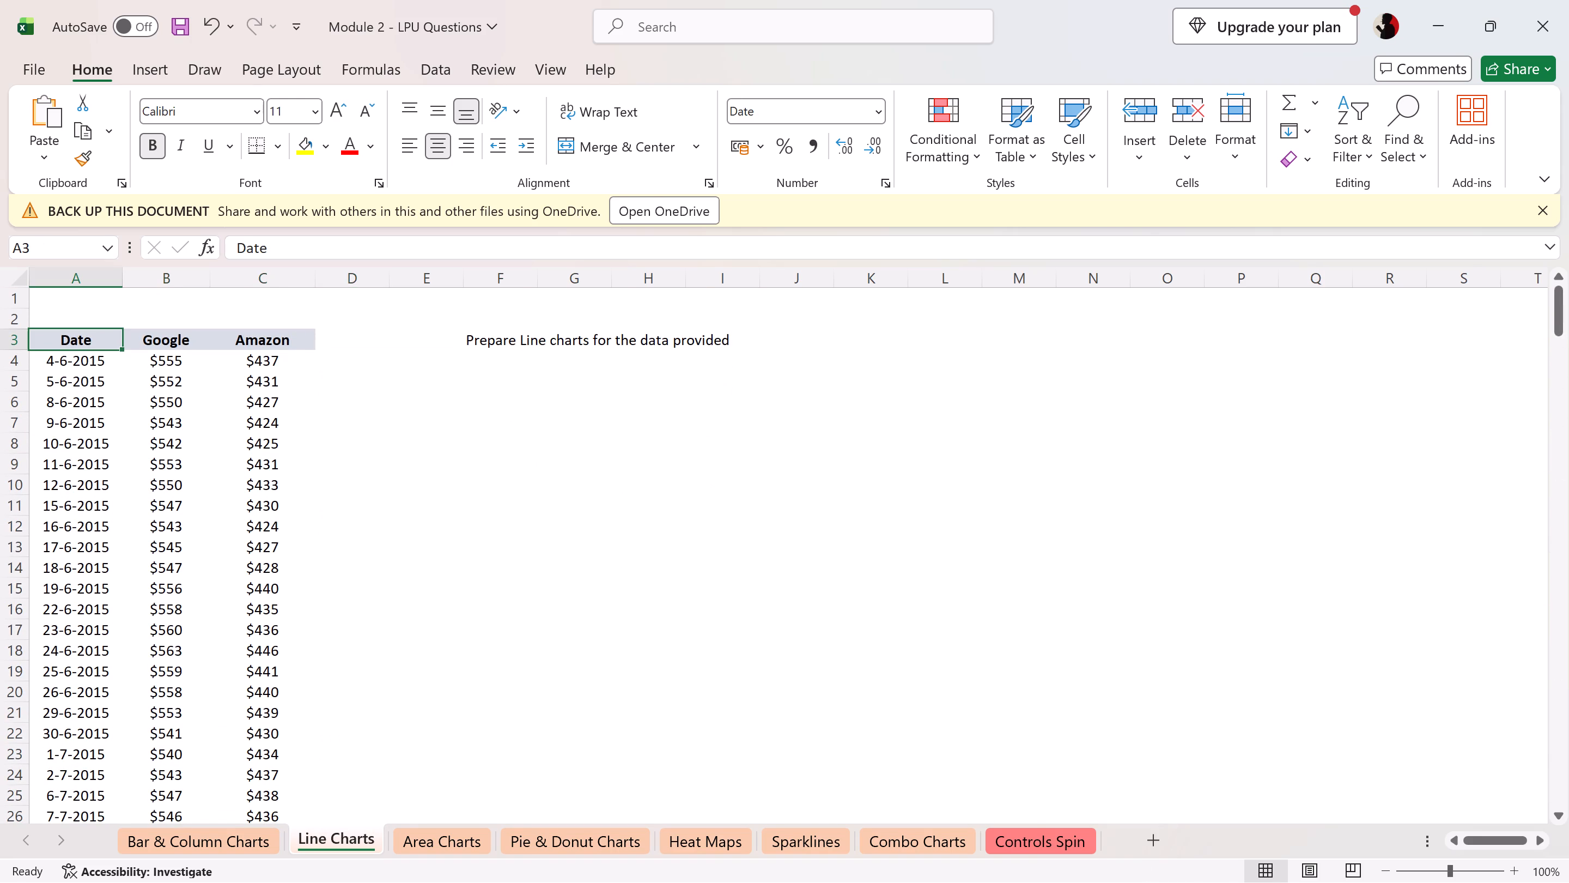
pyautogui.hotkey('ctrl', 'shift', 'Right')
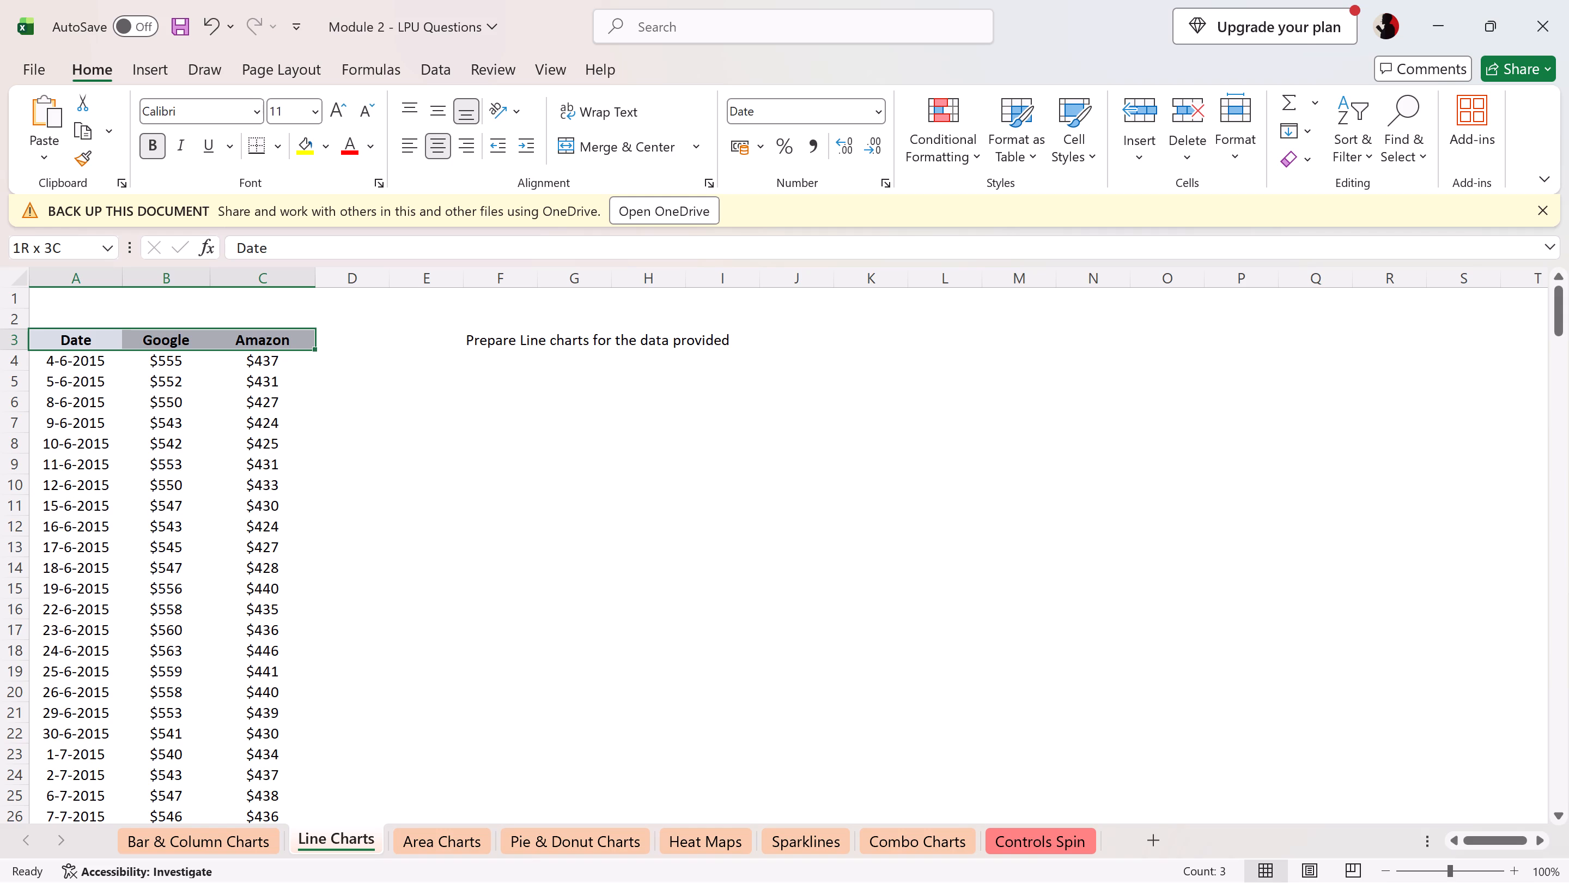
pyautogui.hotkey('ctrl', 'shift', 'Down')
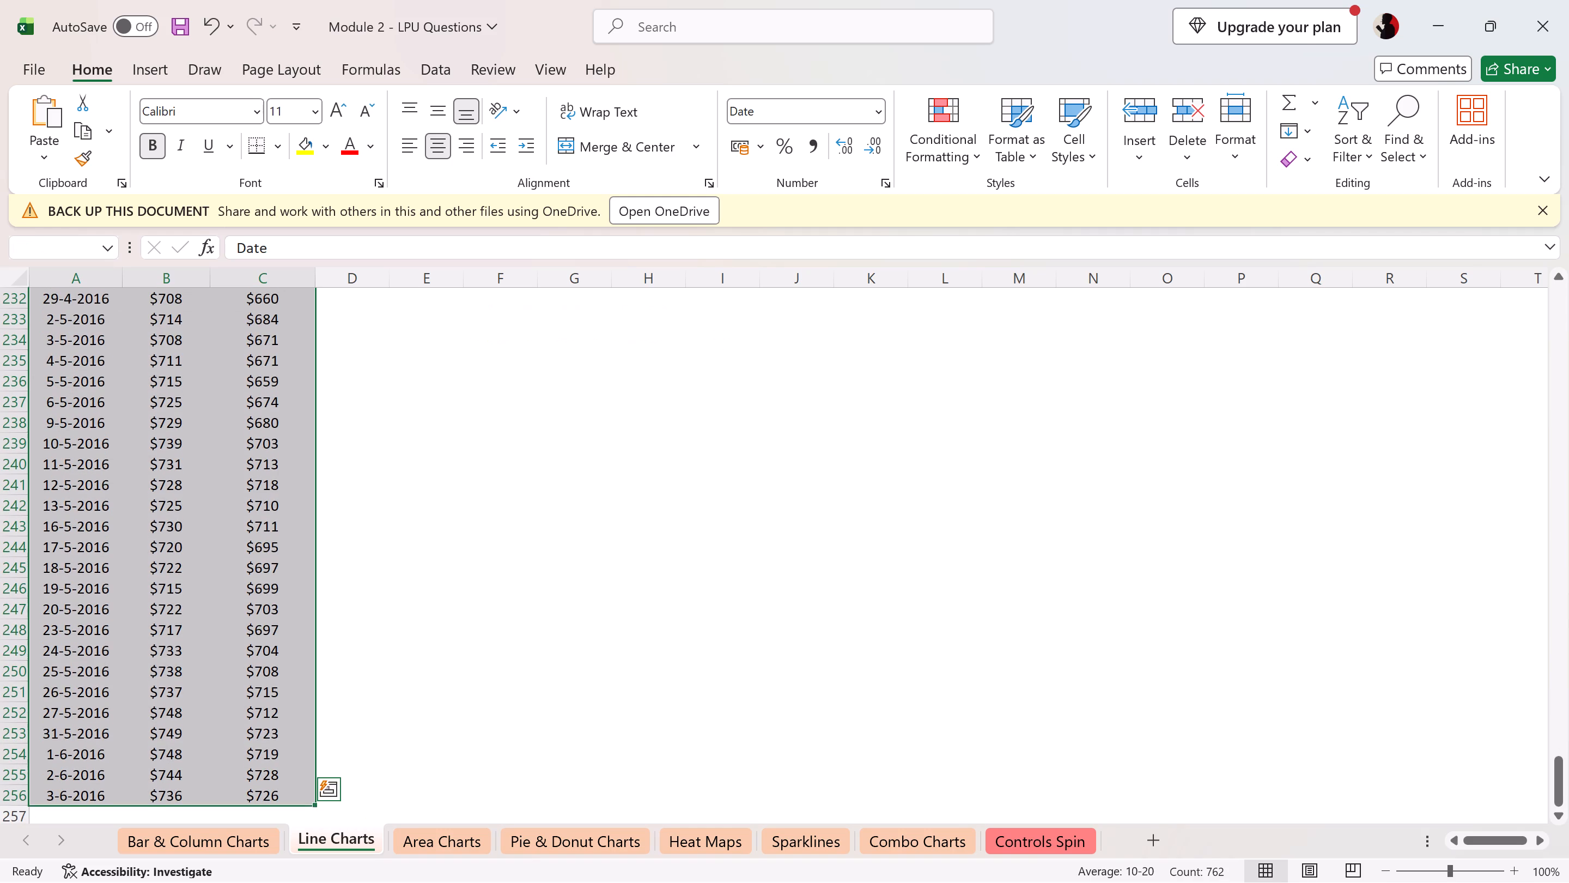
pyautogui.scroll(12, 461, 419)
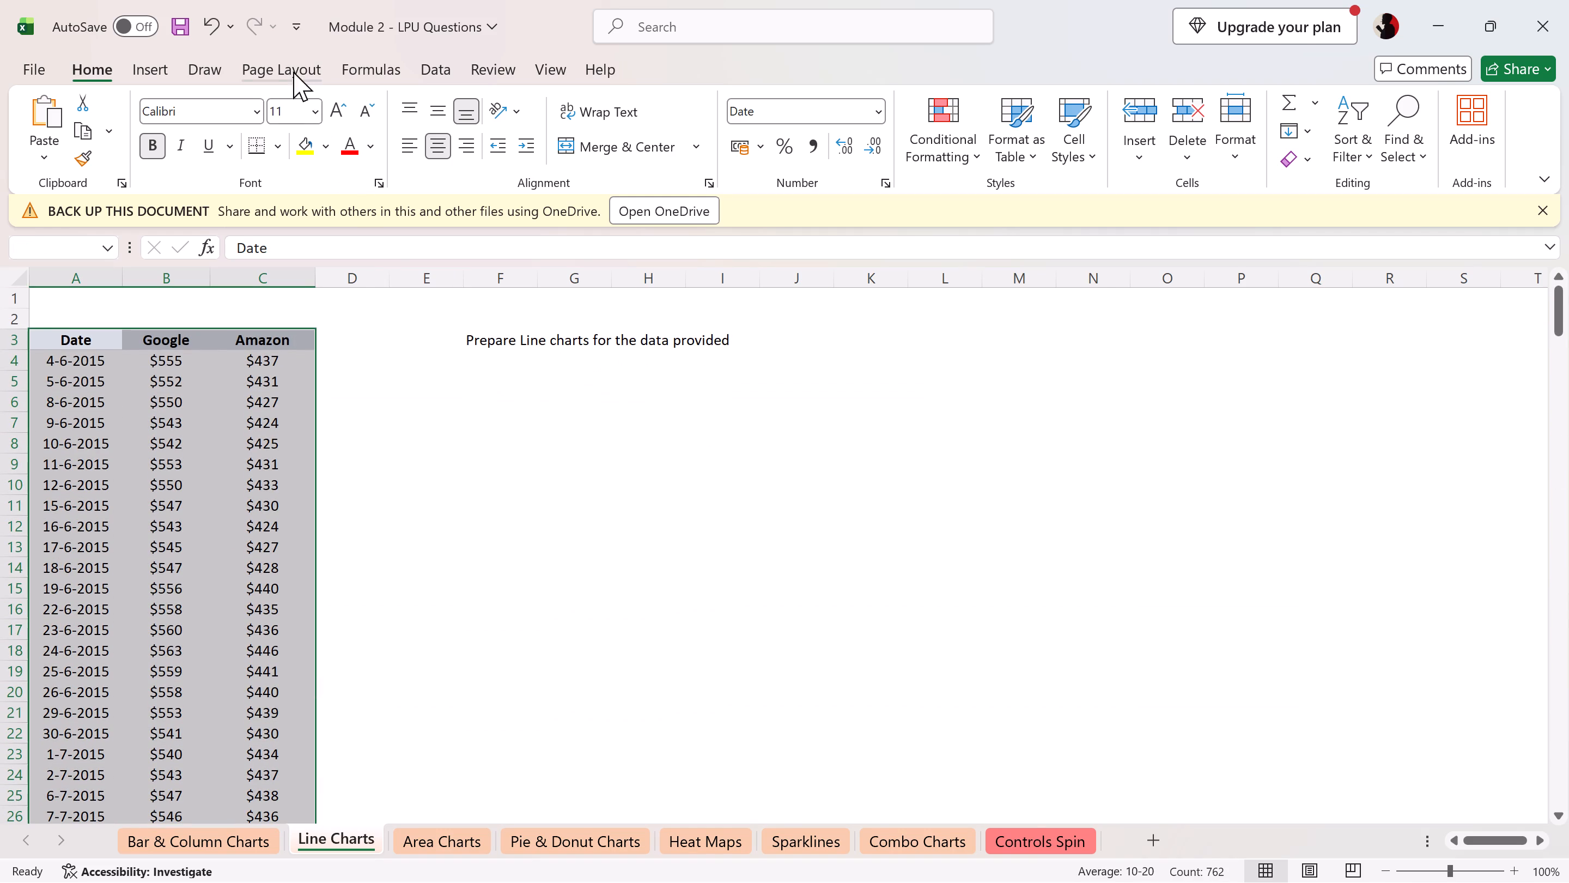
pyautogui.click(151, 69)
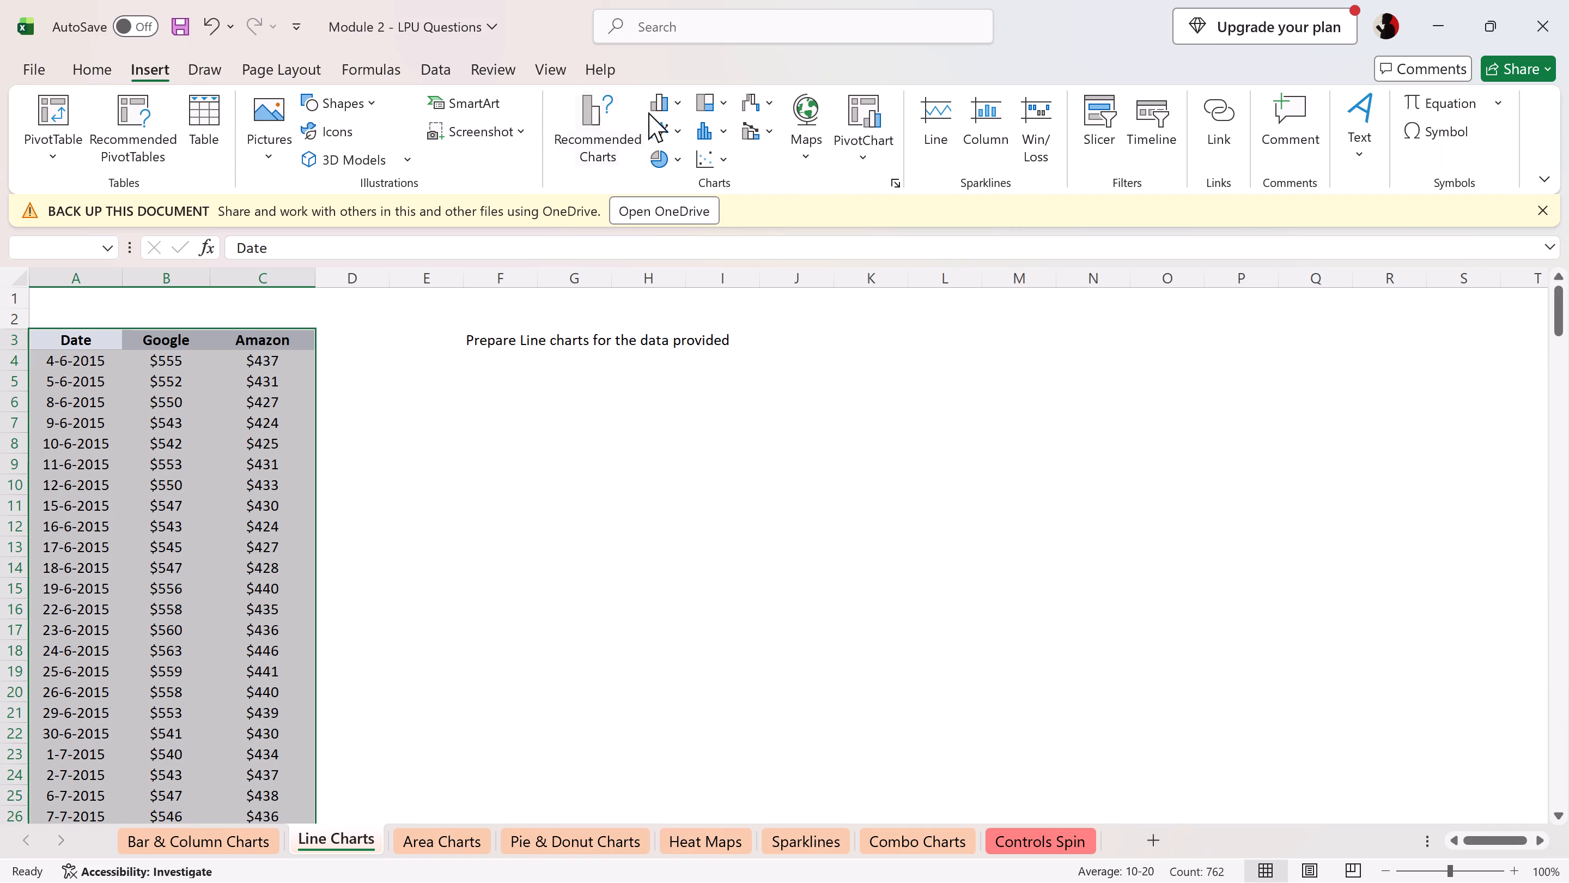
pyautogui.click(607, 124)
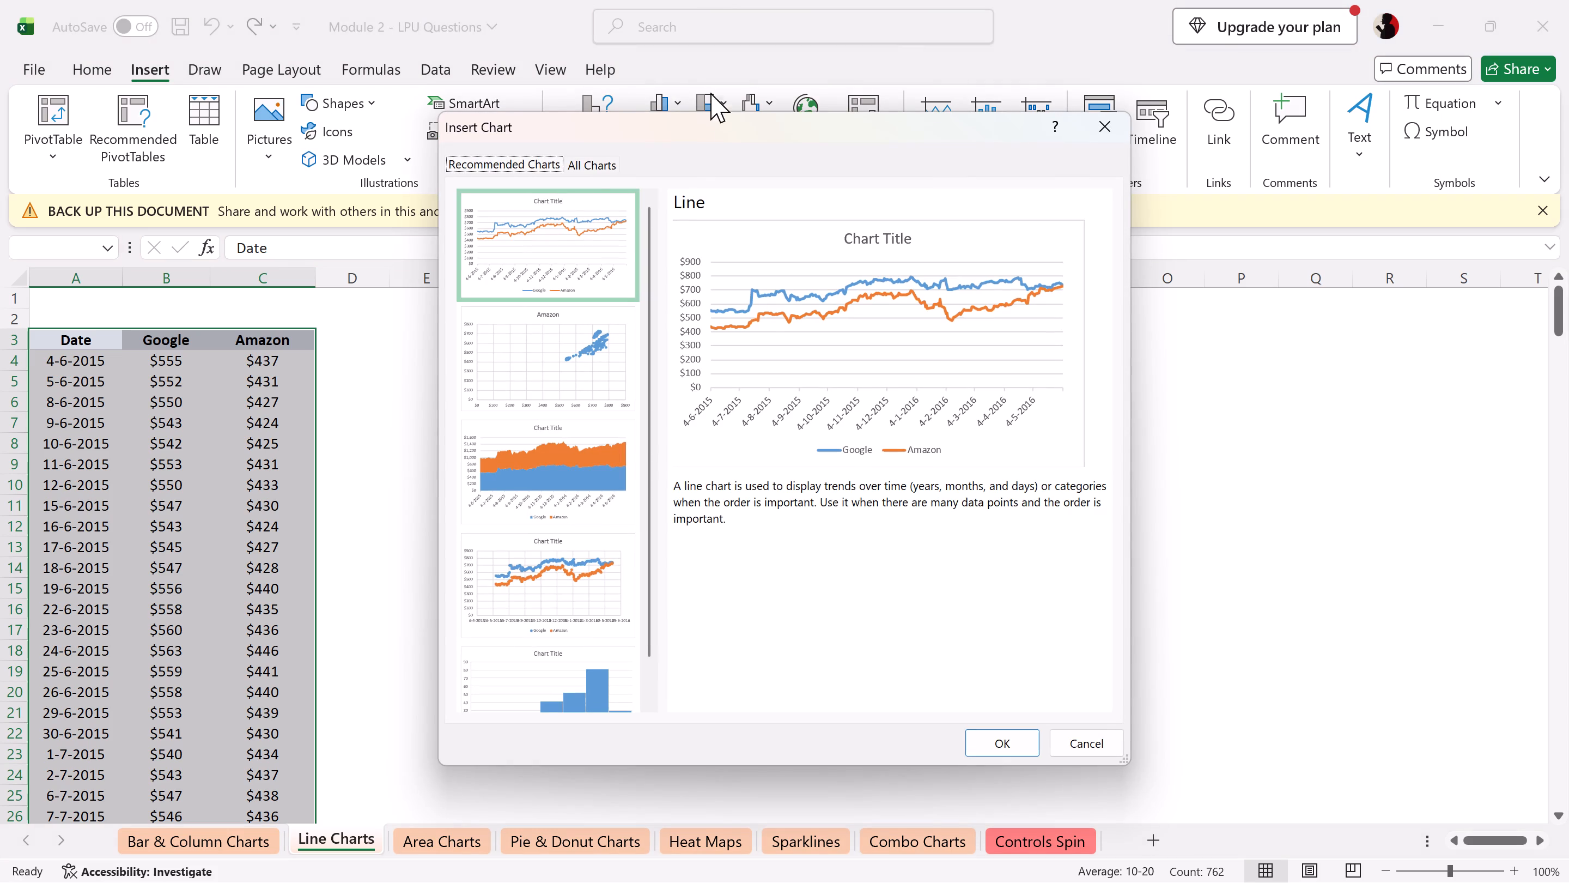
pyautogui.click(568, 166)
pyautogui.click(546, 282)
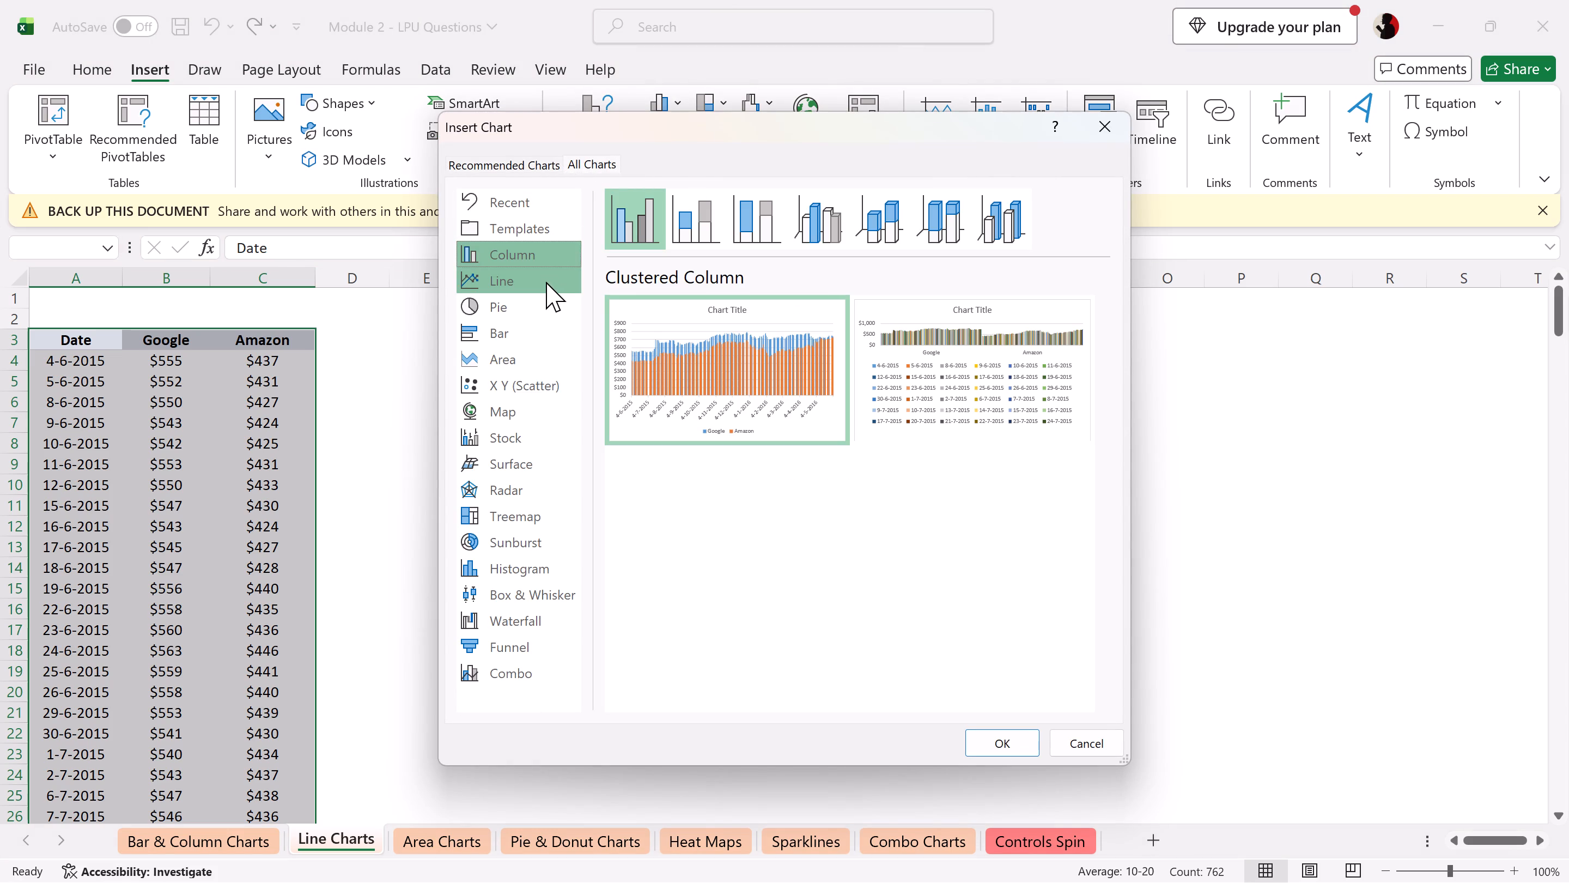
pyautogui.click(977, 746)
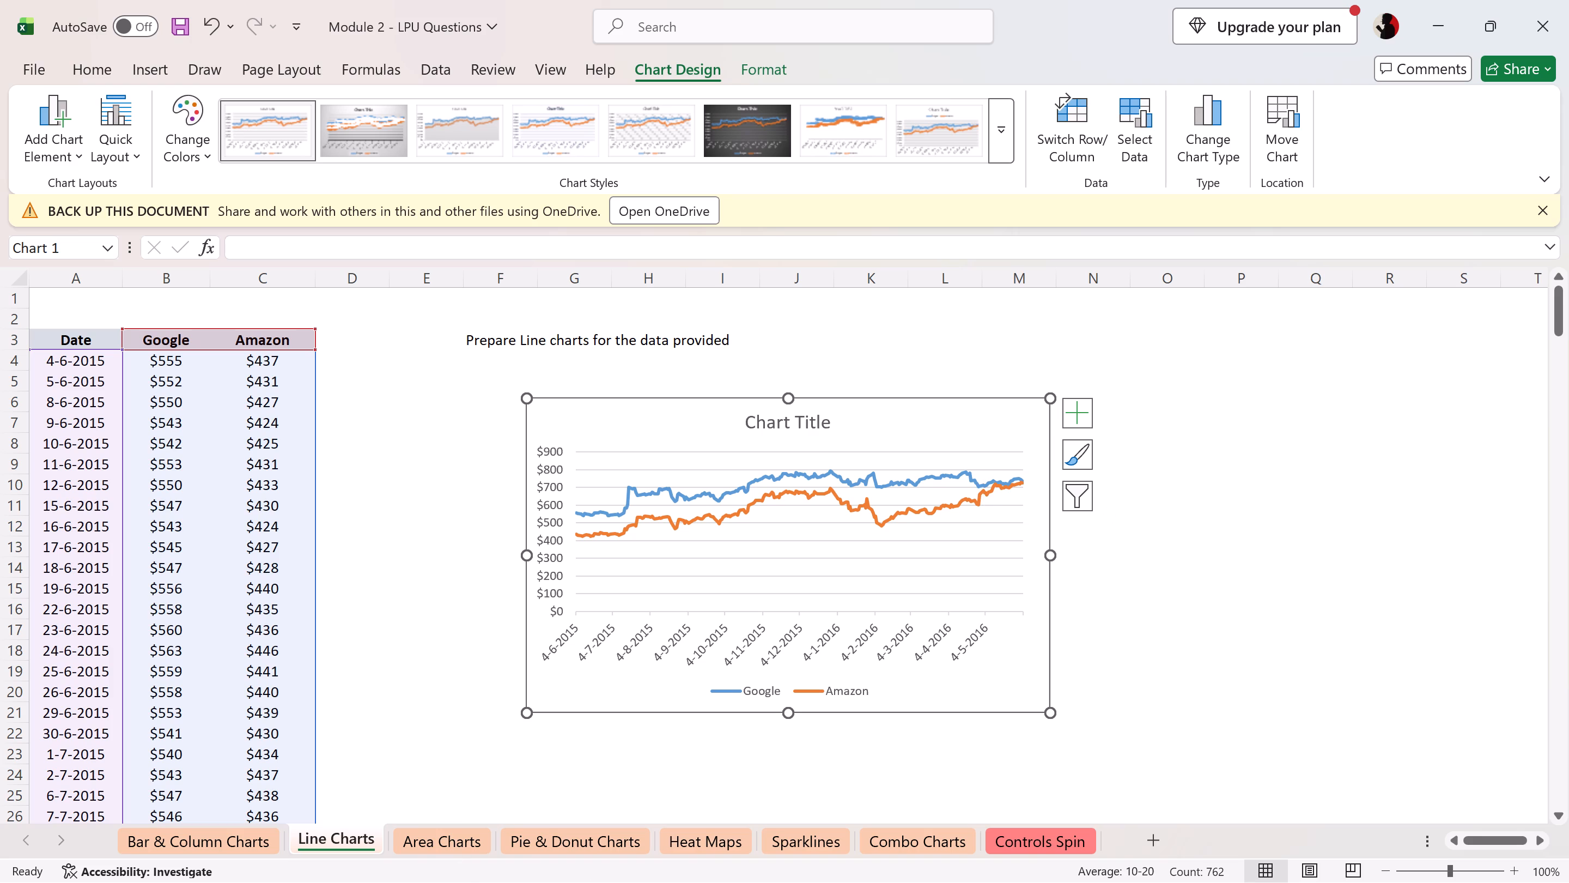
# Switch to the Area Charts sheet.
pyautogui.click(434, 838)
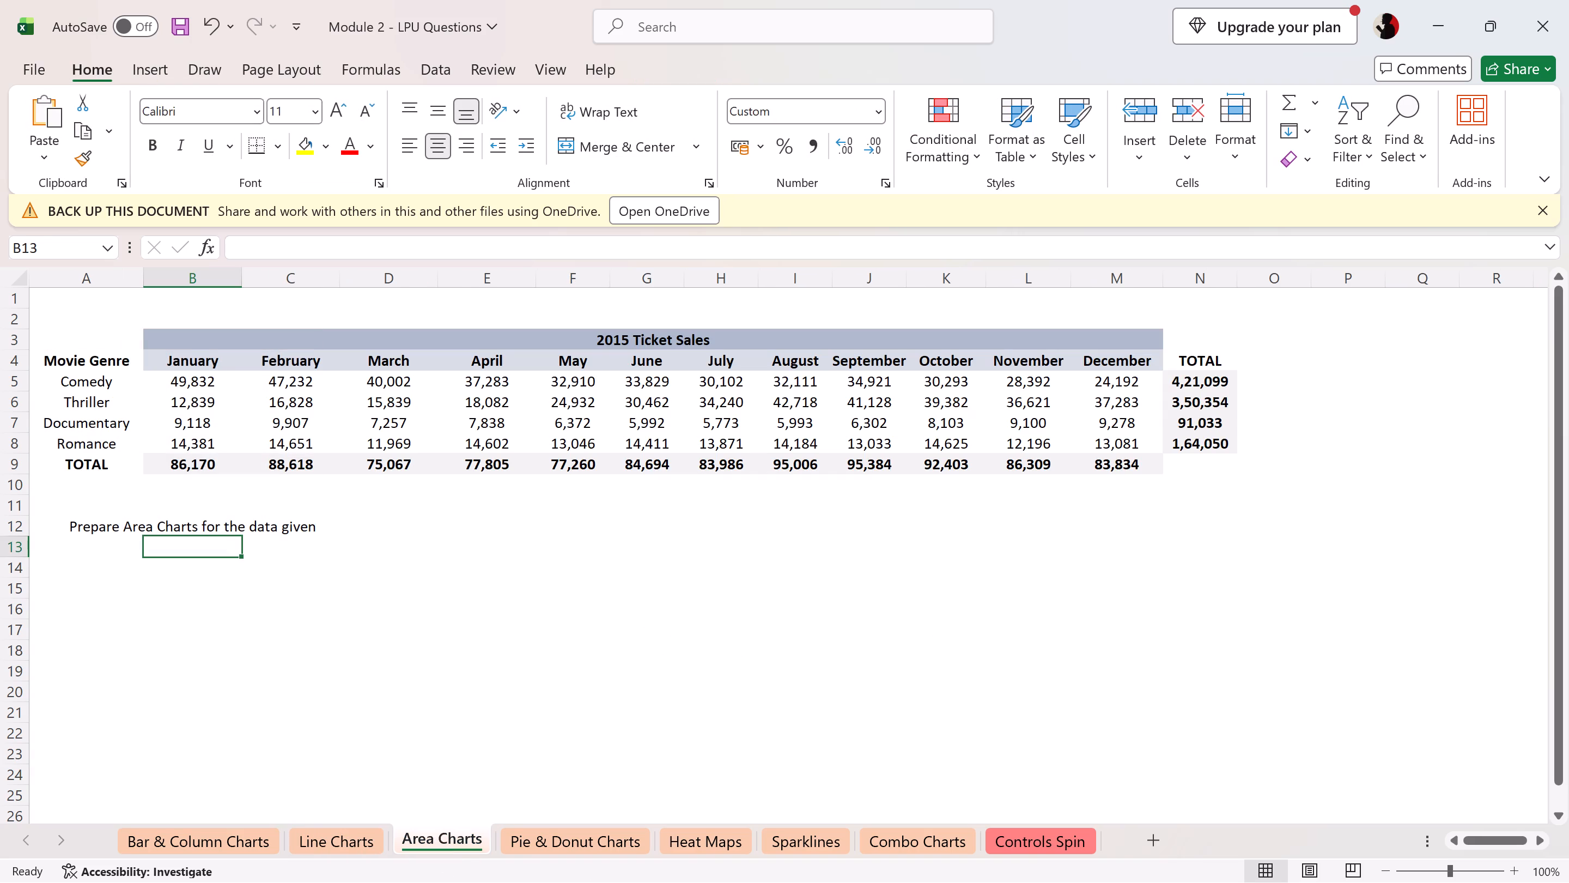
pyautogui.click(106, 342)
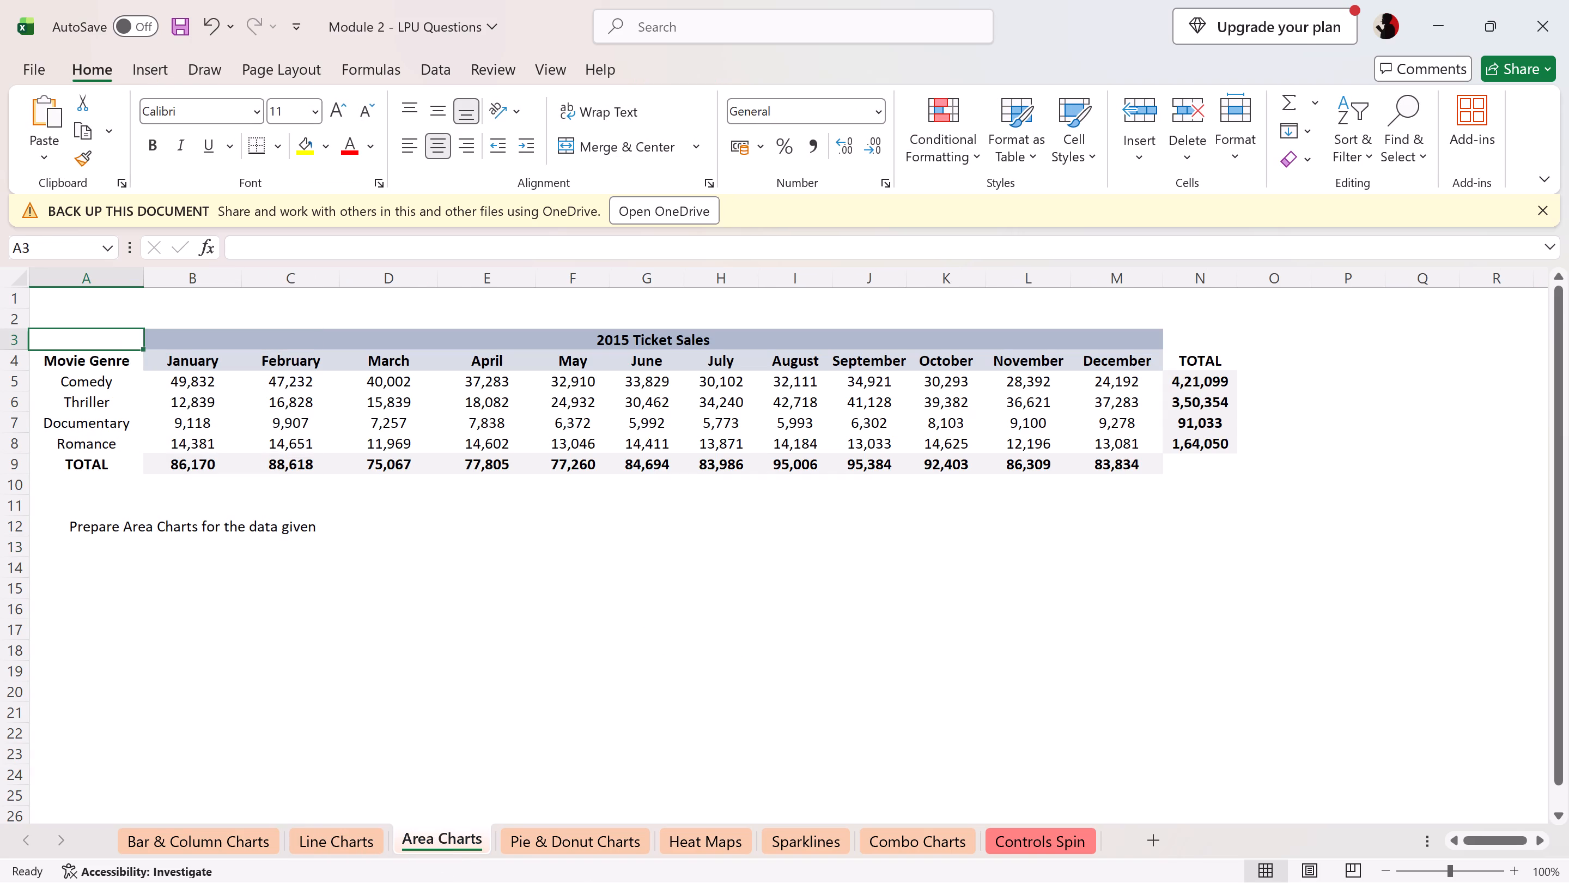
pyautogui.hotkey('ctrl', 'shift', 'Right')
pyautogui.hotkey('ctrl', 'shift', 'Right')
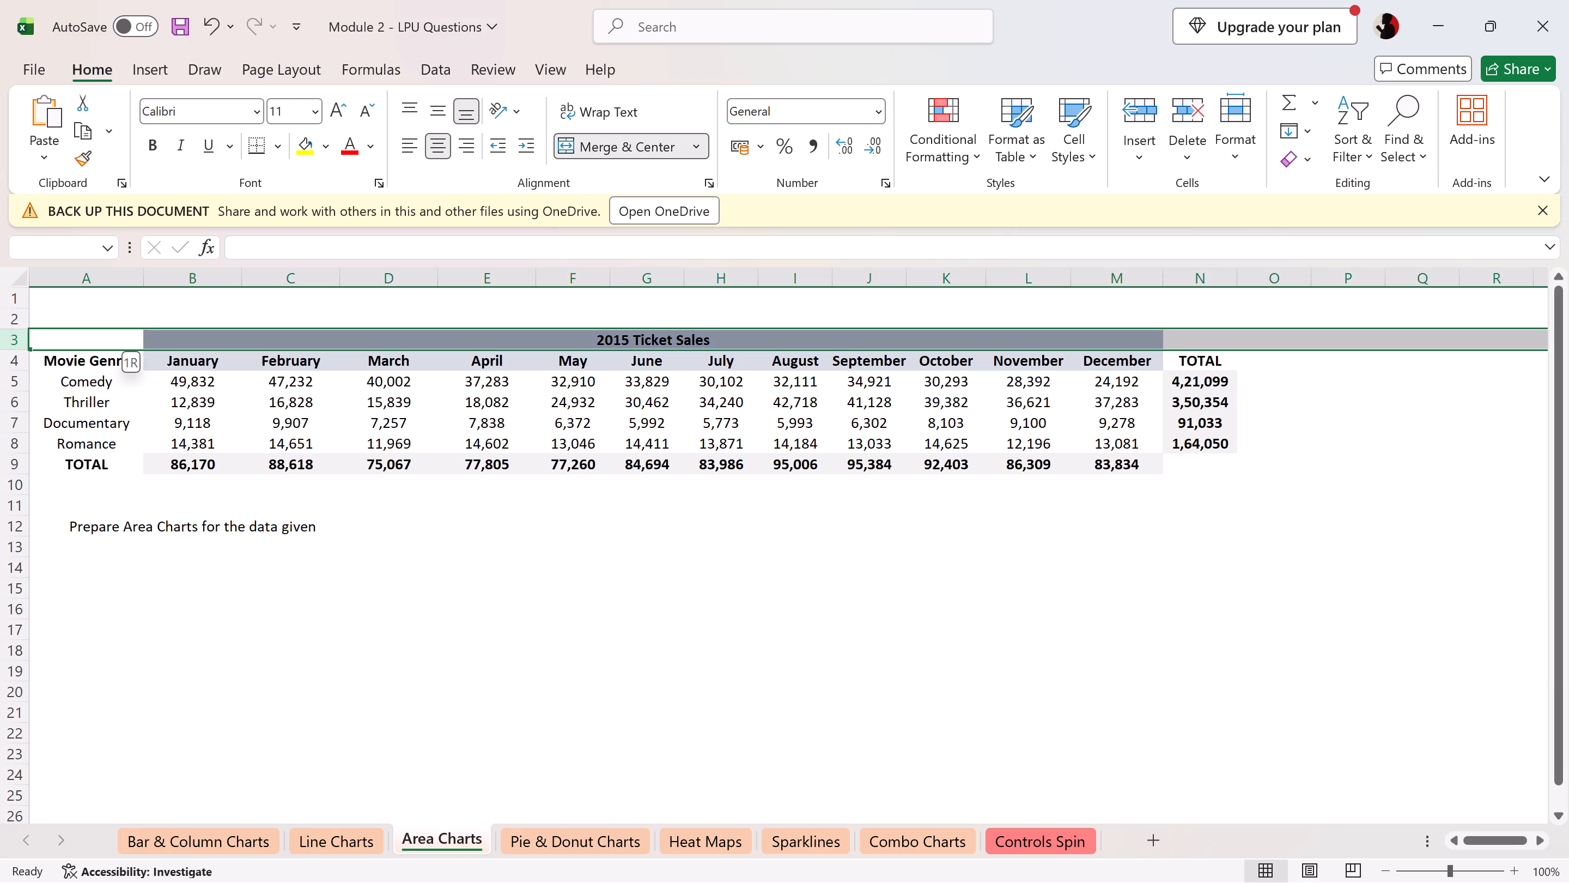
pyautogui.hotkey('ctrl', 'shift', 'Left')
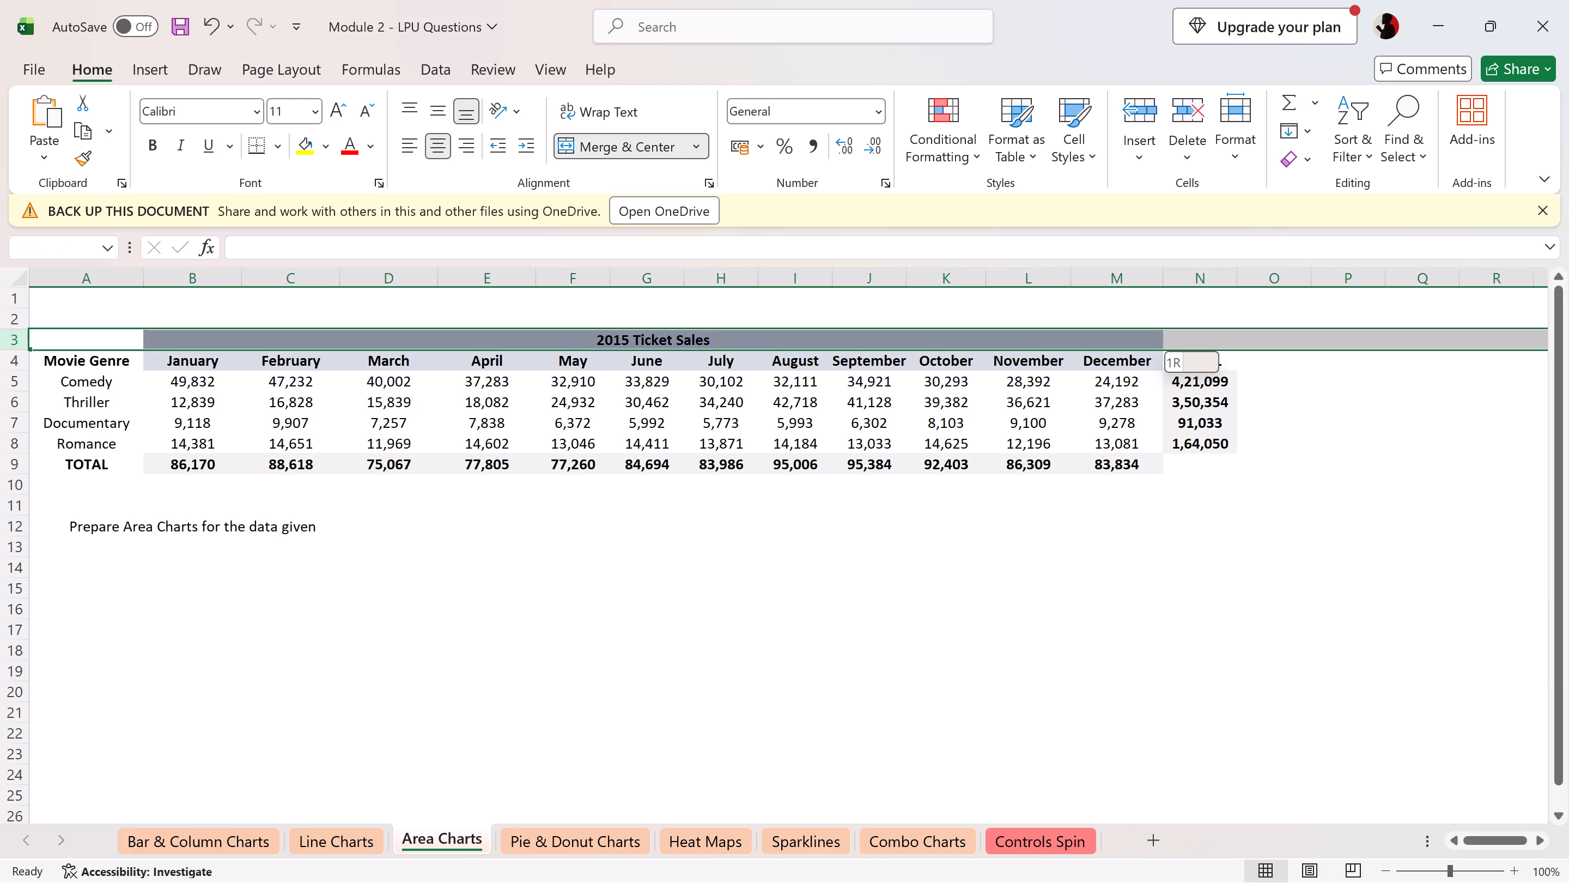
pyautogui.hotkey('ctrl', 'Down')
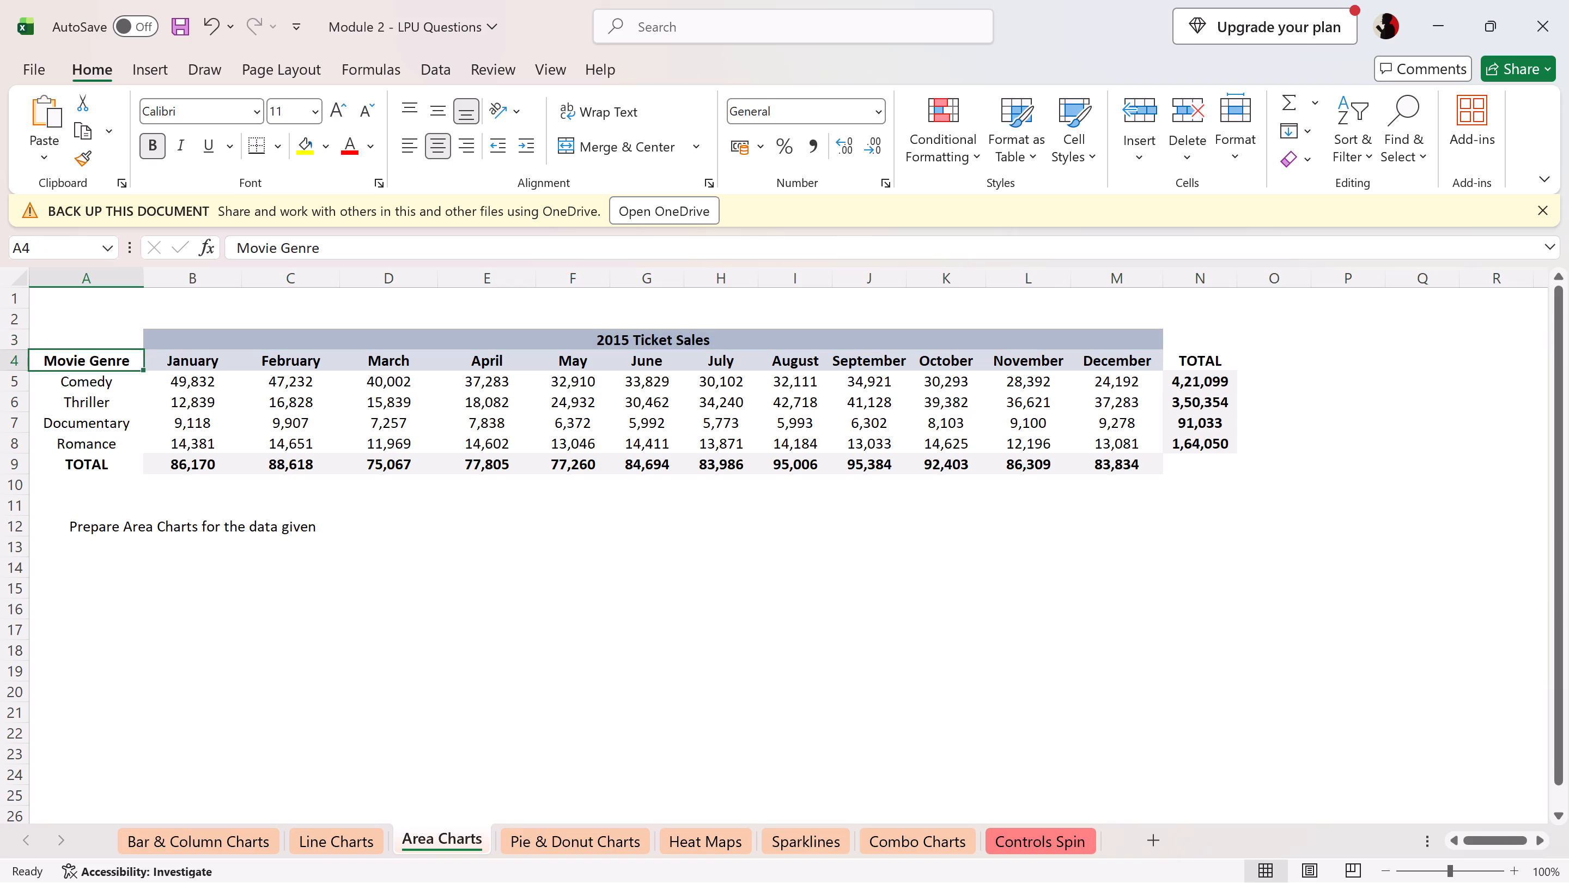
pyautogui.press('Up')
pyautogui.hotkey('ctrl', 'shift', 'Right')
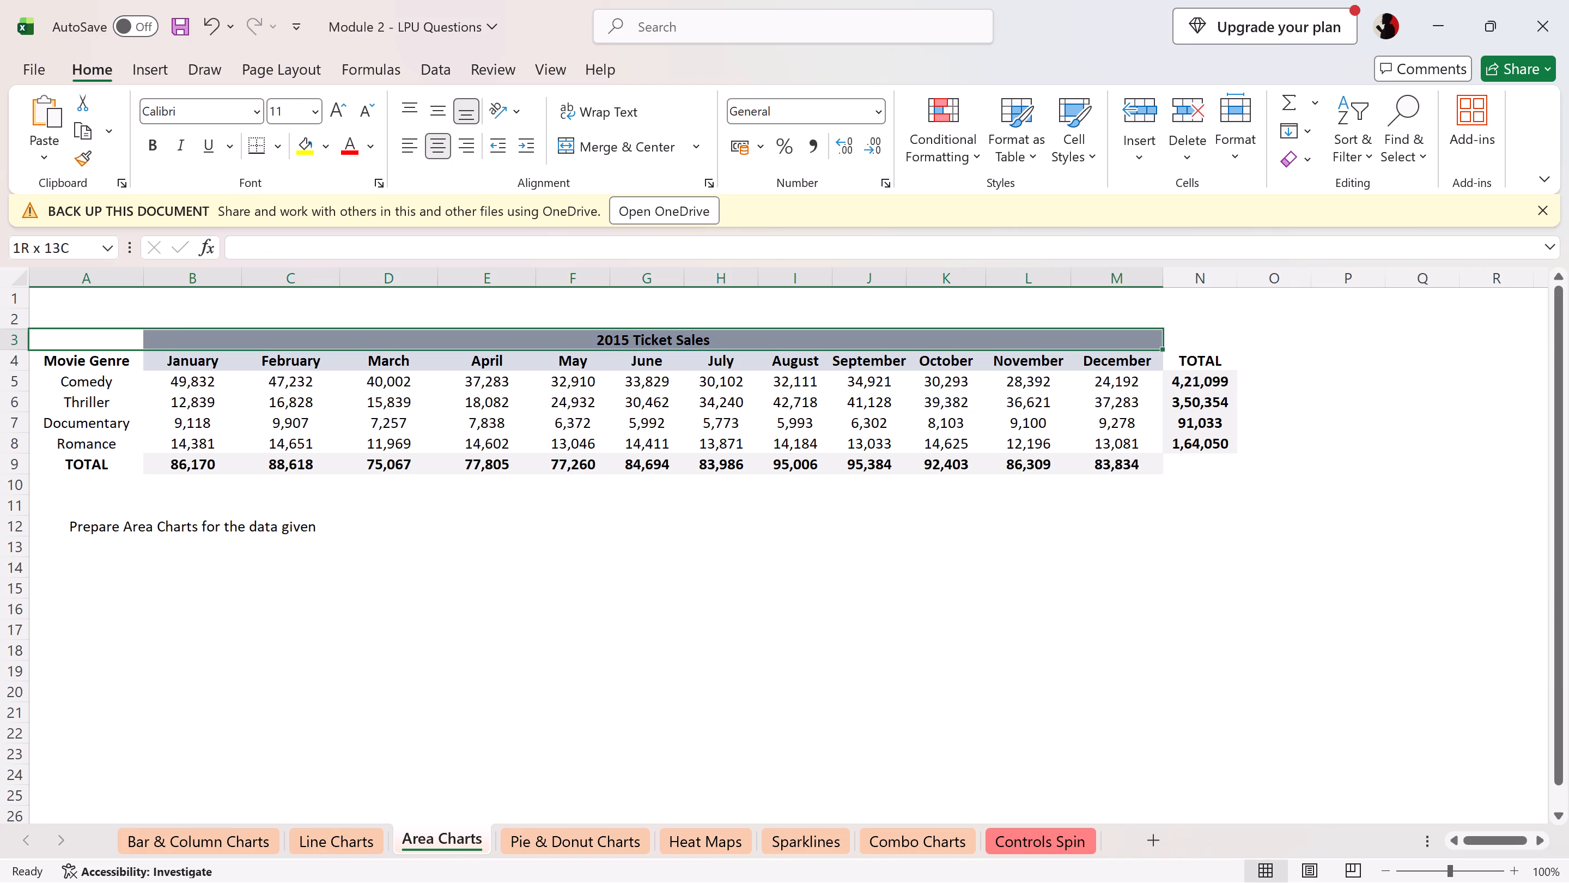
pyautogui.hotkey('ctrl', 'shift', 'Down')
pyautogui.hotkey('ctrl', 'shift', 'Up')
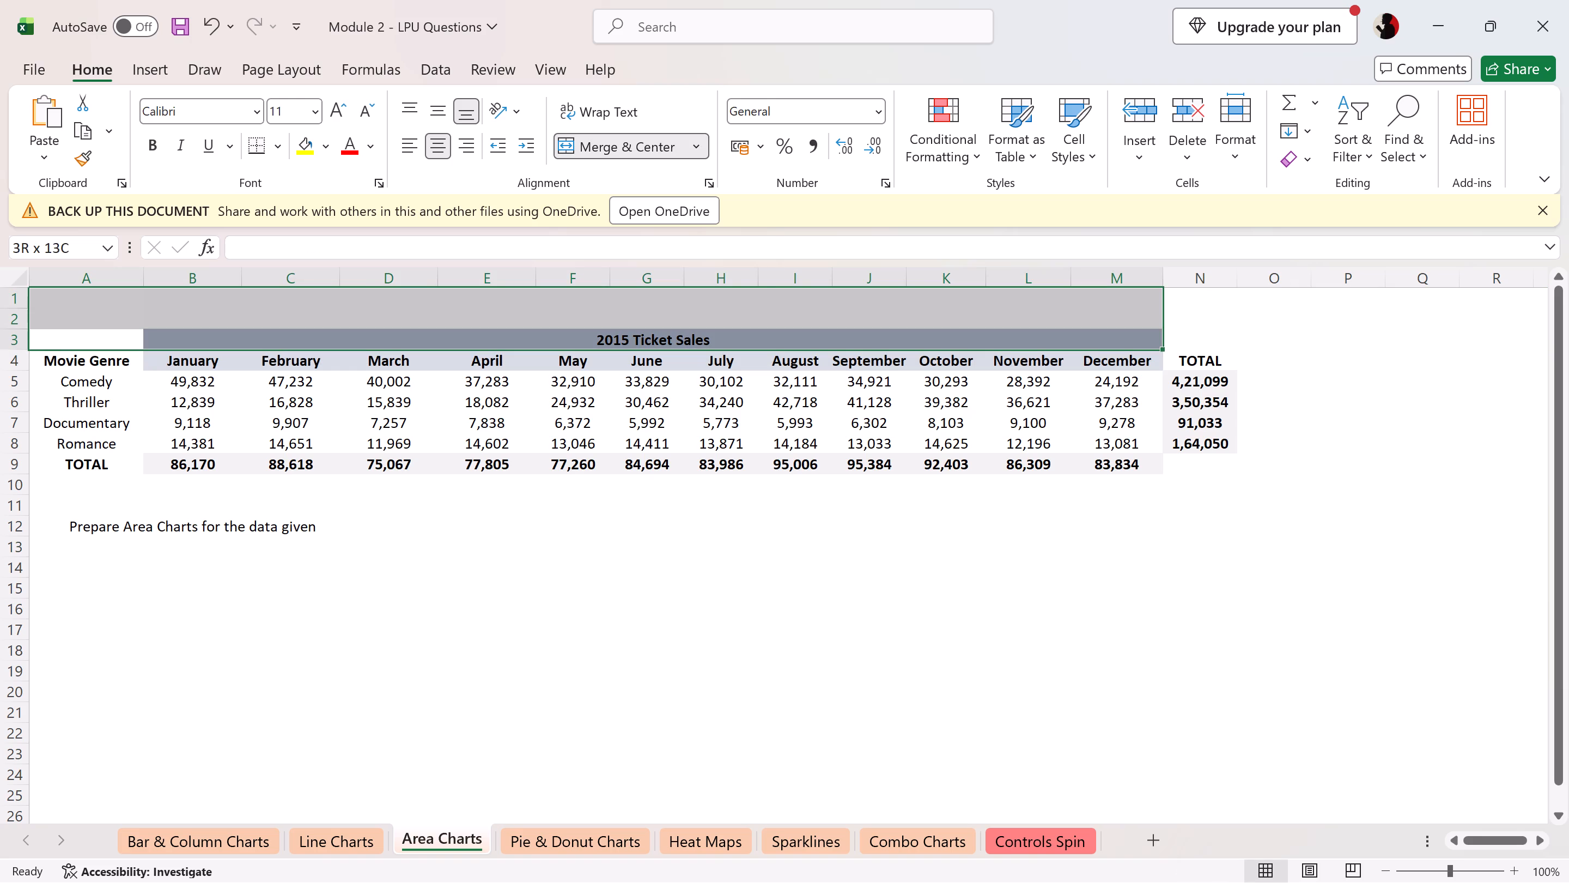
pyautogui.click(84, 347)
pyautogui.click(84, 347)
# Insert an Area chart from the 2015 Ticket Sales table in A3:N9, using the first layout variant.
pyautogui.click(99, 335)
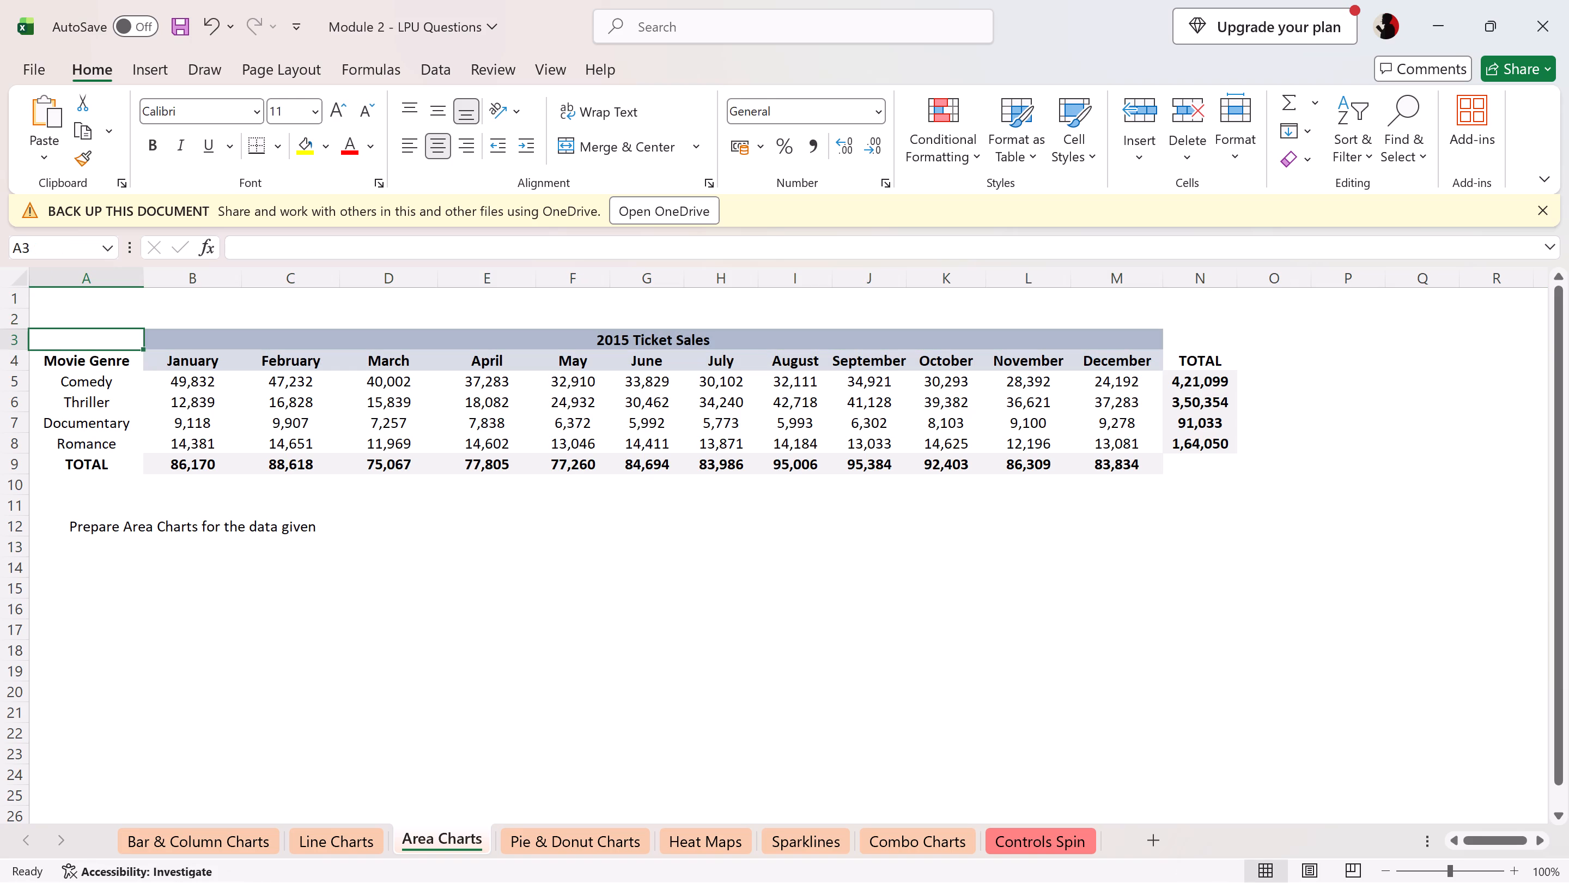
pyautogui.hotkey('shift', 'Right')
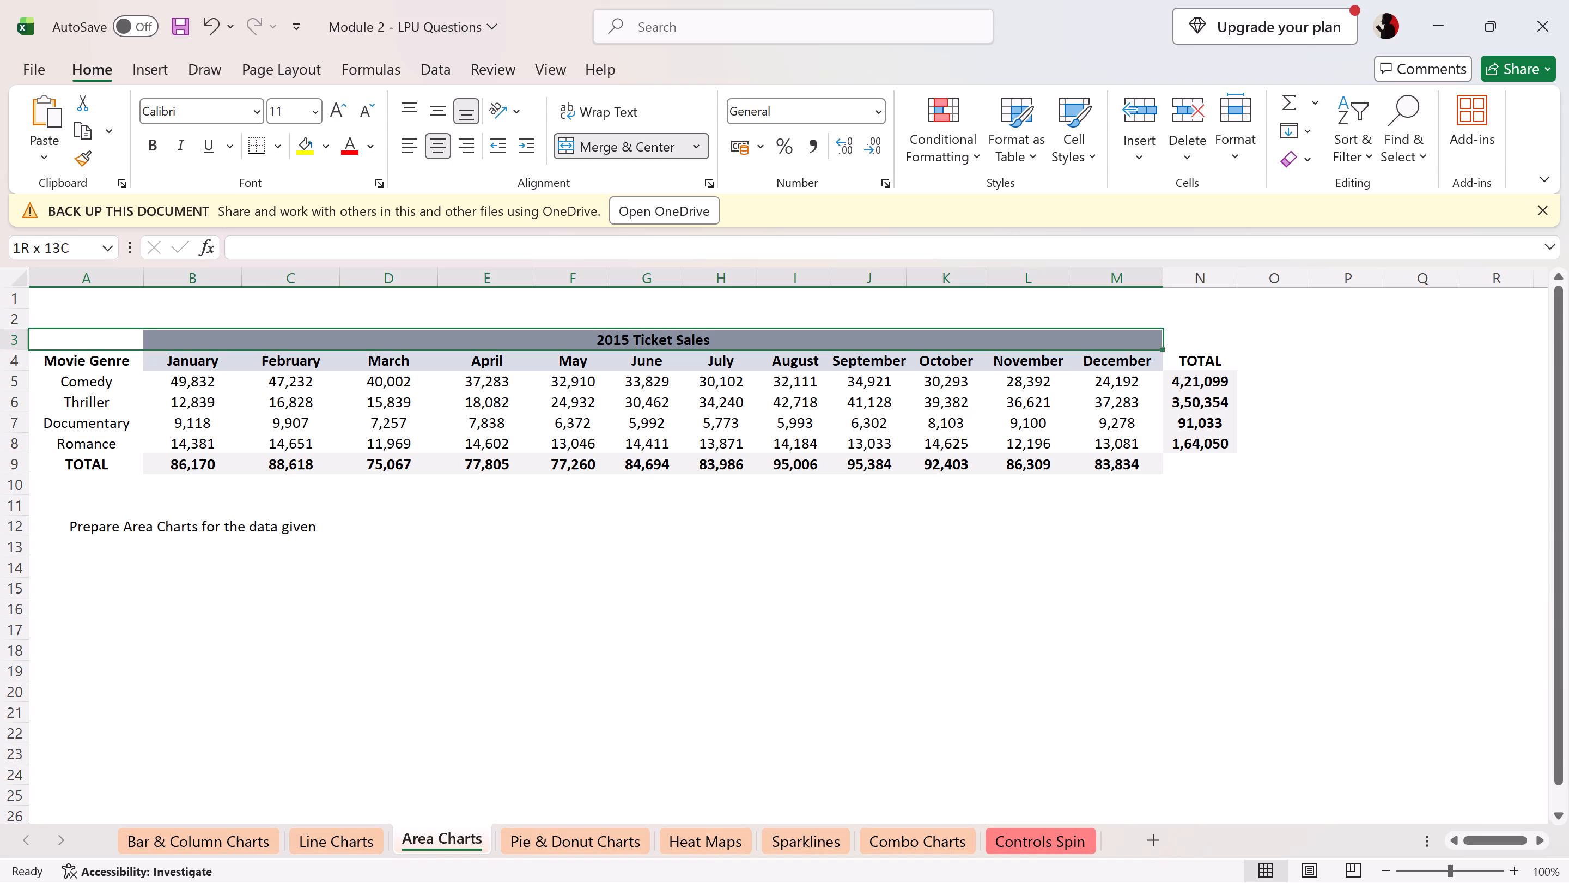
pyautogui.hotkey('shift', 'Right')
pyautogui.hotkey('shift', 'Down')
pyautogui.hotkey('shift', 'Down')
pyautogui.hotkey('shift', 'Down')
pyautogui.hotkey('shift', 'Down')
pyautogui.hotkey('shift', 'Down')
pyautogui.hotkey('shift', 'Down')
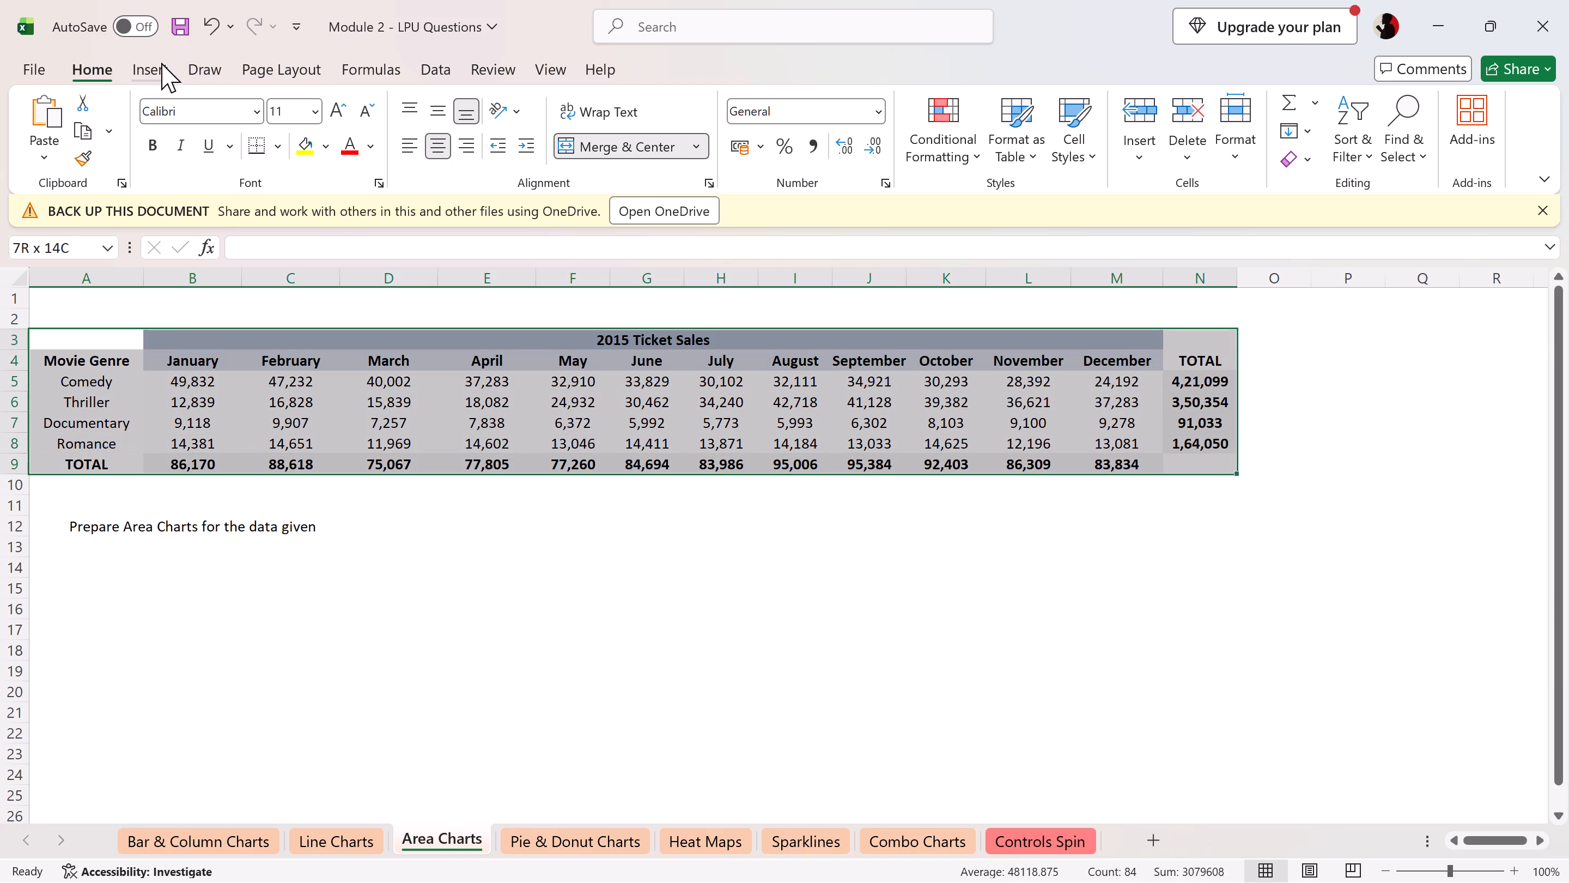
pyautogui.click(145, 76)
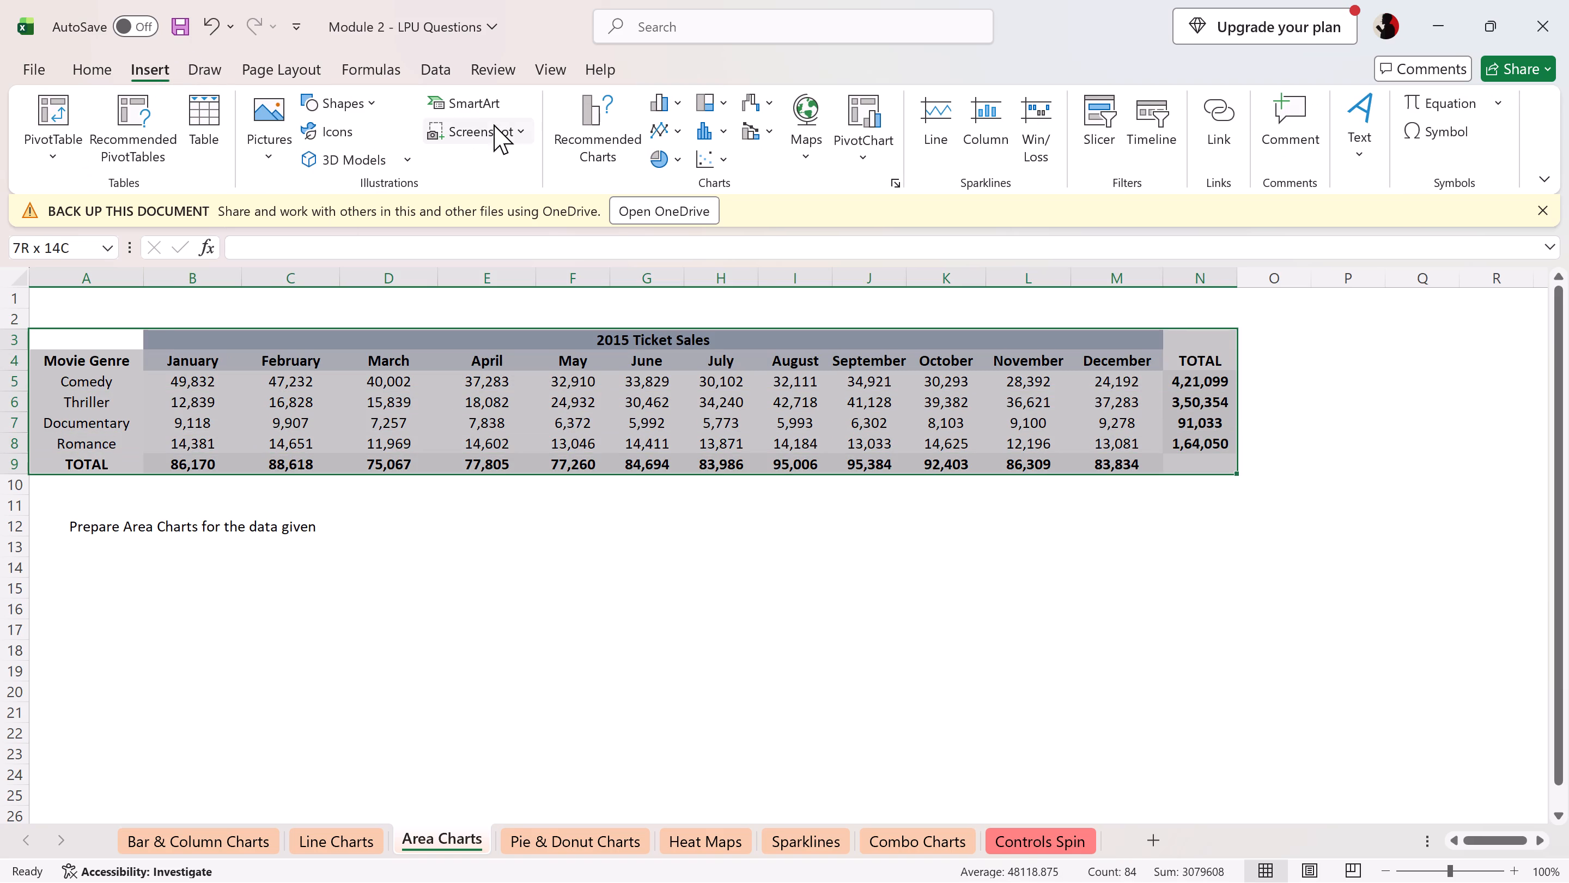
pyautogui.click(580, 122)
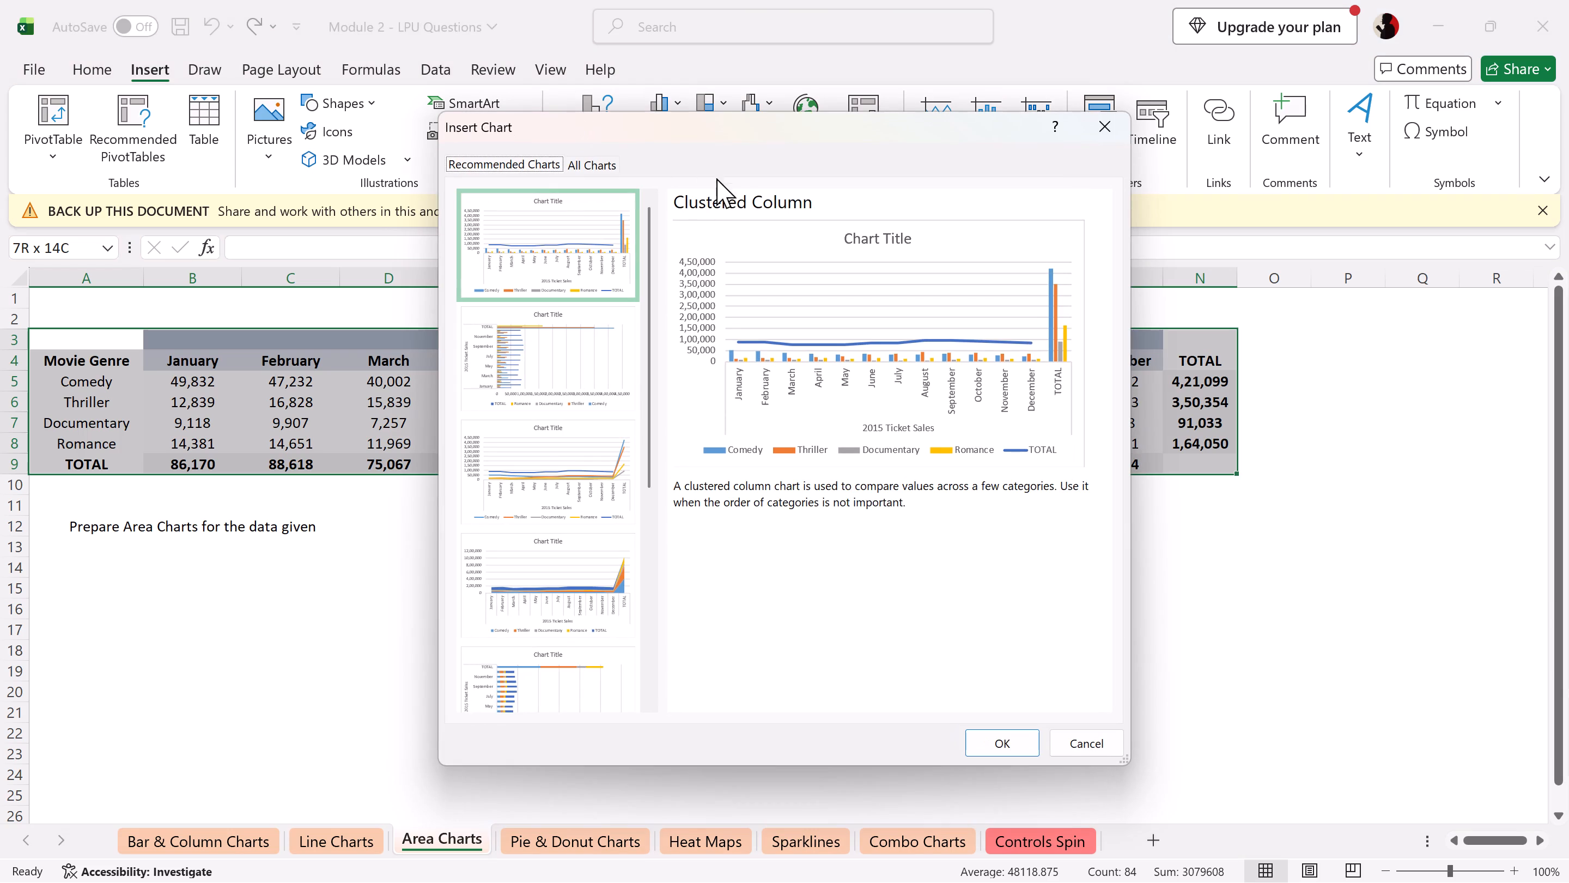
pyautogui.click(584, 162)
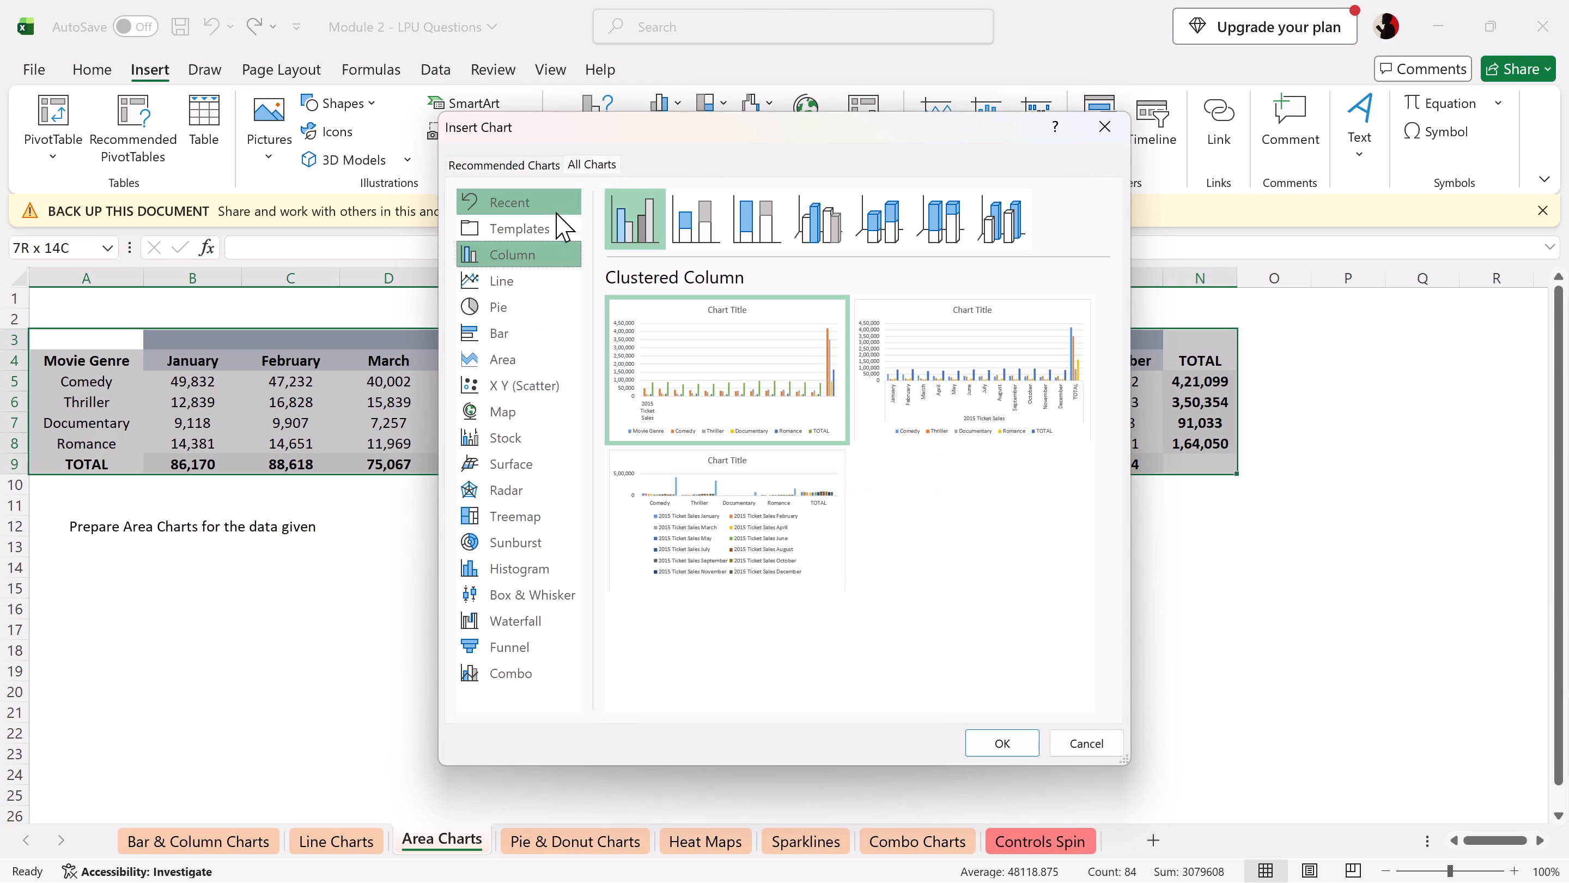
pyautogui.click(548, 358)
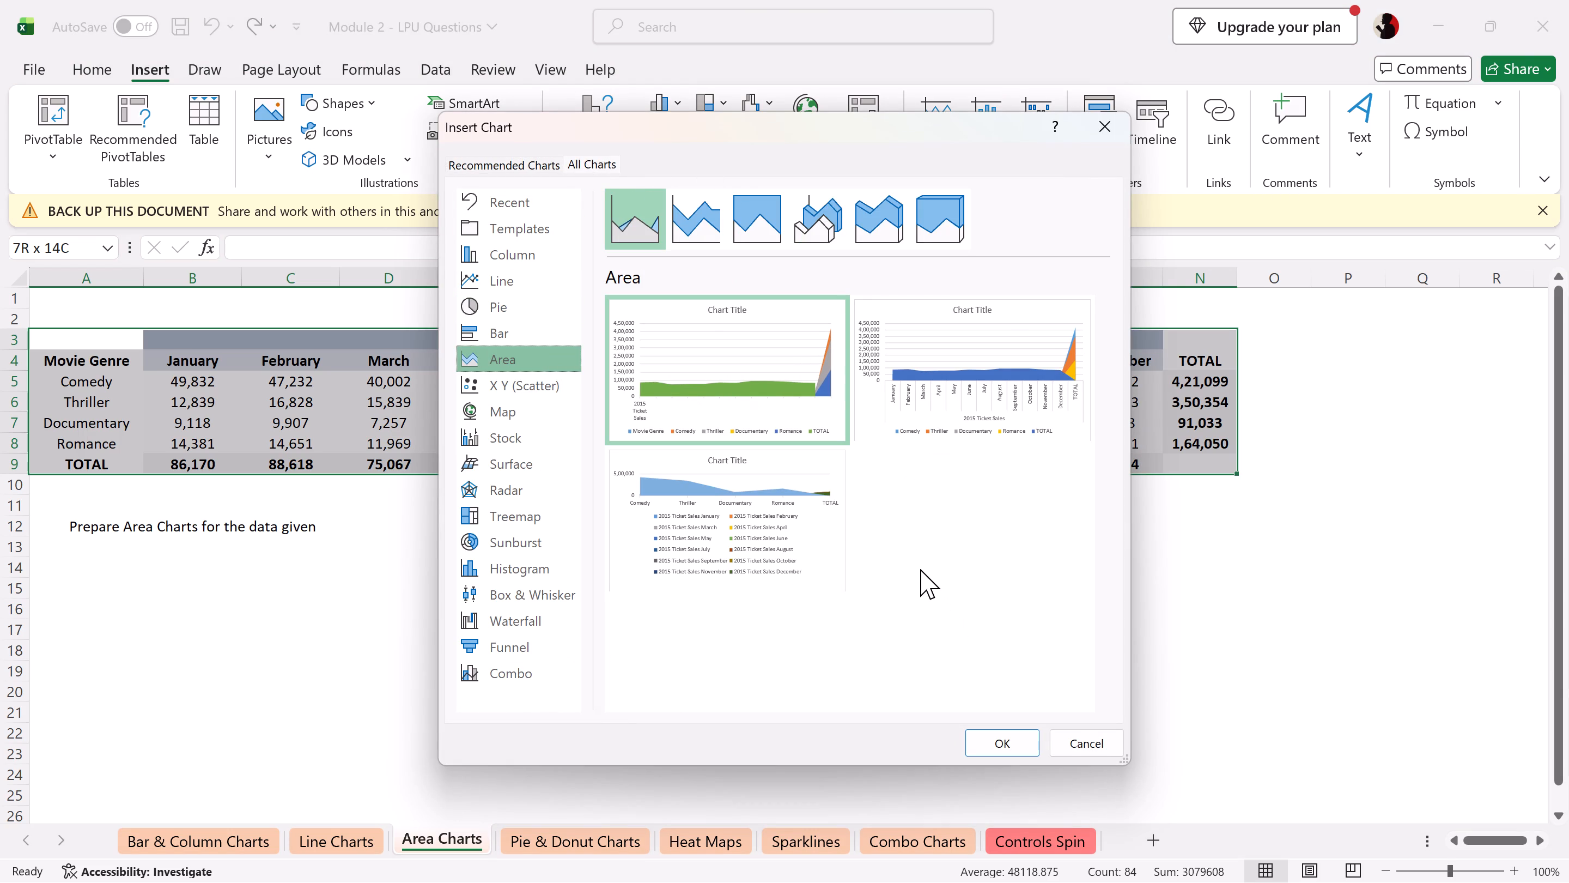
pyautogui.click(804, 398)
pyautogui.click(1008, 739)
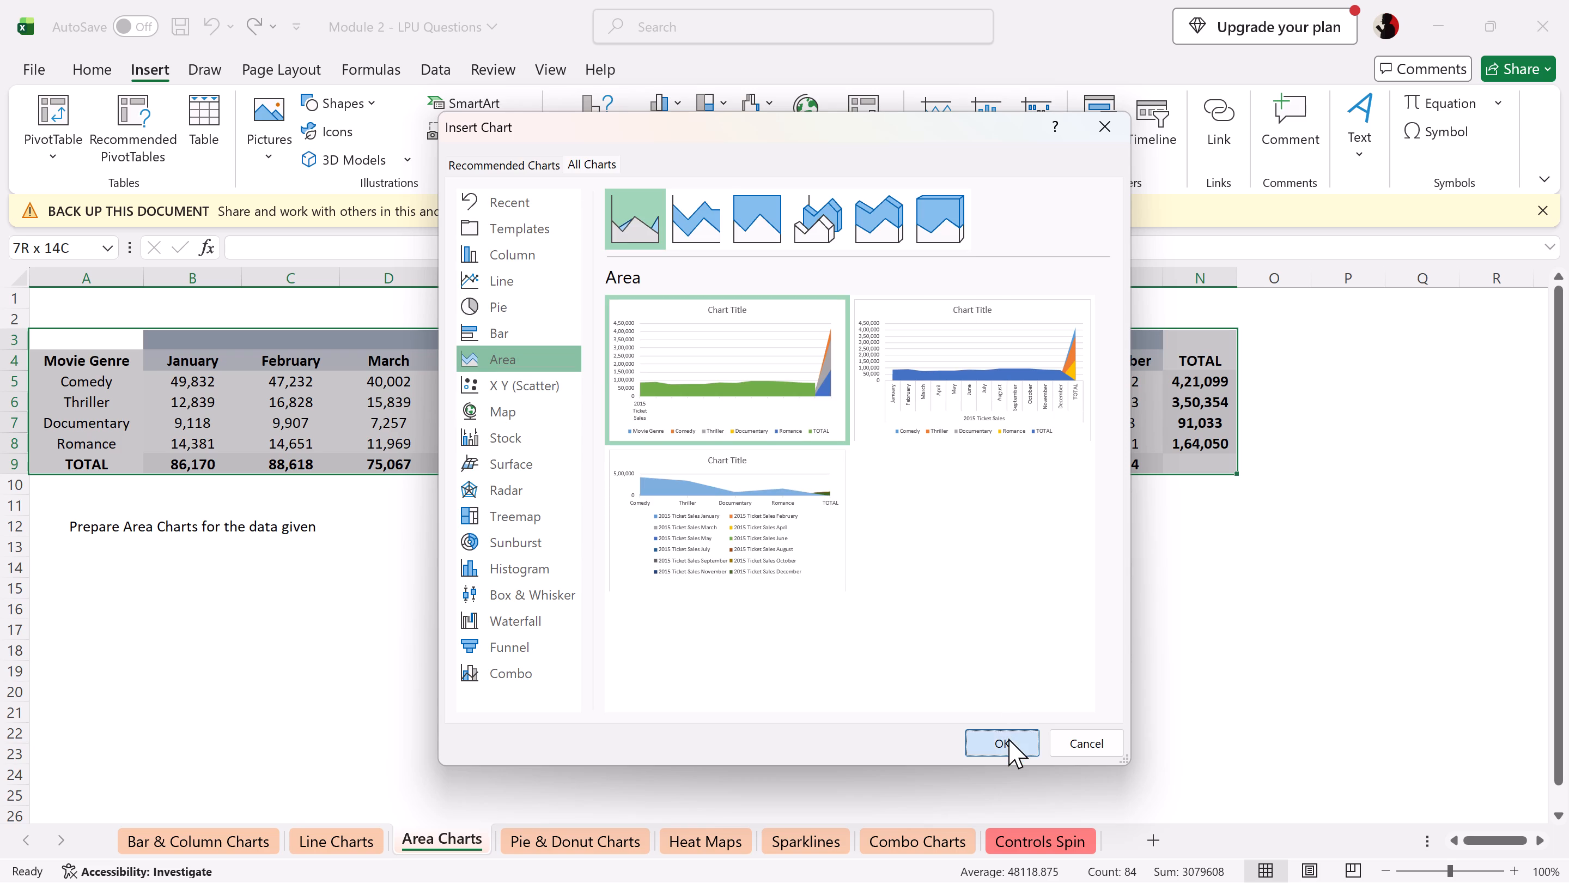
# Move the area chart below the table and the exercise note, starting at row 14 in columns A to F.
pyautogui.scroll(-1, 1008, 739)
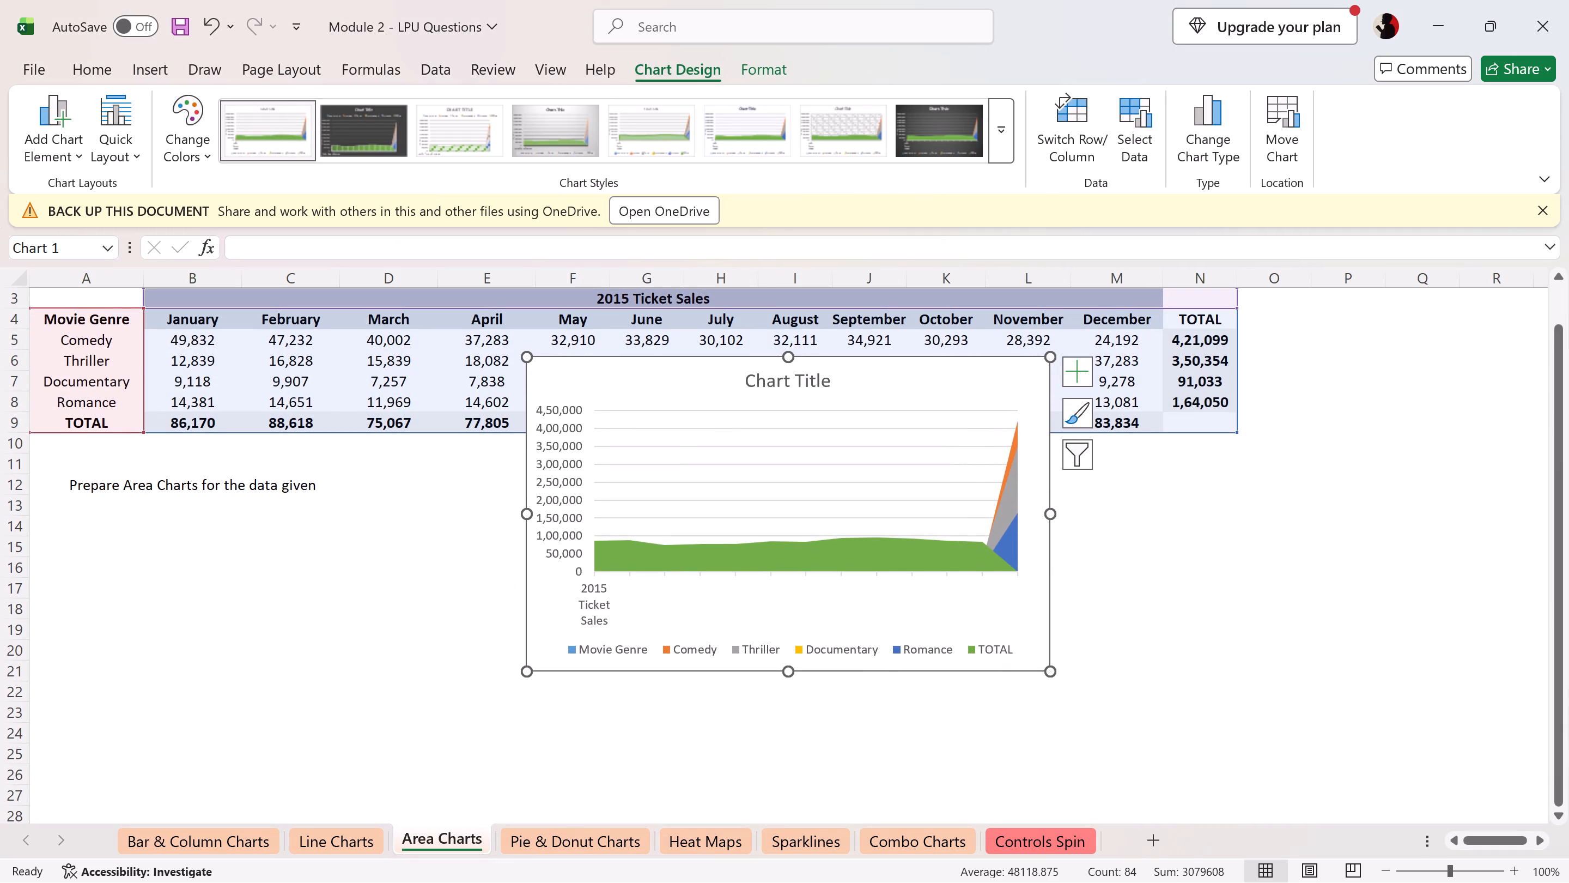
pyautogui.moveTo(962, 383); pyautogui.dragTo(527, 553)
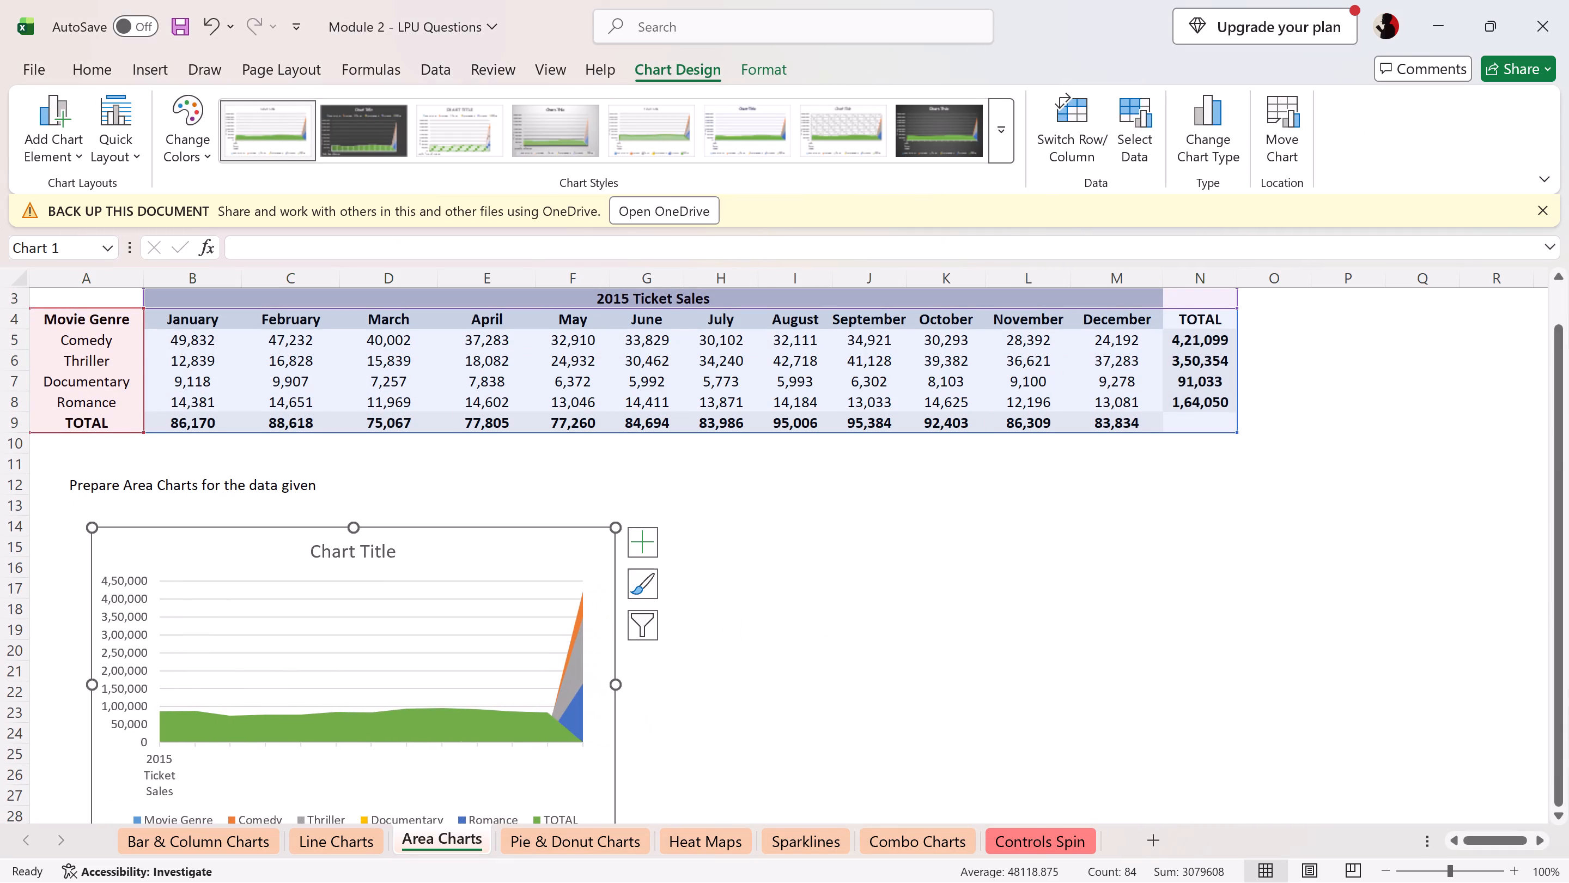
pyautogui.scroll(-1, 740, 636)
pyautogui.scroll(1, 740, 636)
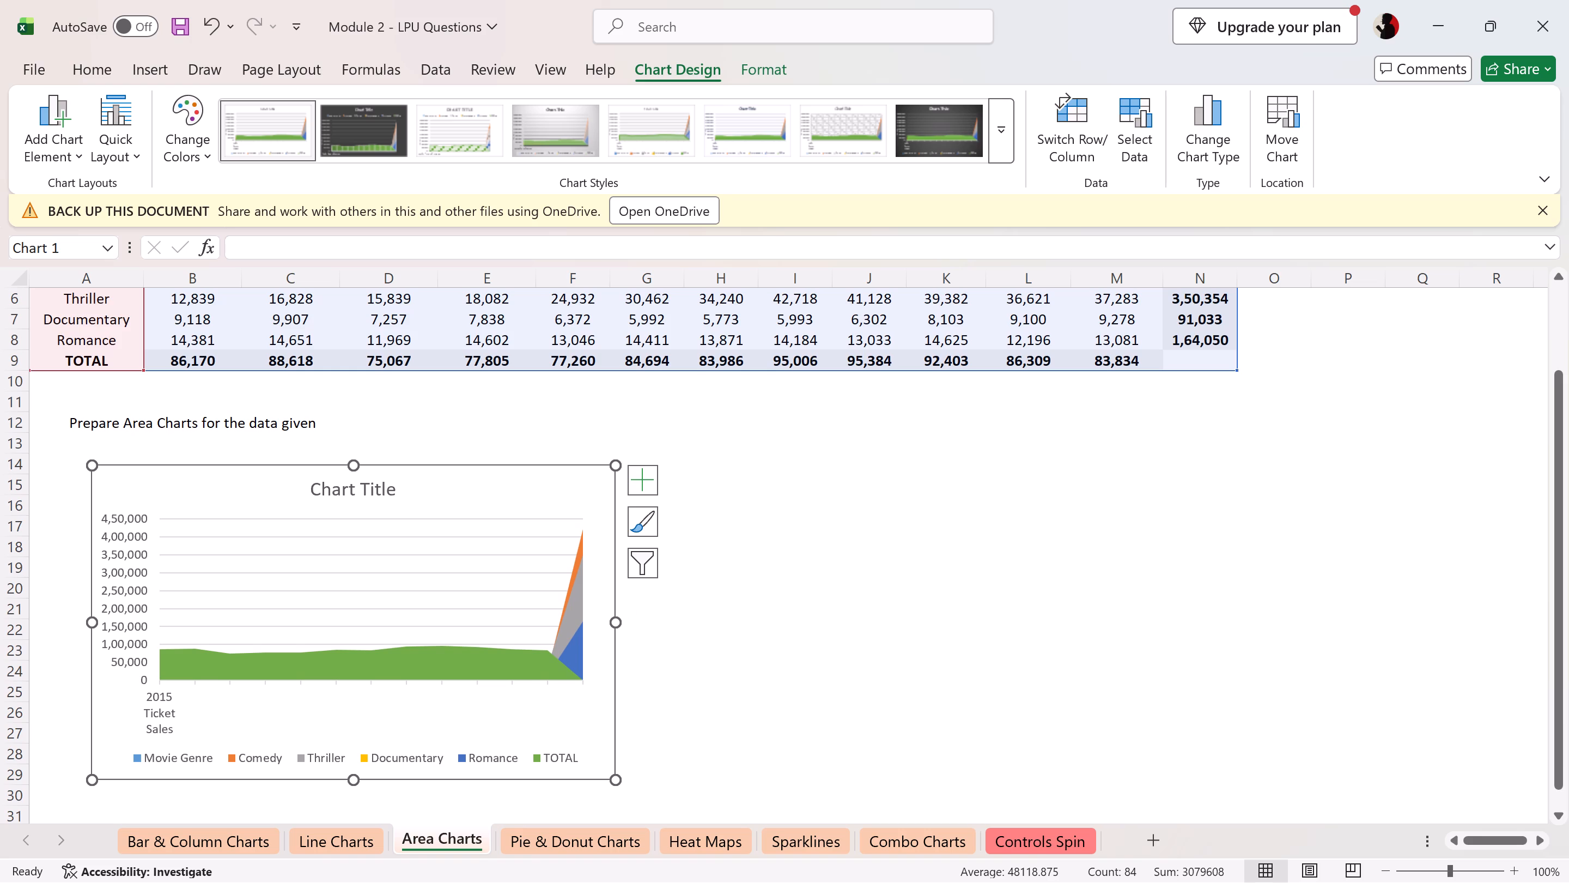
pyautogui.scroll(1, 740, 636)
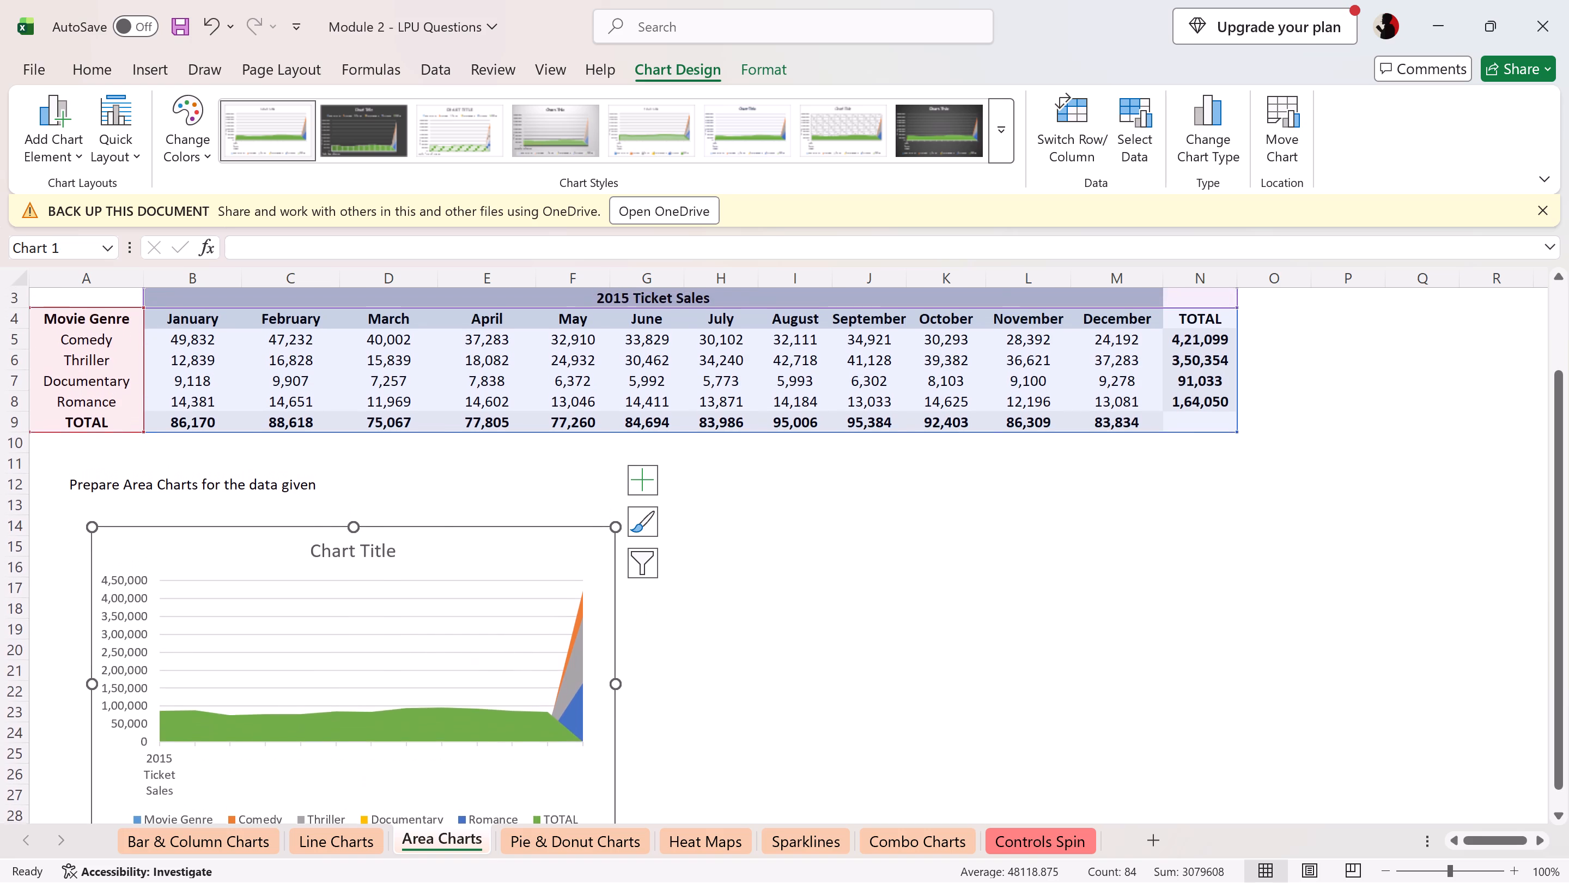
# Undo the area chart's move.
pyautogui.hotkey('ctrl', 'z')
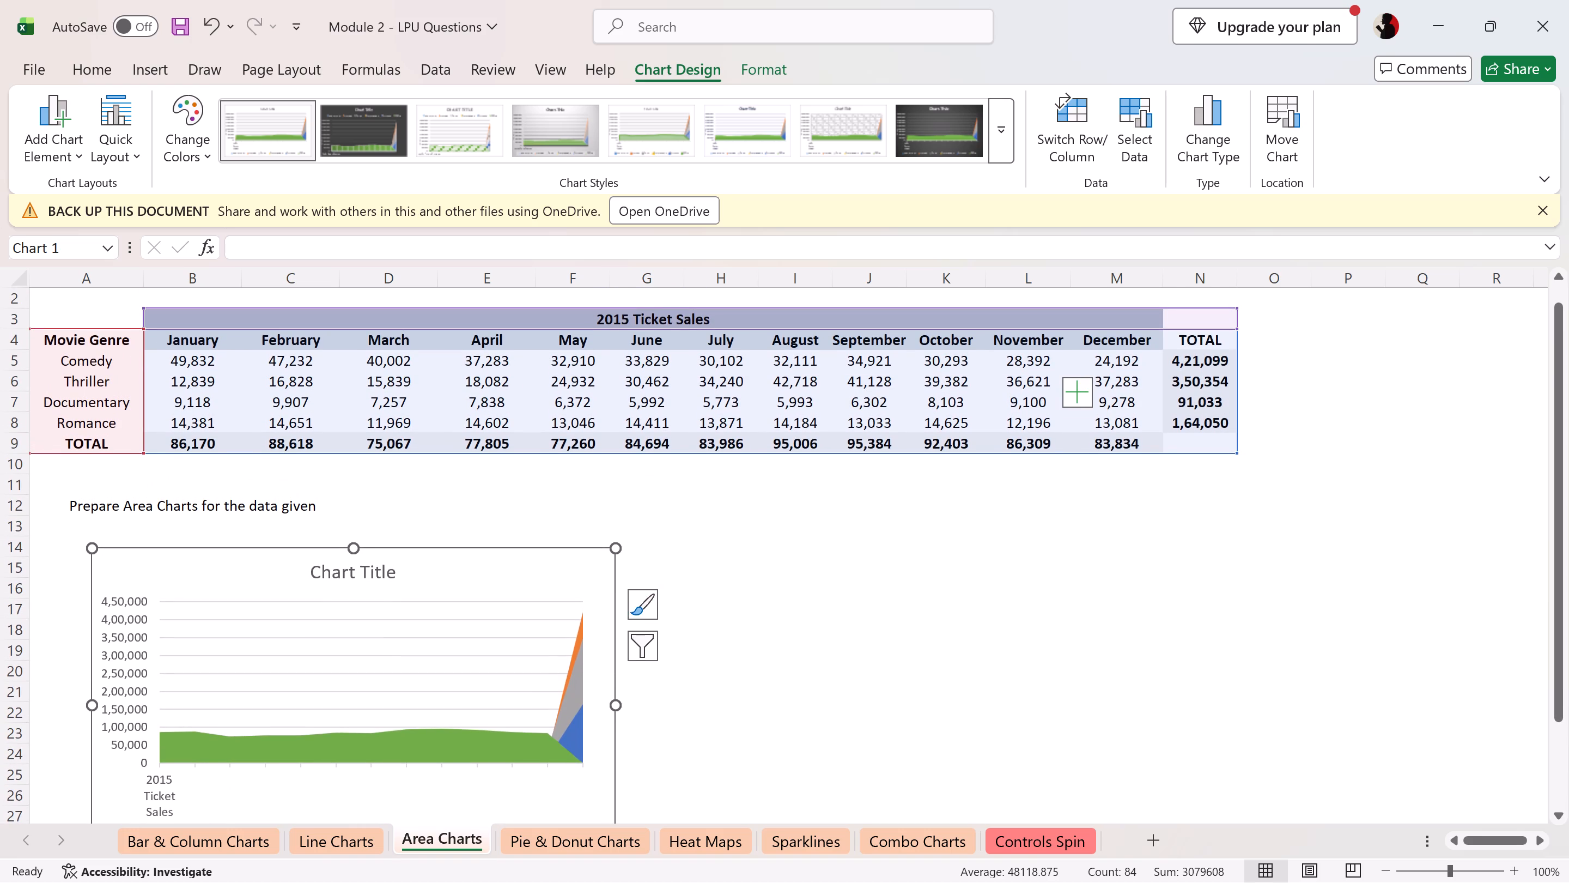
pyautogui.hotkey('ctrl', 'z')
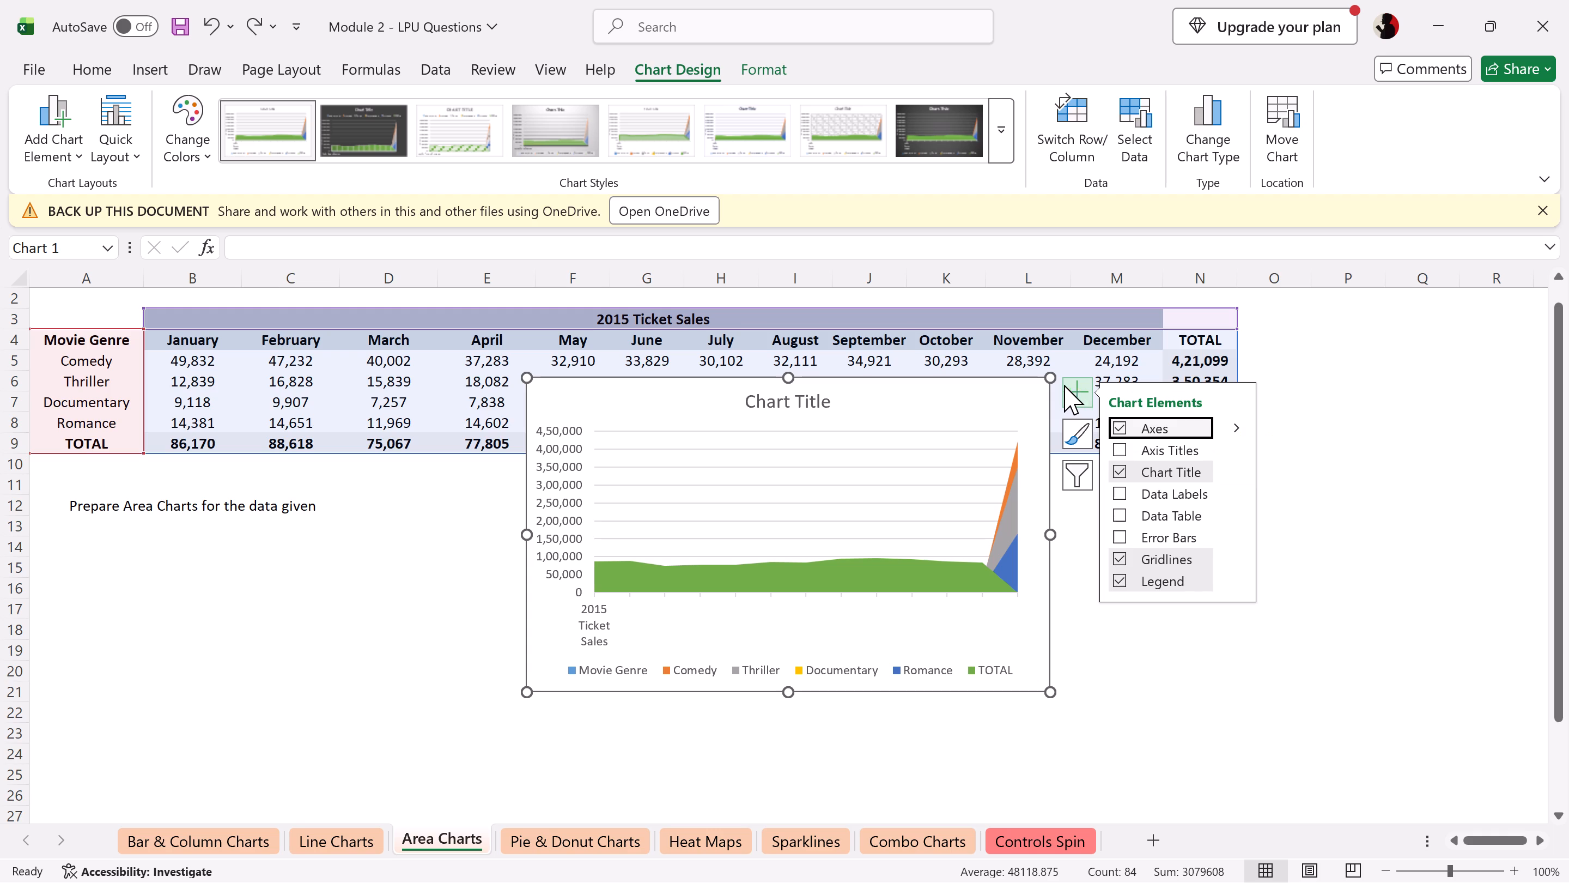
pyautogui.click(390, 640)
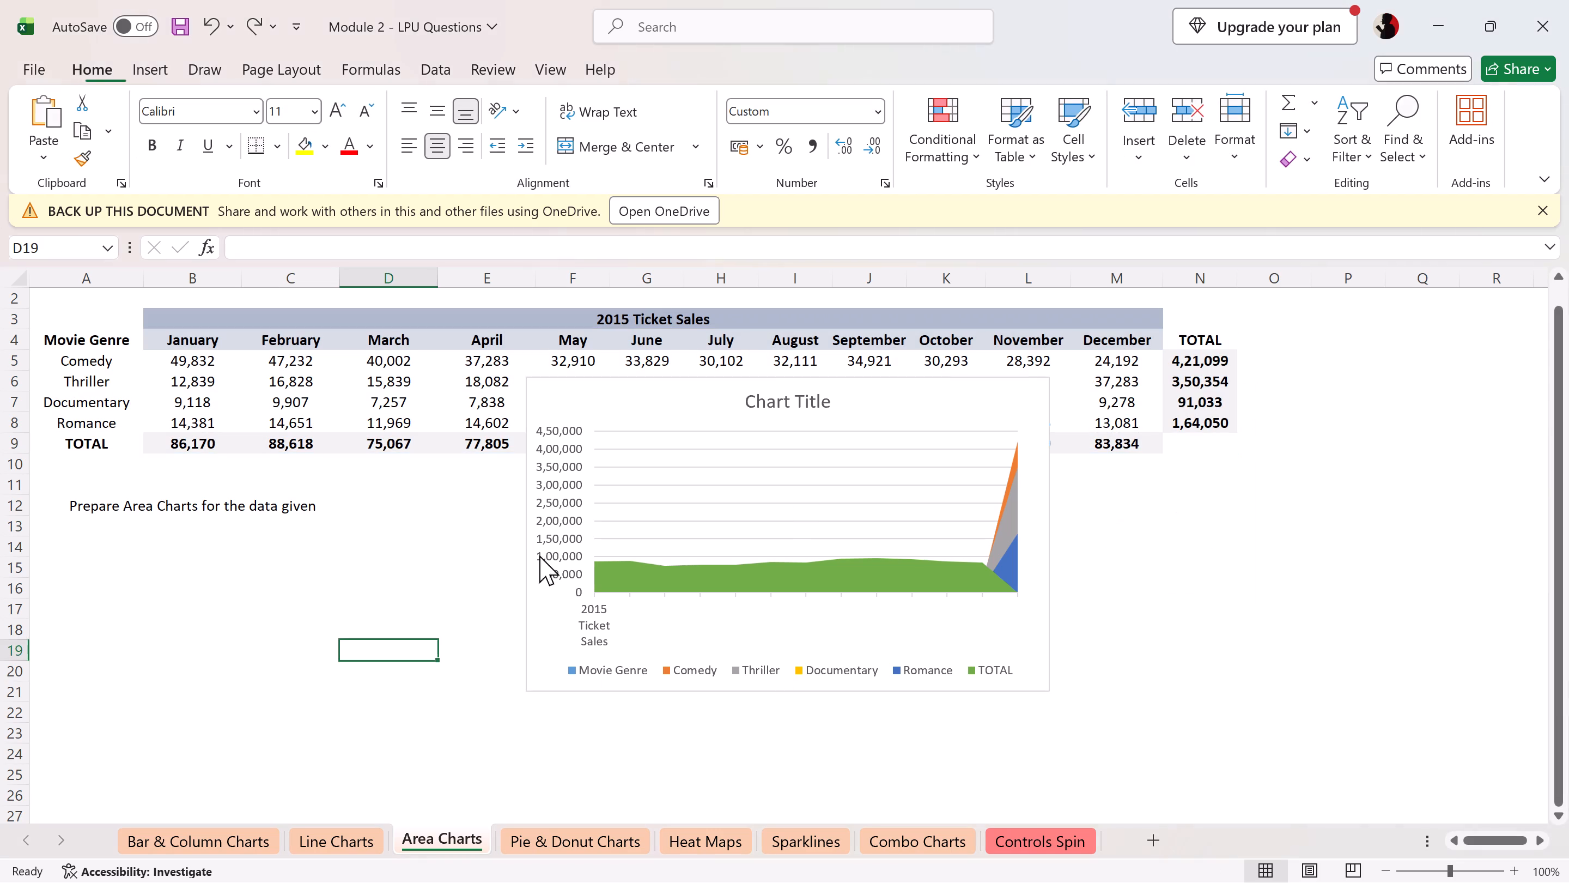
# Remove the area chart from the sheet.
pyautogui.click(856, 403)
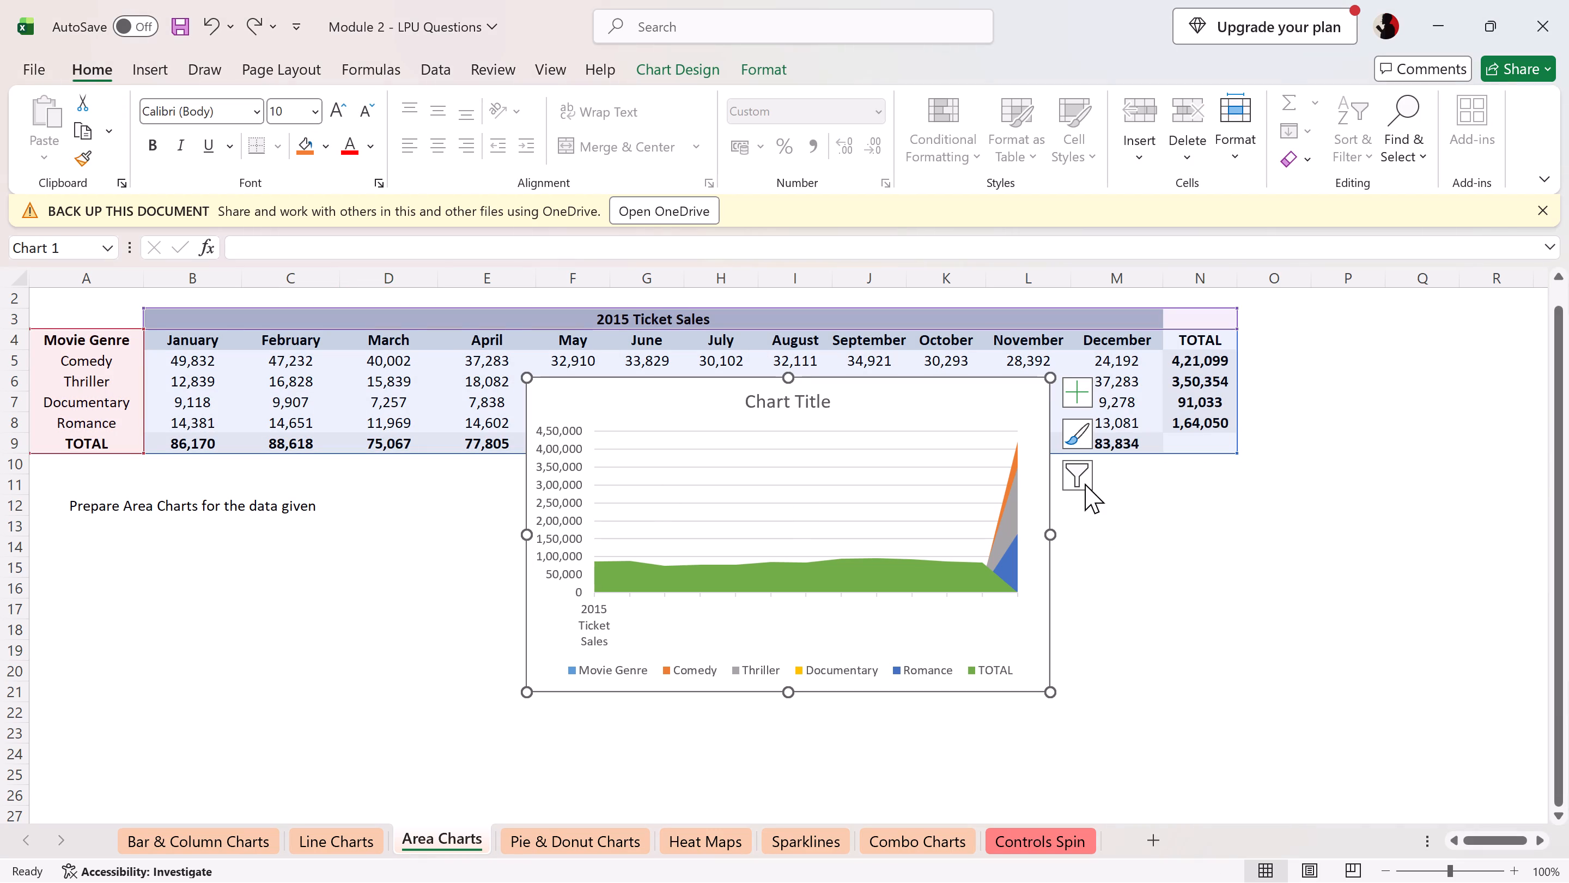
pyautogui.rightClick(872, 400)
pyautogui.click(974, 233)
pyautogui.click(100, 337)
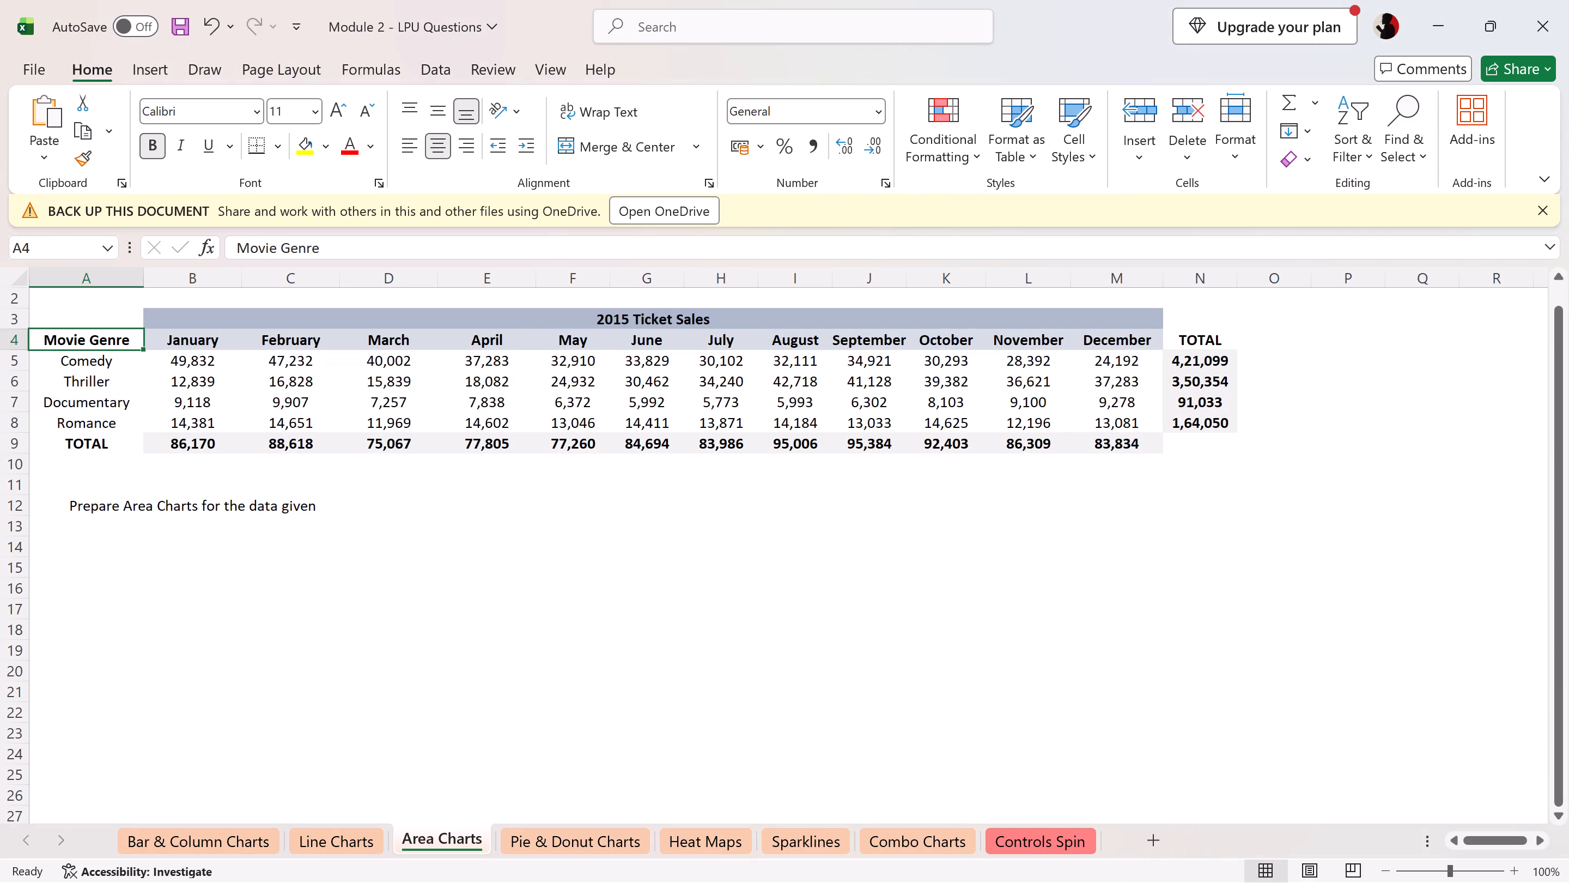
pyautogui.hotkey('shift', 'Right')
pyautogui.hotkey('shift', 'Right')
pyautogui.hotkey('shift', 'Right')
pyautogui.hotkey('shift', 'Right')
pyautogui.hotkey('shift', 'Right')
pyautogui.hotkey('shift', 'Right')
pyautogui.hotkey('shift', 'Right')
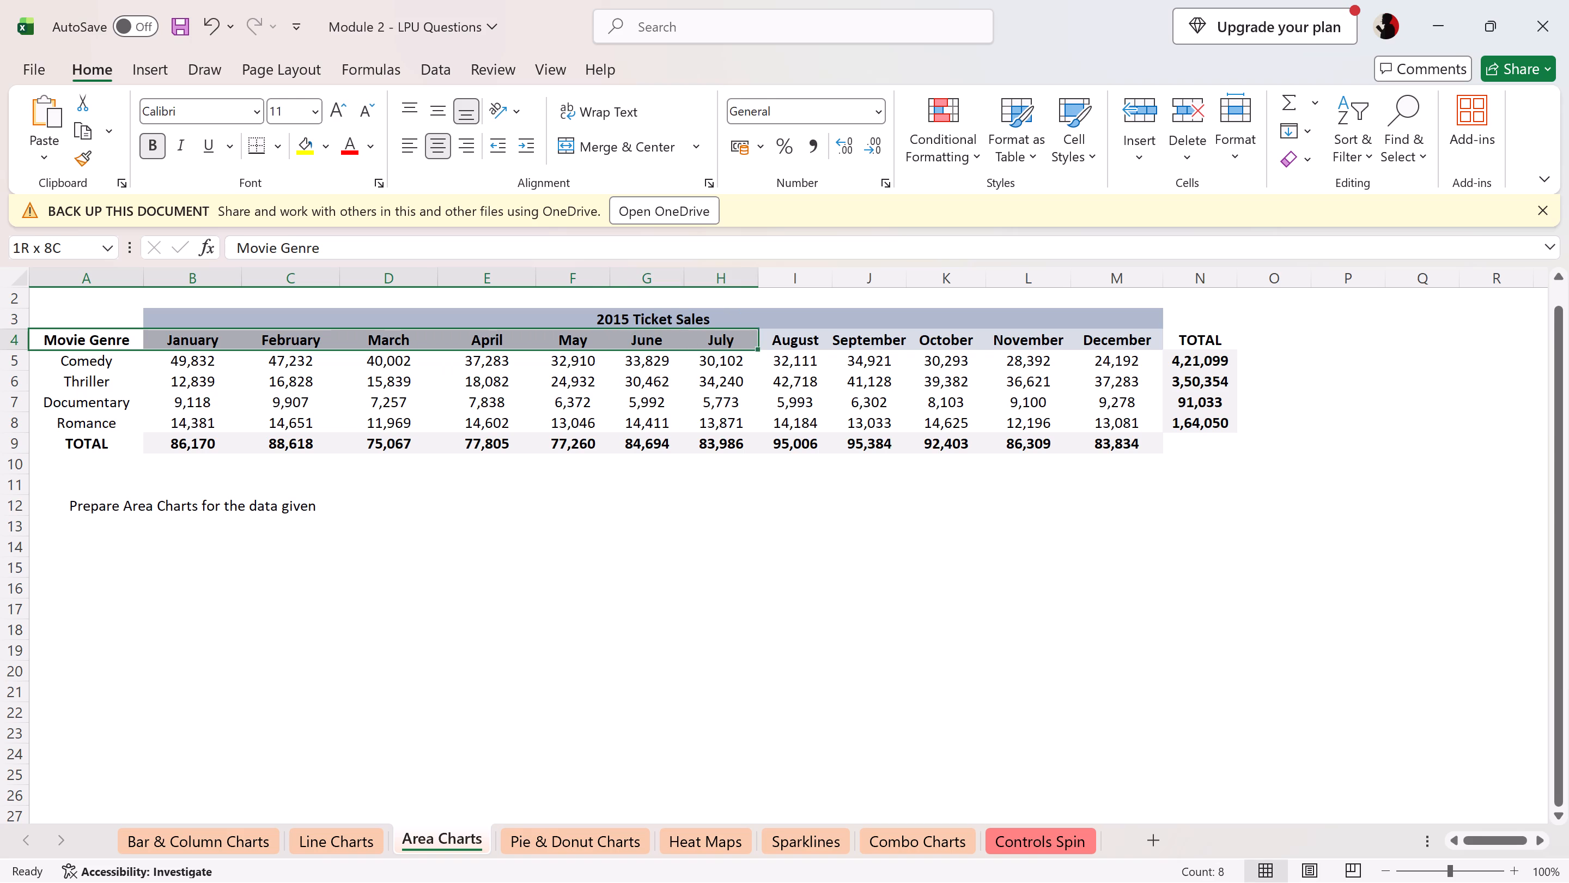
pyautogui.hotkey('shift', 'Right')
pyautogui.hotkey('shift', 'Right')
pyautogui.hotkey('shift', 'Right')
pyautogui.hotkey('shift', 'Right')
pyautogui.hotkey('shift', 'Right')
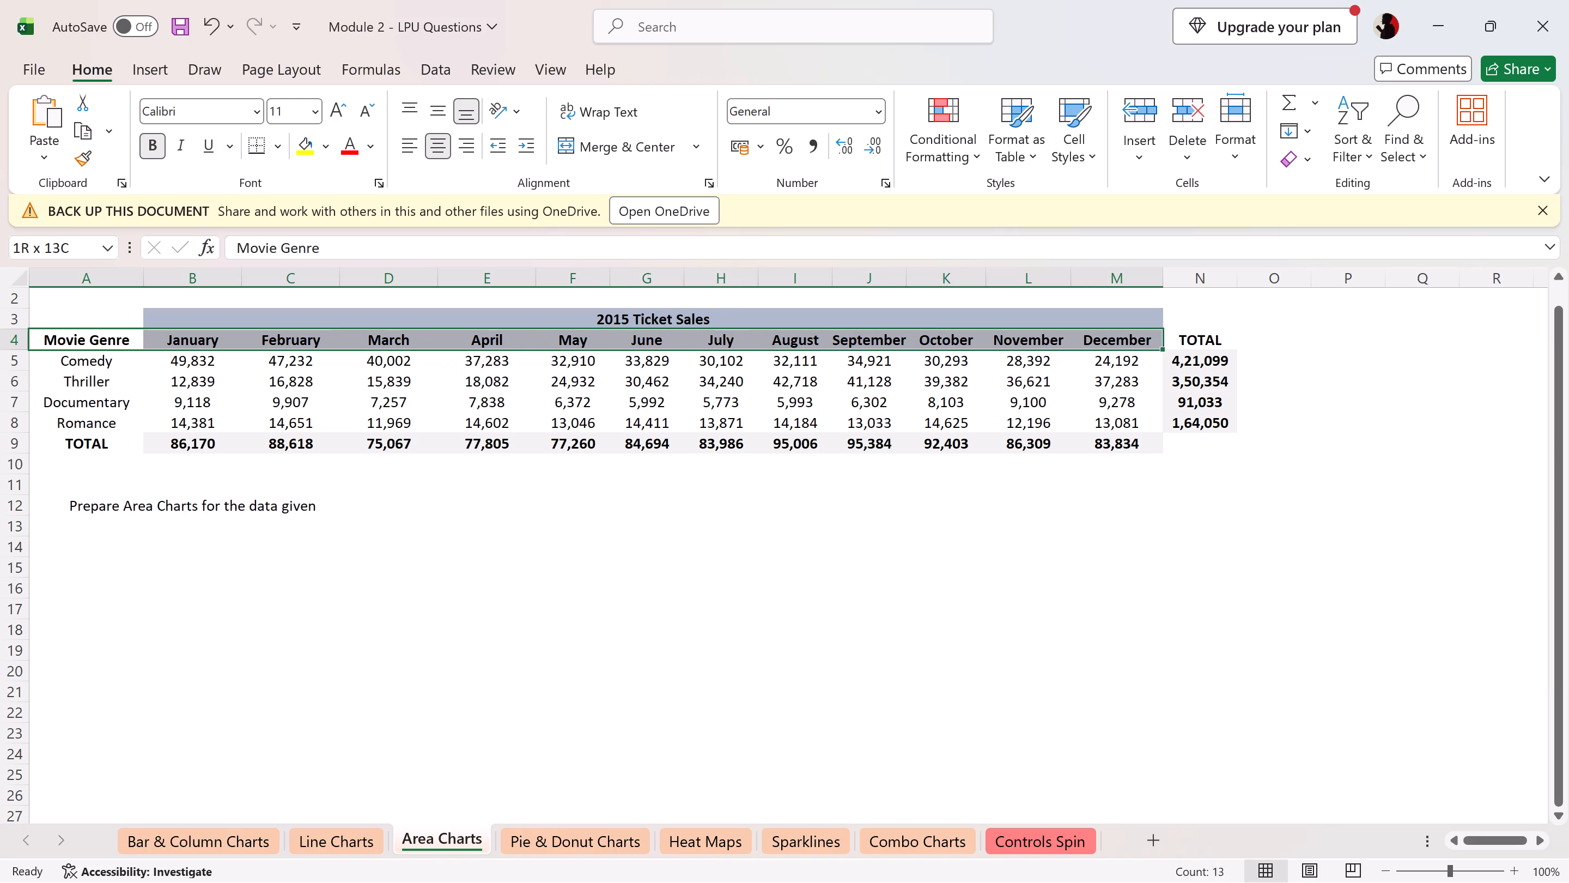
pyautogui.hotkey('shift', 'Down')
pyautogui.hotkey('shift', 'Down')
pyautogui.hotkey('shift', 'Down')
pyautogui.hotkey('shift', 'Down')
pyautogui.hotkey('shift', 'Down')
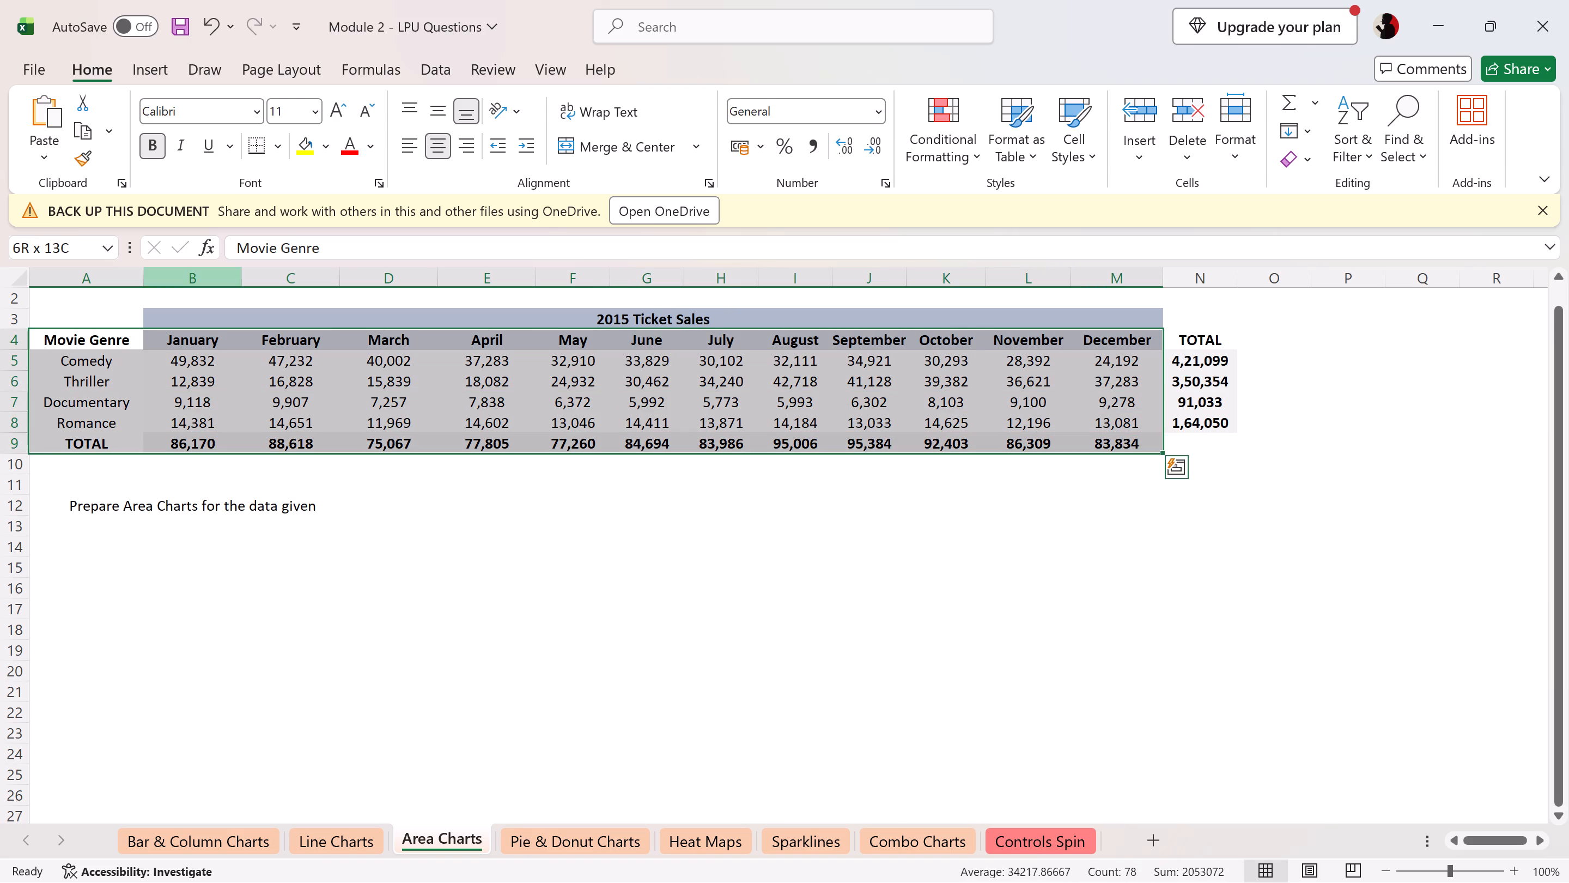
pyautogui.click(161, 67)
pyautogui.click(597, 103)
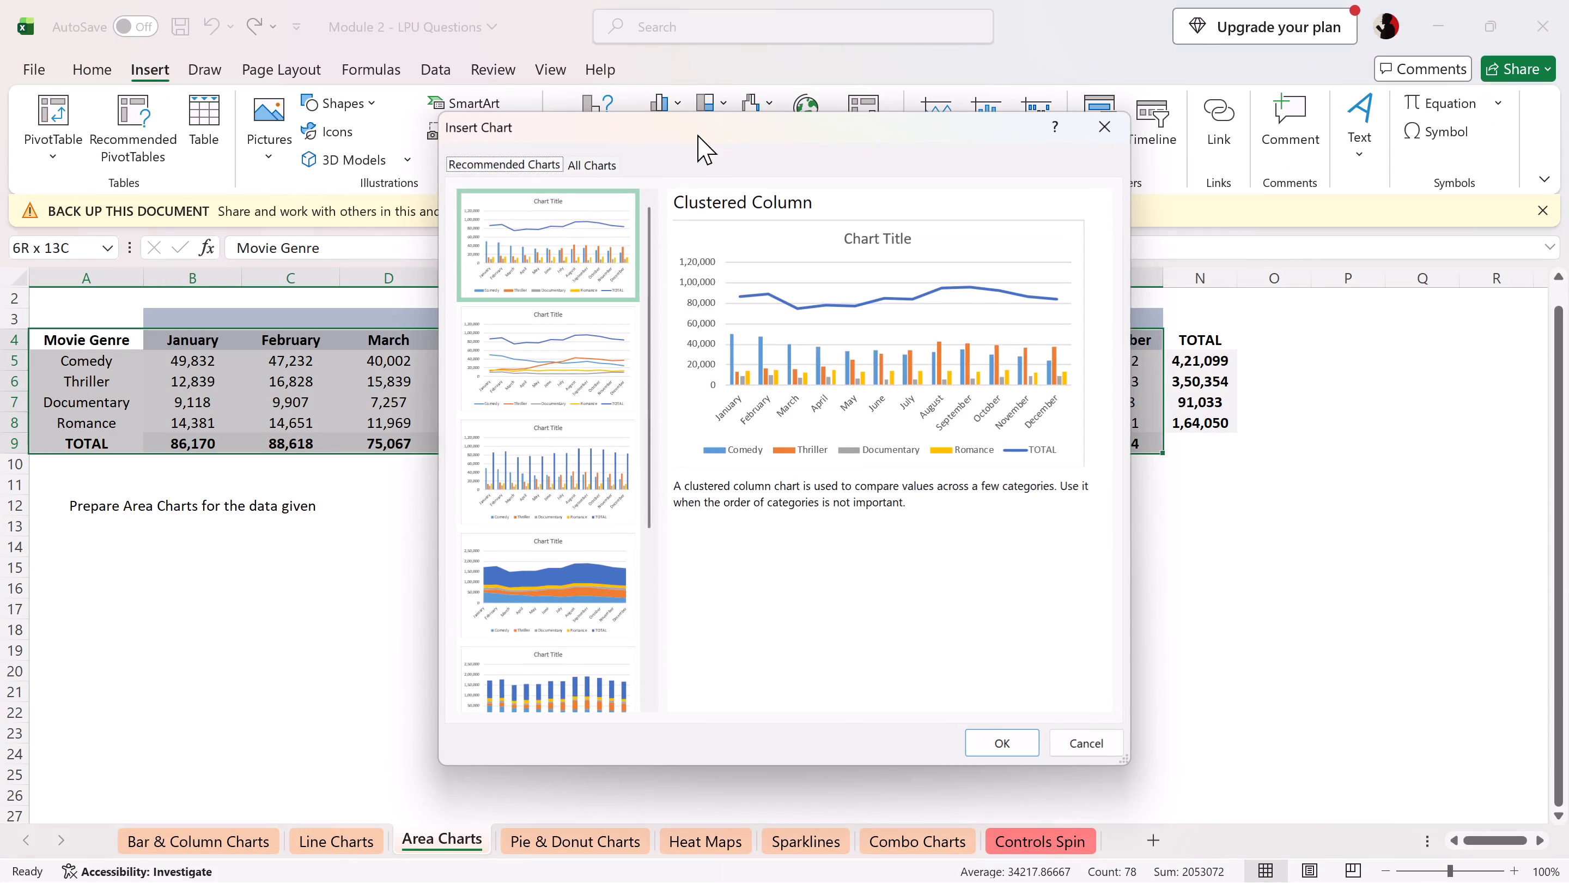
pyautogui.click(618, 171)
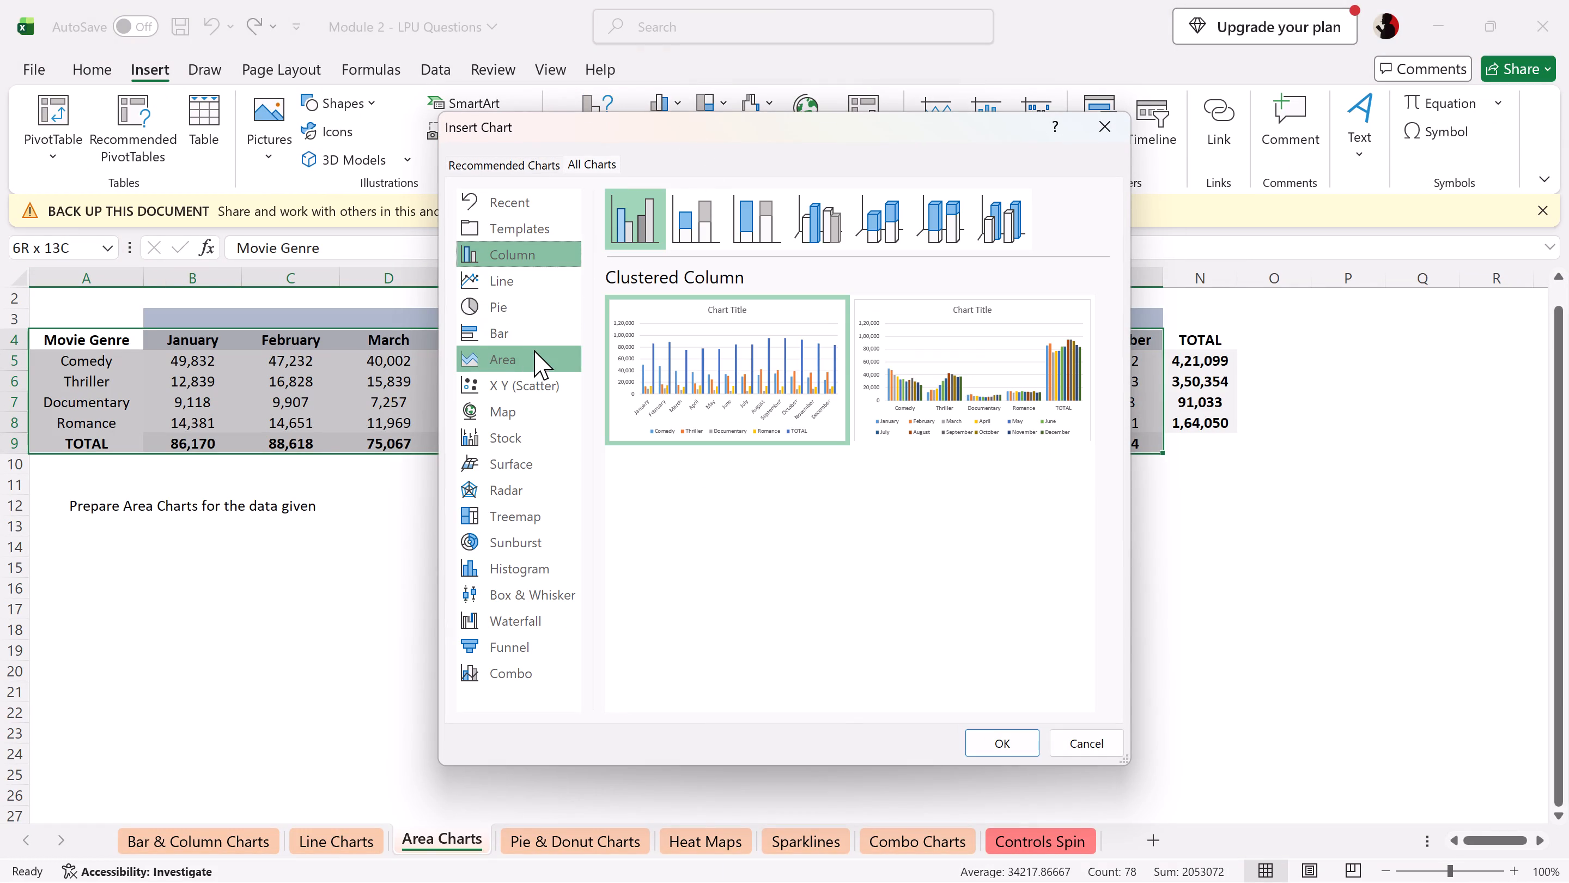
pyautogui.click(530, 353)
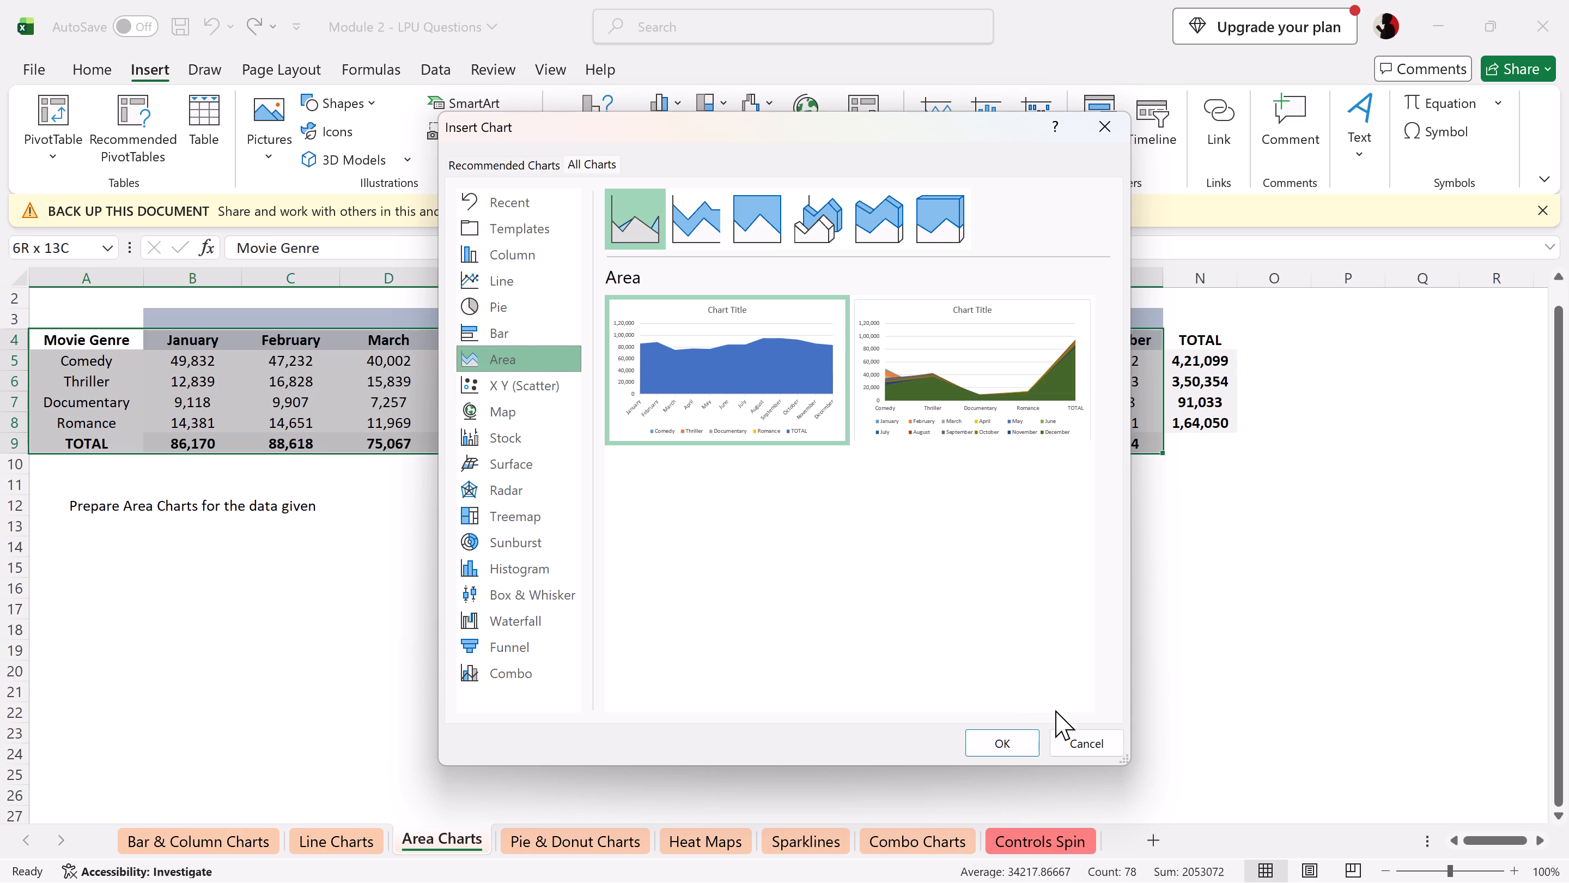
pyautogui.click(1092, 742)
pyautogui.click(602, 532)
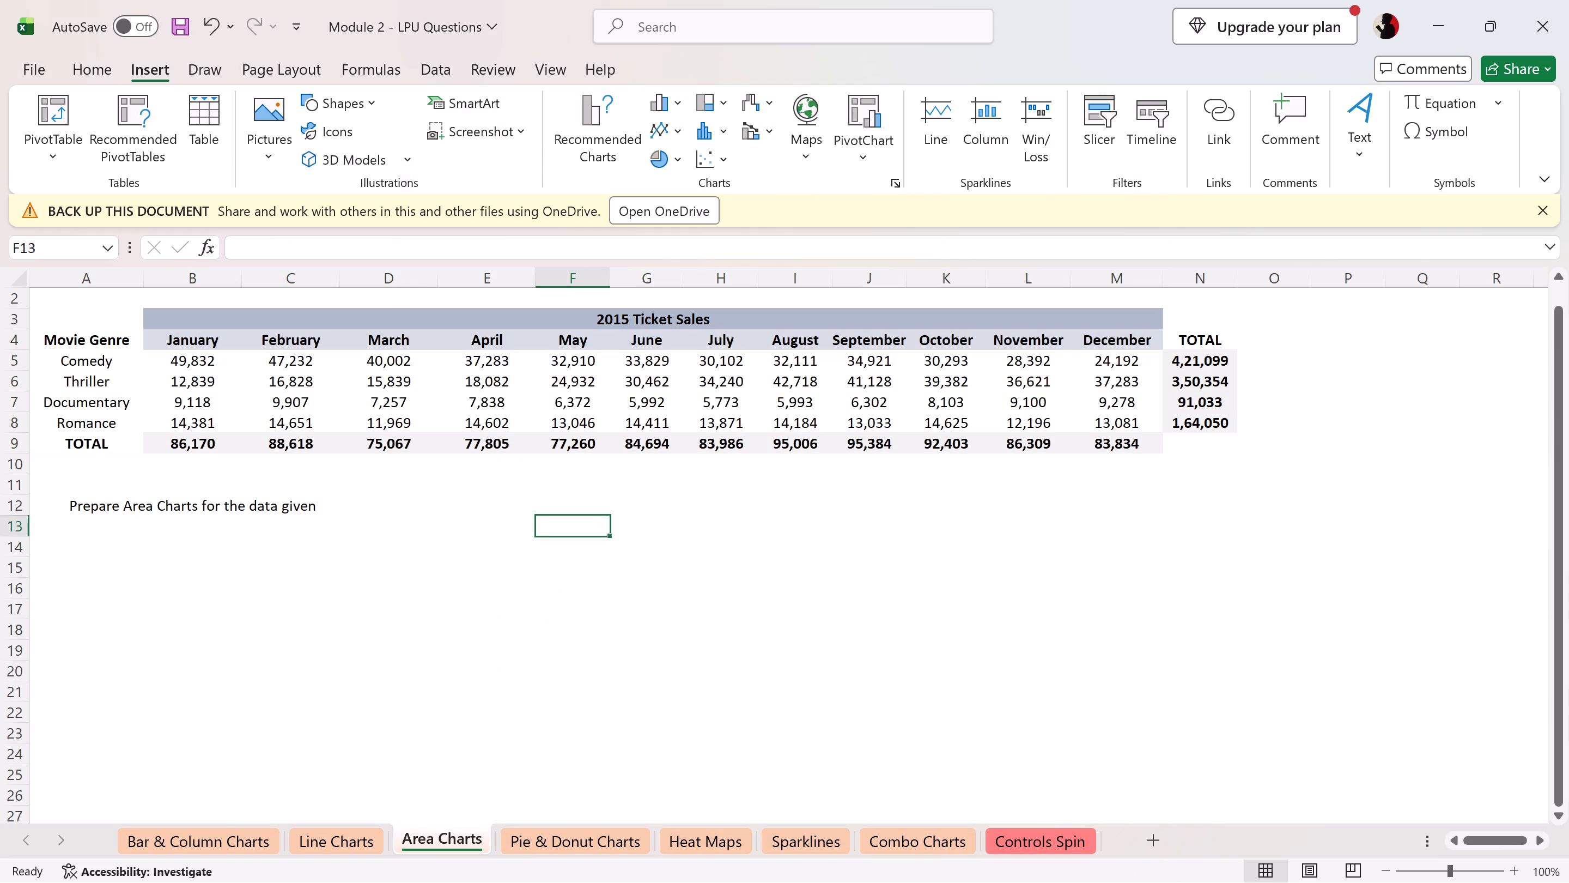
# Insert an Area chart from the 2015 Ticket Sales table in A3:N9, using the first layout variant.
pyautogui.click(115, 315)
pyautogui.hotkey('shift', 'Right')
pyautogui.hotkey('shift', 'Right')
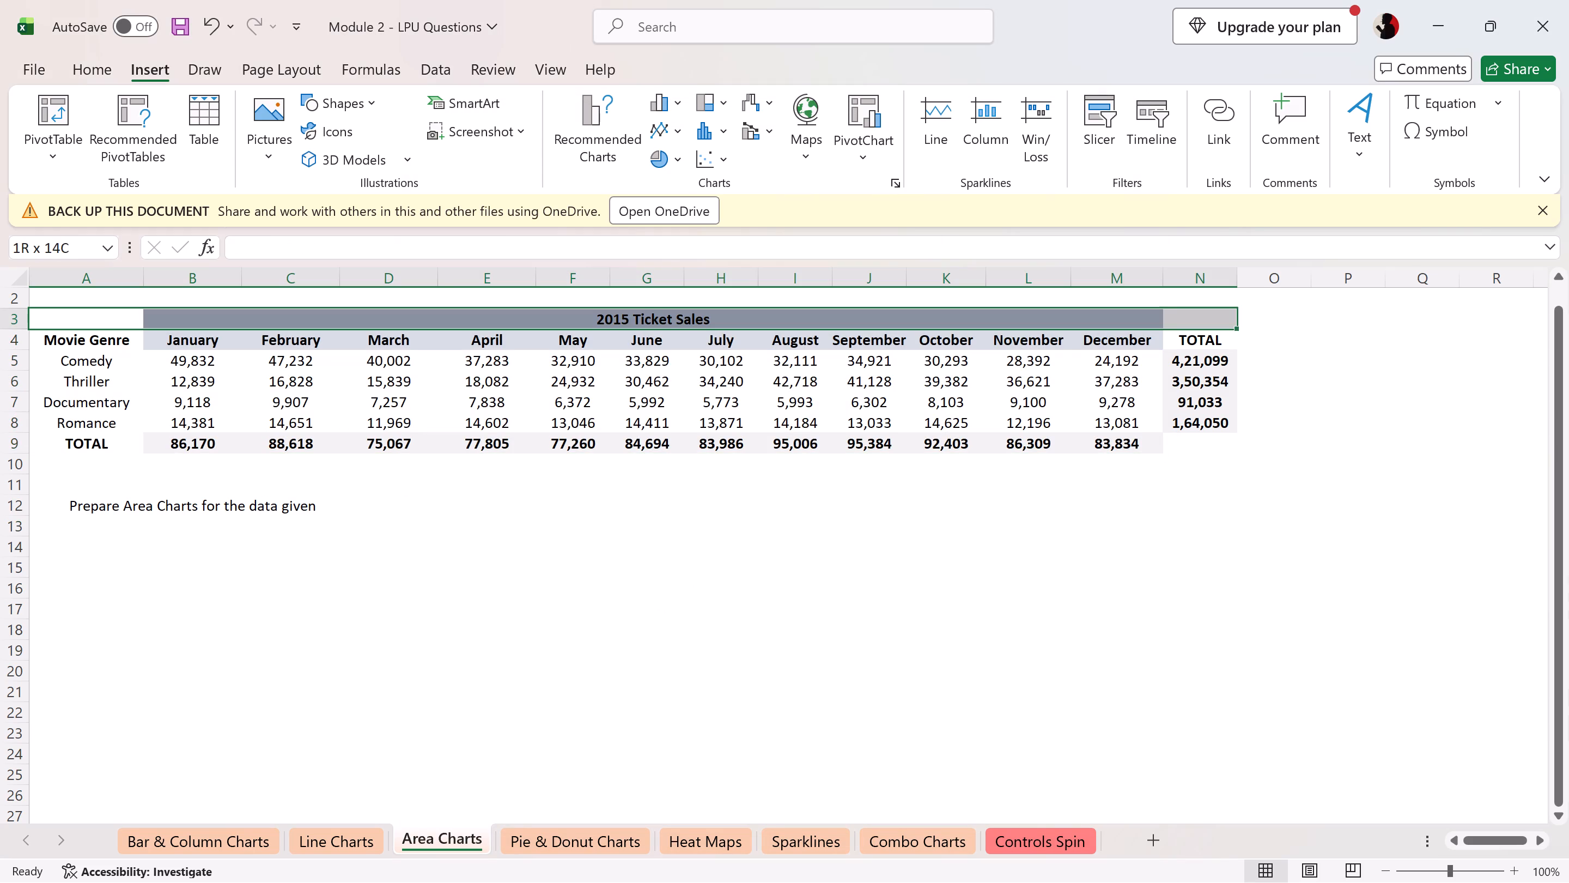
pyautogui.hotkey('shift', 'Down')
pyautogui.hotkey('shift', 'Down')
pyautogui.hotkey('shift', 'Down')
pyautogui.hotkey('shift', 'Down')
pyautogui.hotkey('shift', 'Down')
pyautogui.hotkey('shift', 'Down')
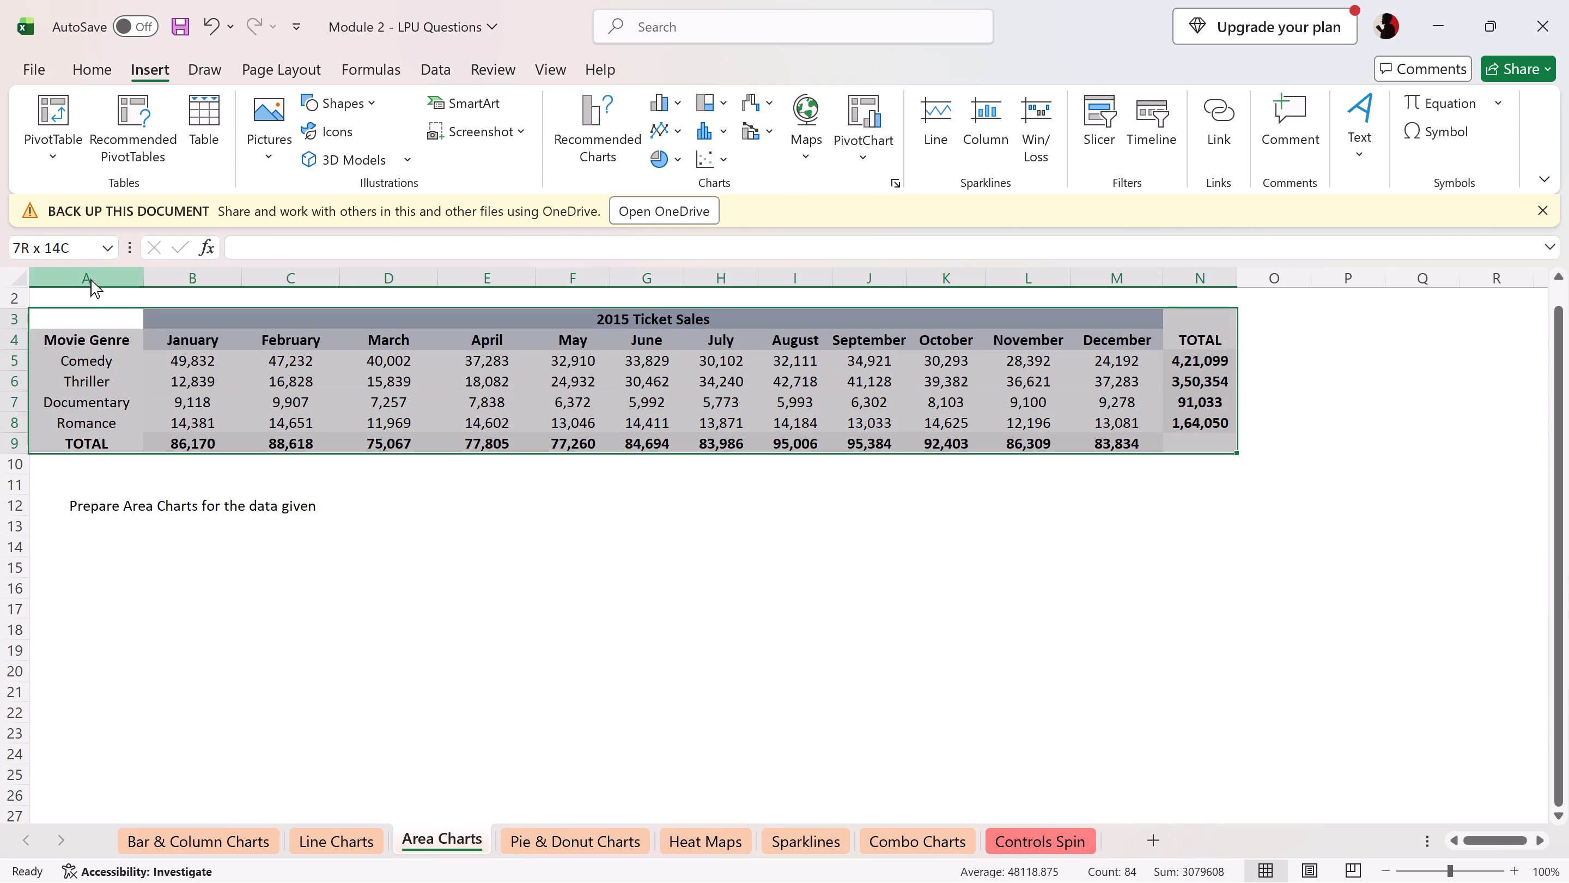
pyautogui.click(597, 130)
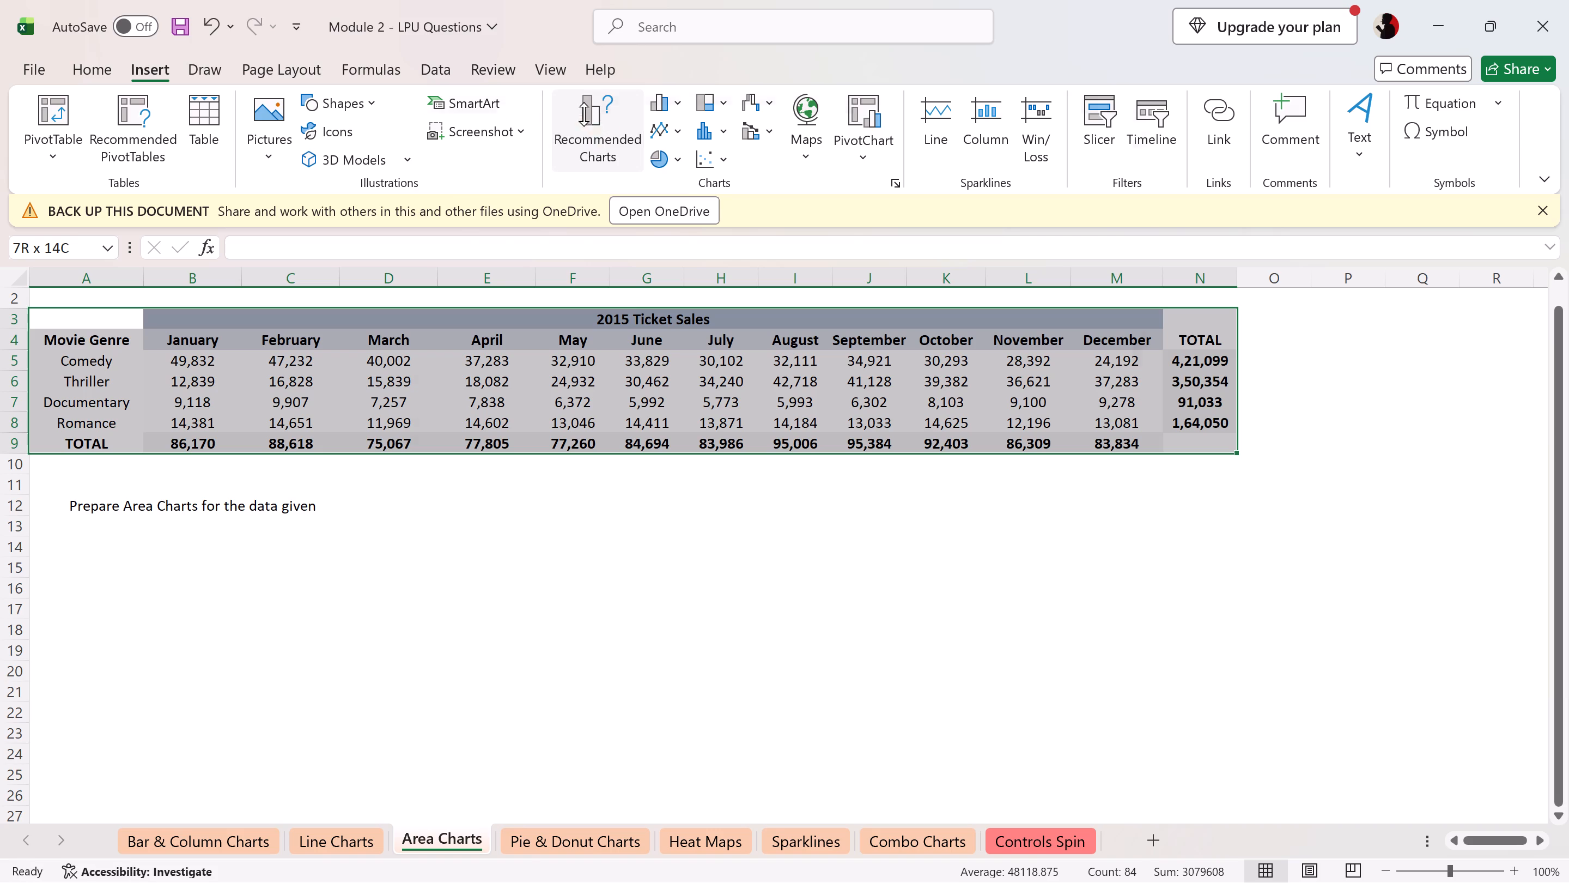
pyautogui.click(604, 159)
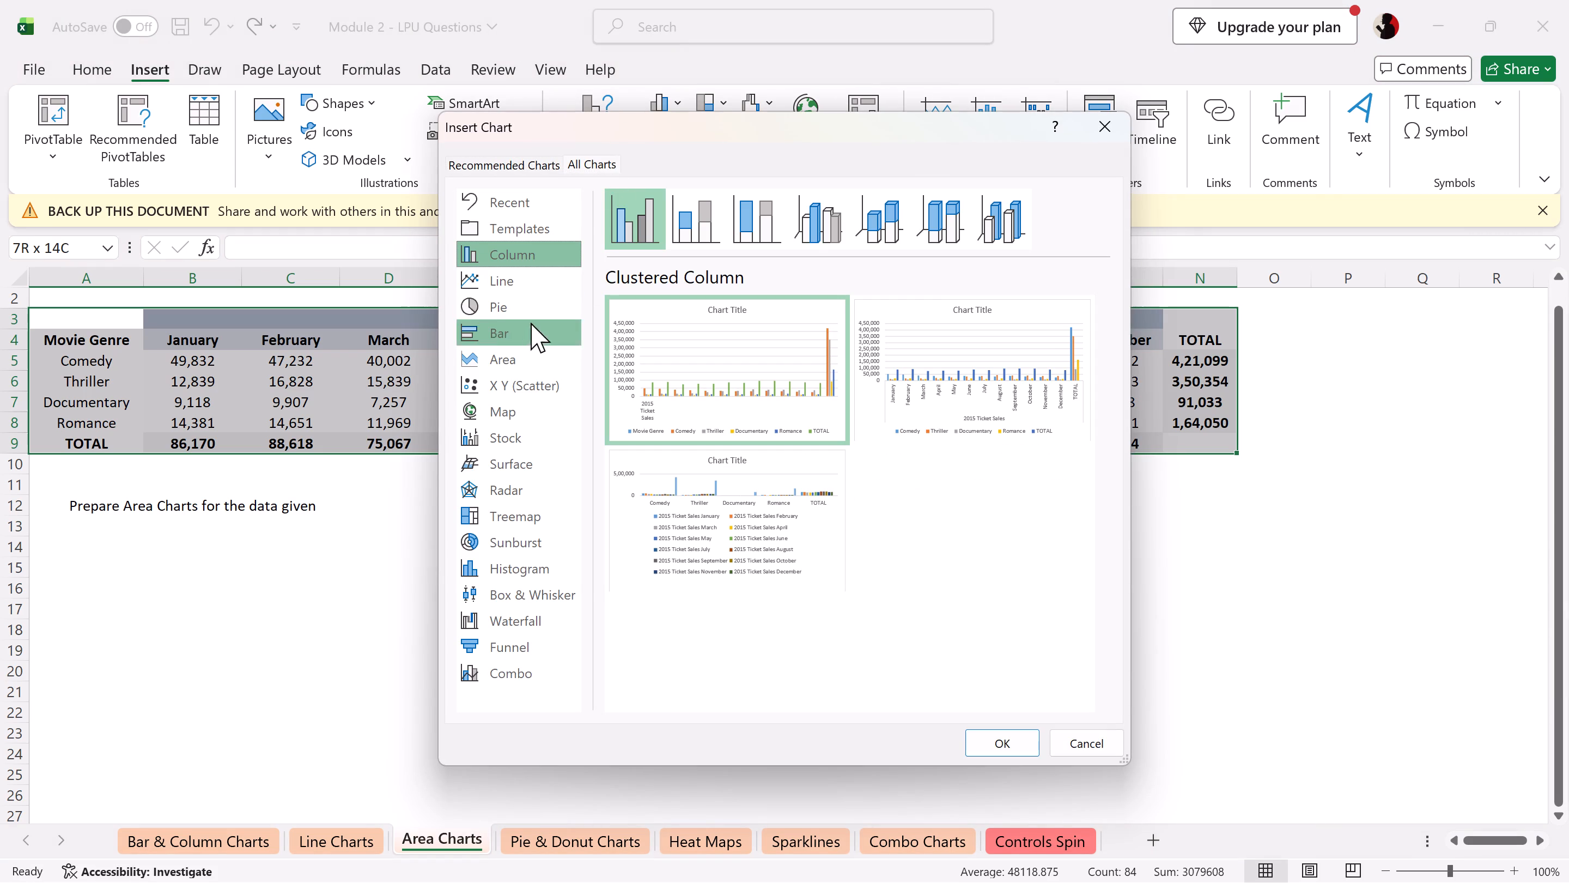
pyautogui.click(521, 349)
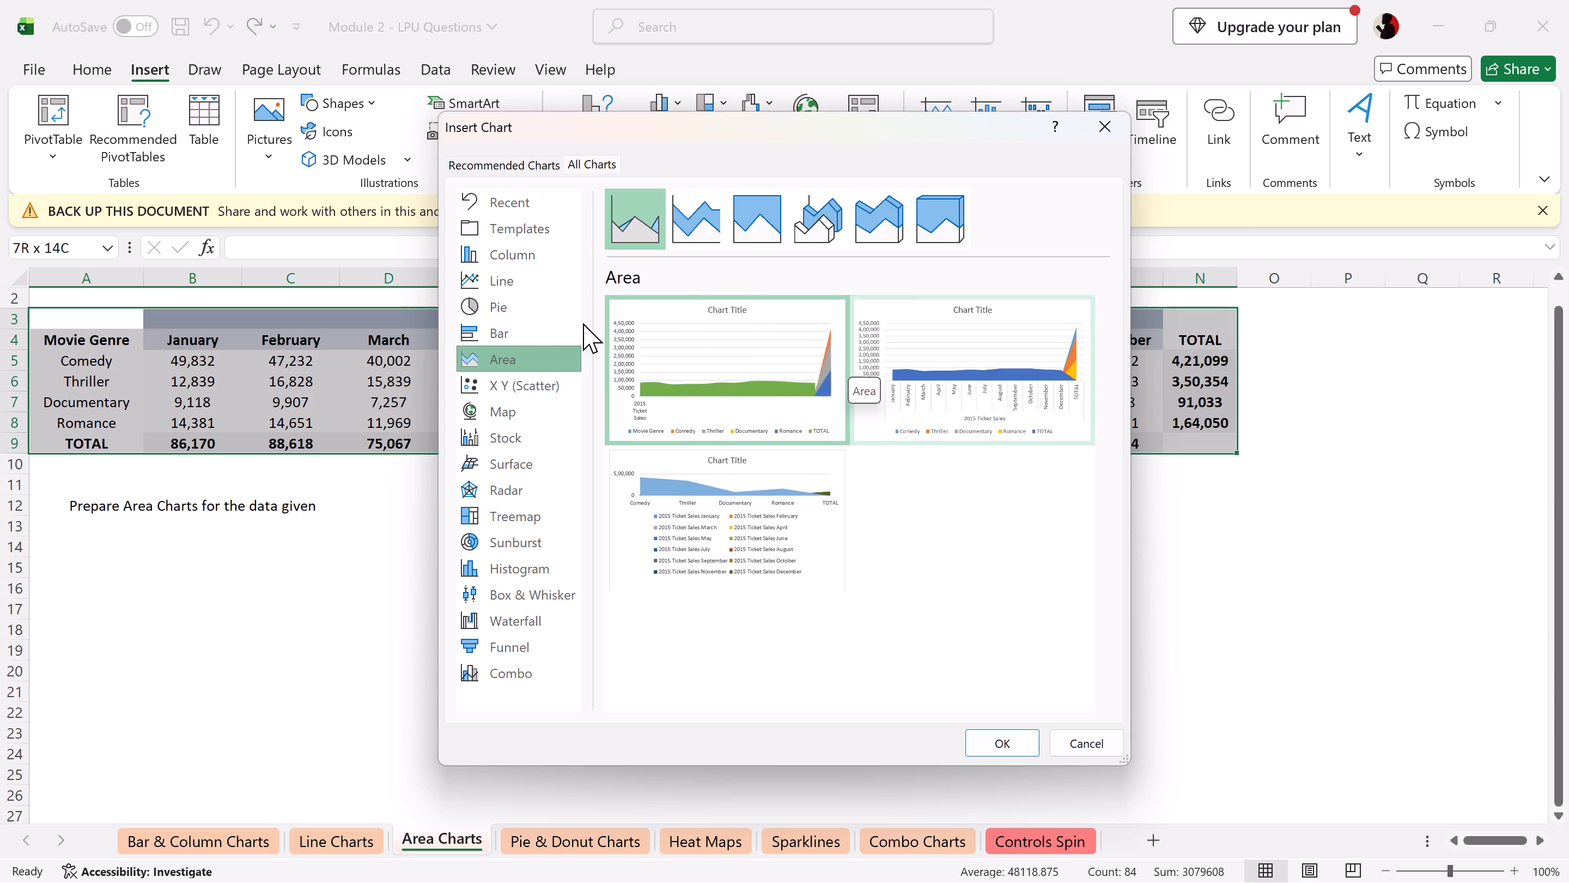
pyautogui.click(983, 749)
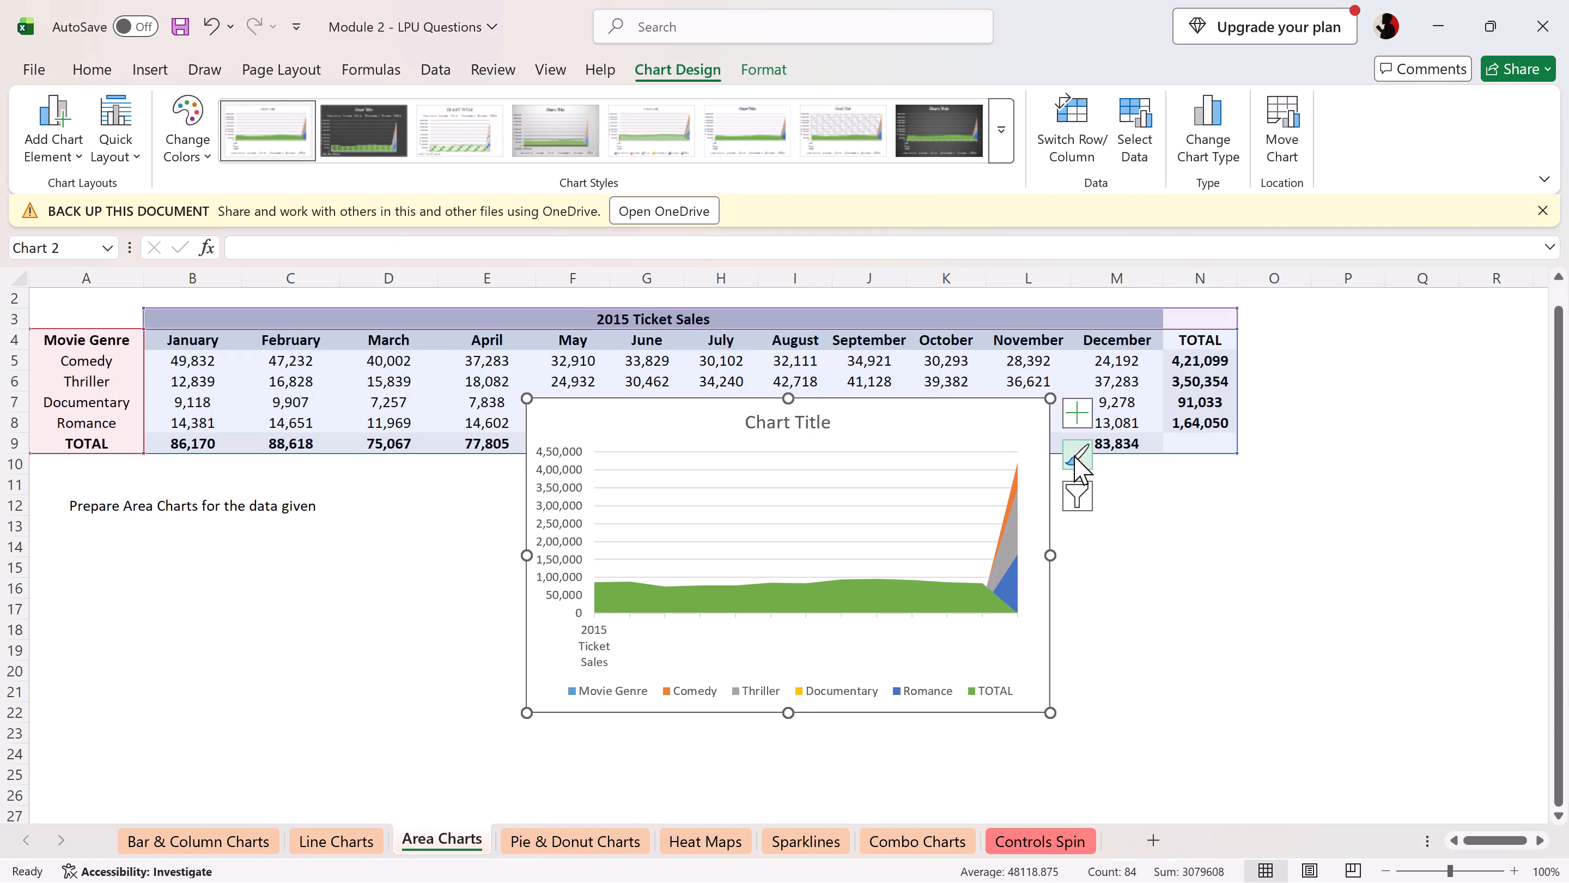
# Filter the TOTAL series out of the area chart, keeping the other series and all categories.
pyautogui.click(1072, 455)
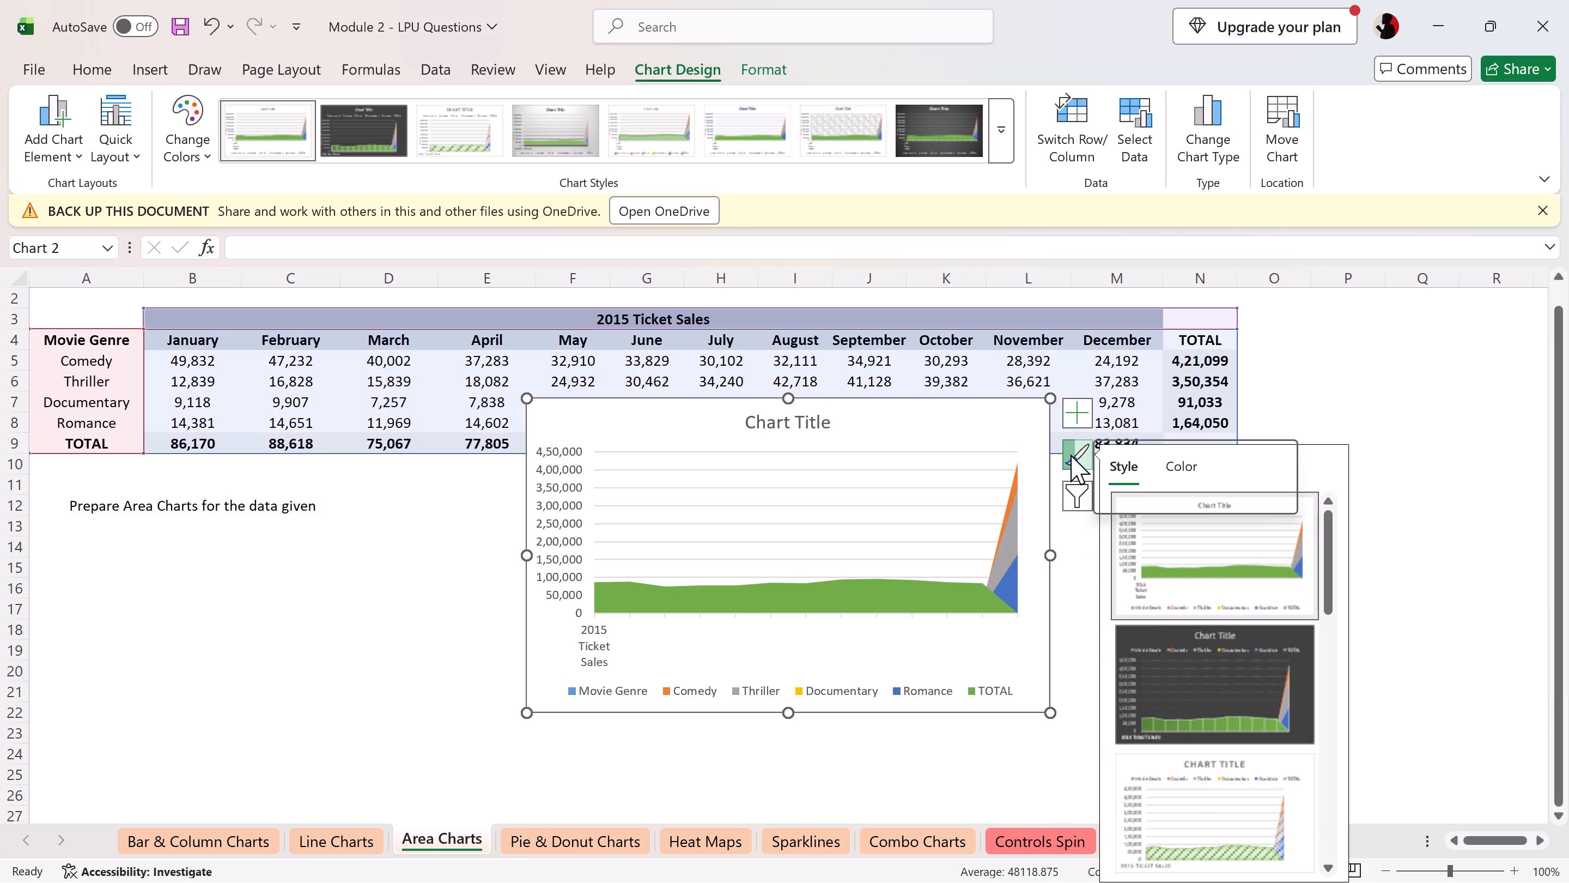
pyautogui.click(1079, 497)
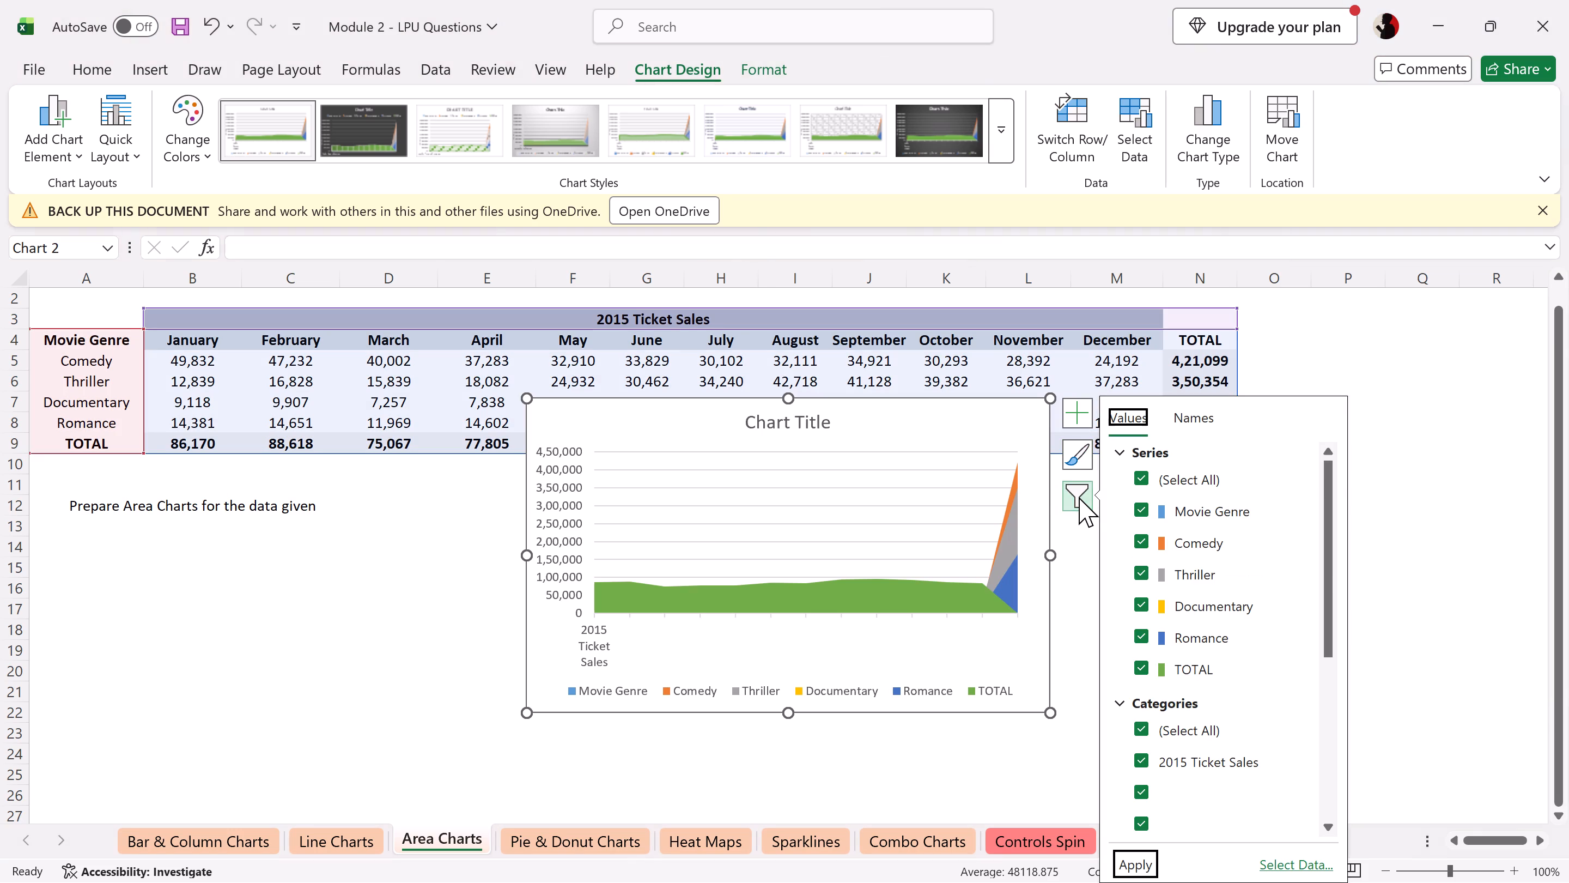
pyautogui.scroll(-1, 1184, 505)
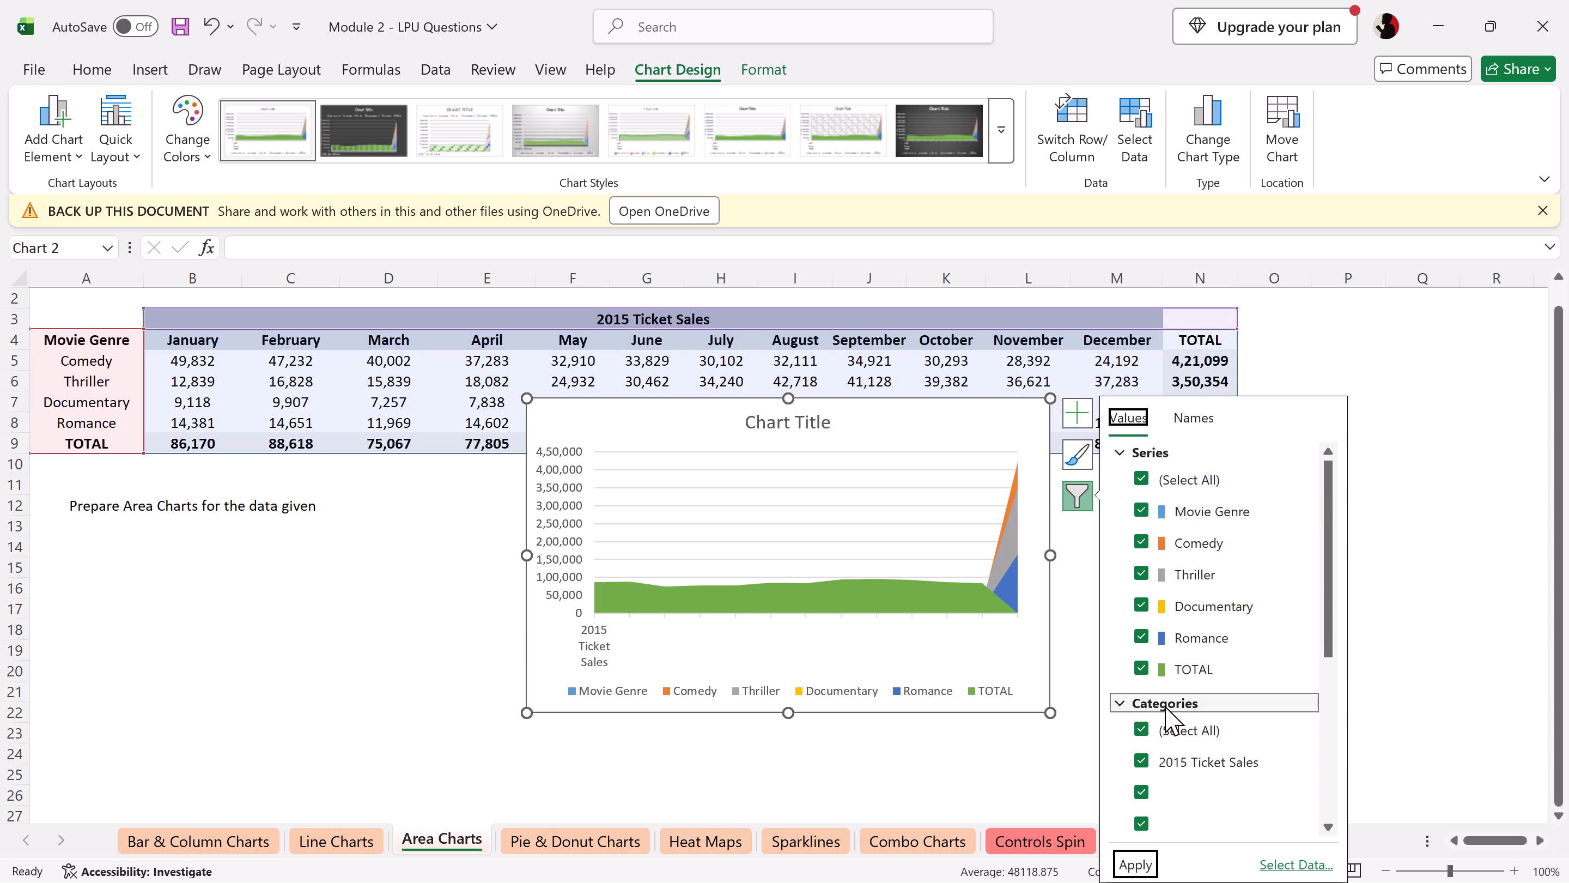
pyautogui.click(1142, 758)
pyautogui.click(1142, 758)
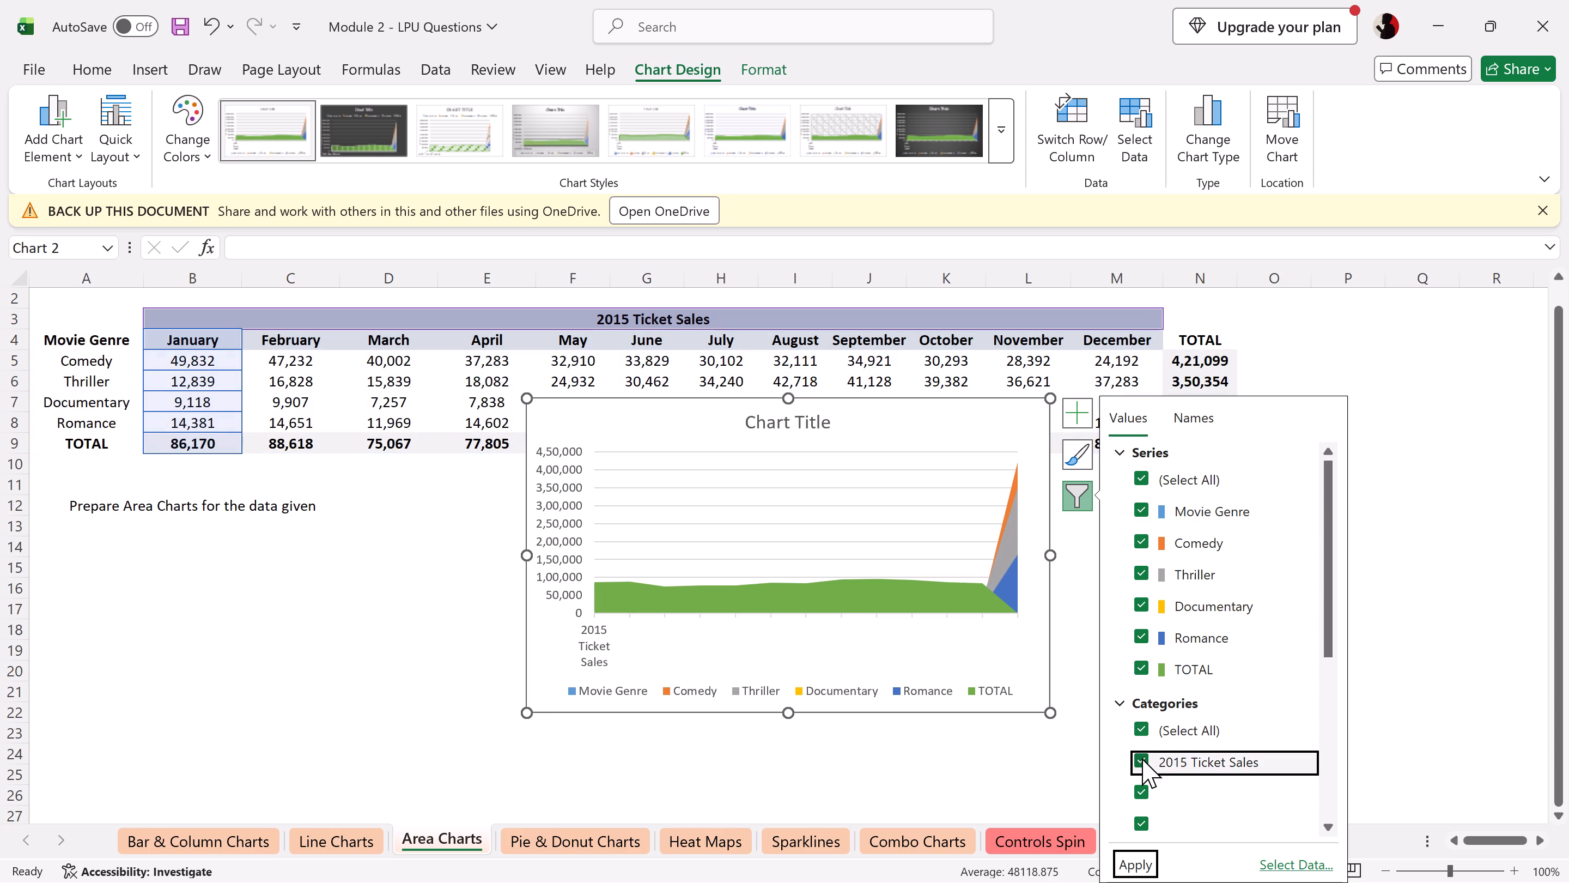
pyautogui.scroll(-2, 1146, 751)
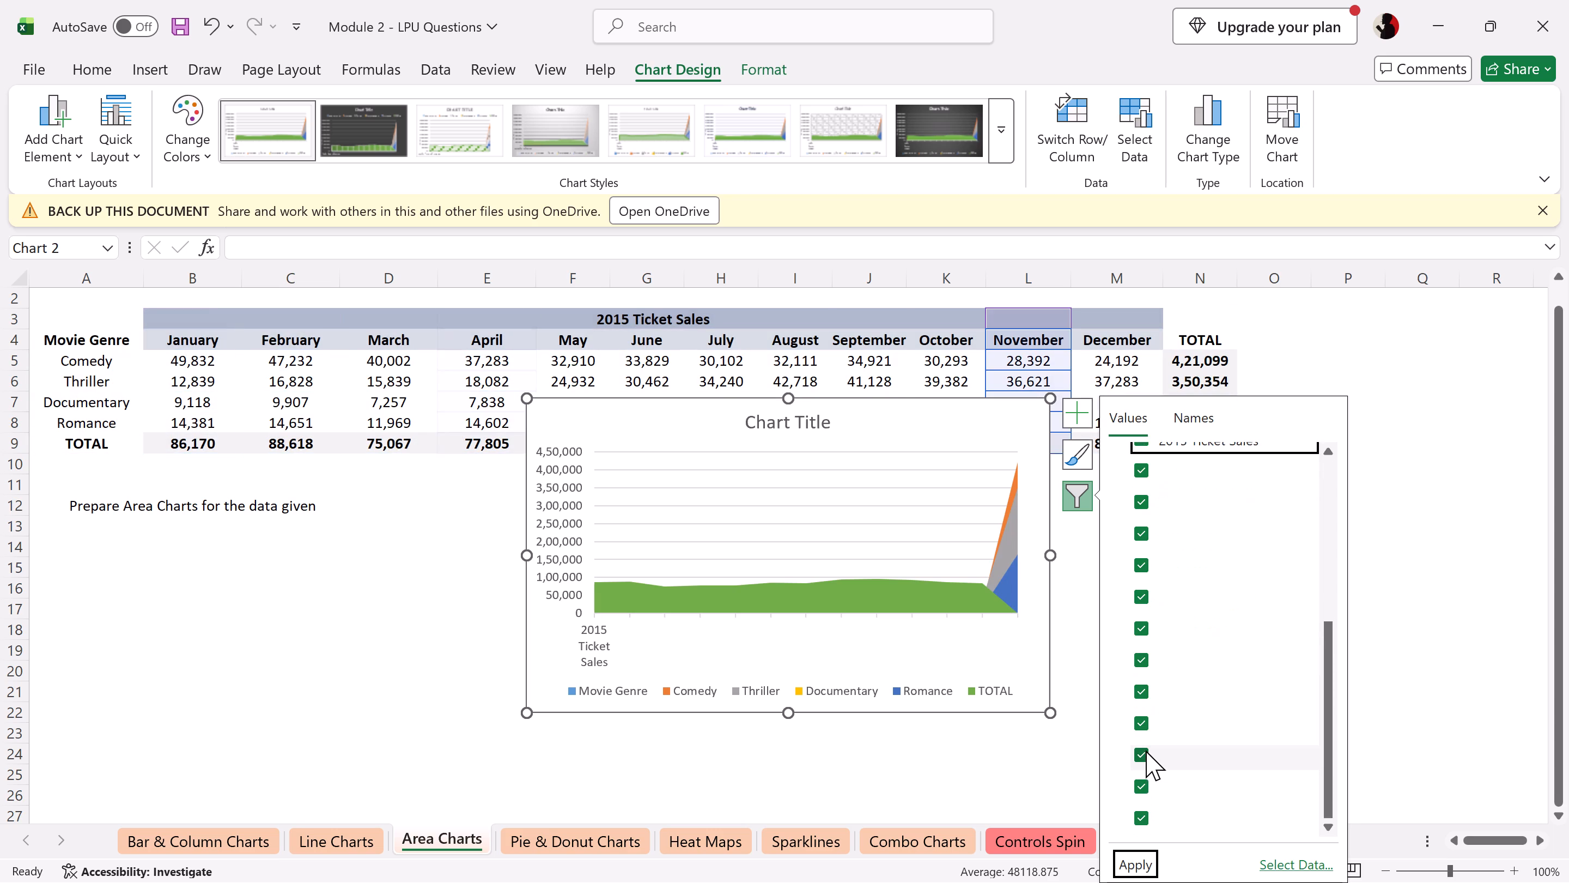
pyautogui.scroll(2, 1146, 751)
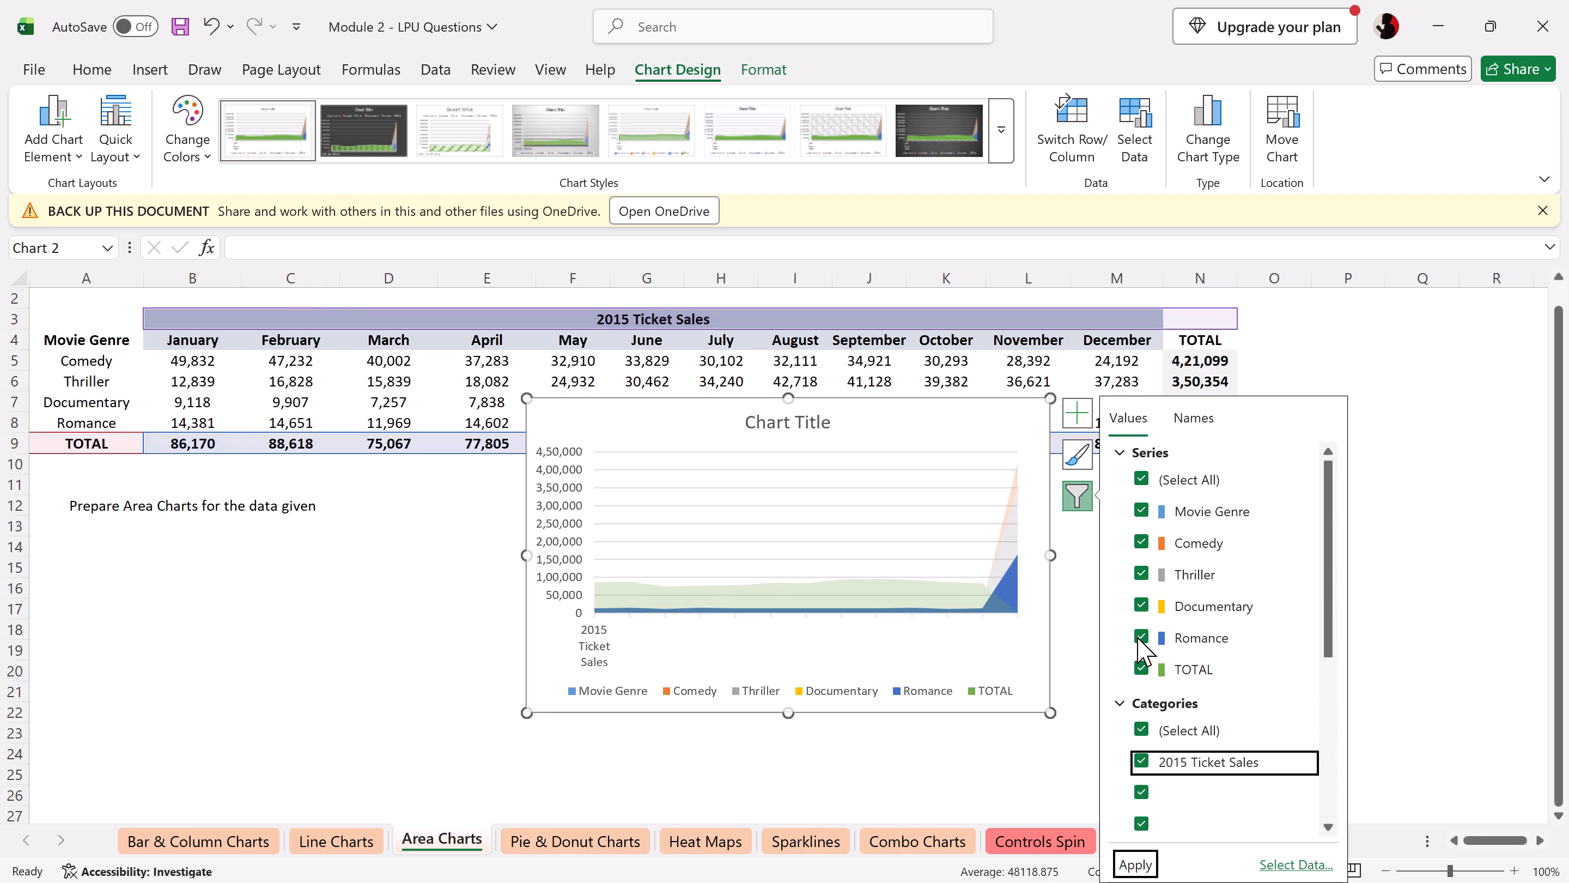
pyautogui.click(1138, 670)
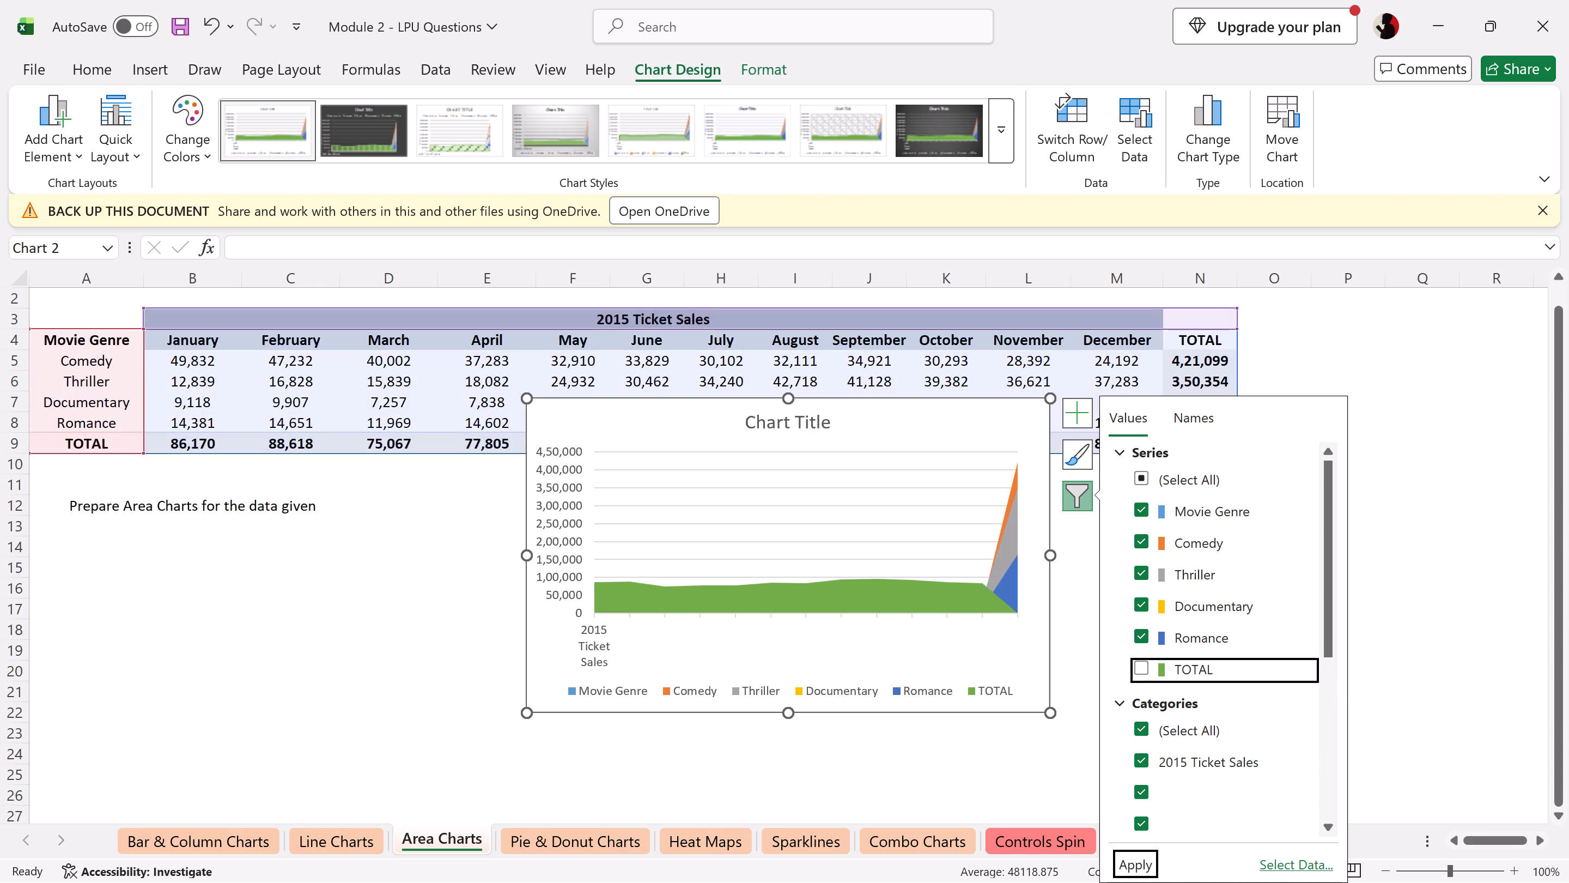
pyautogui.click(1129, 859)
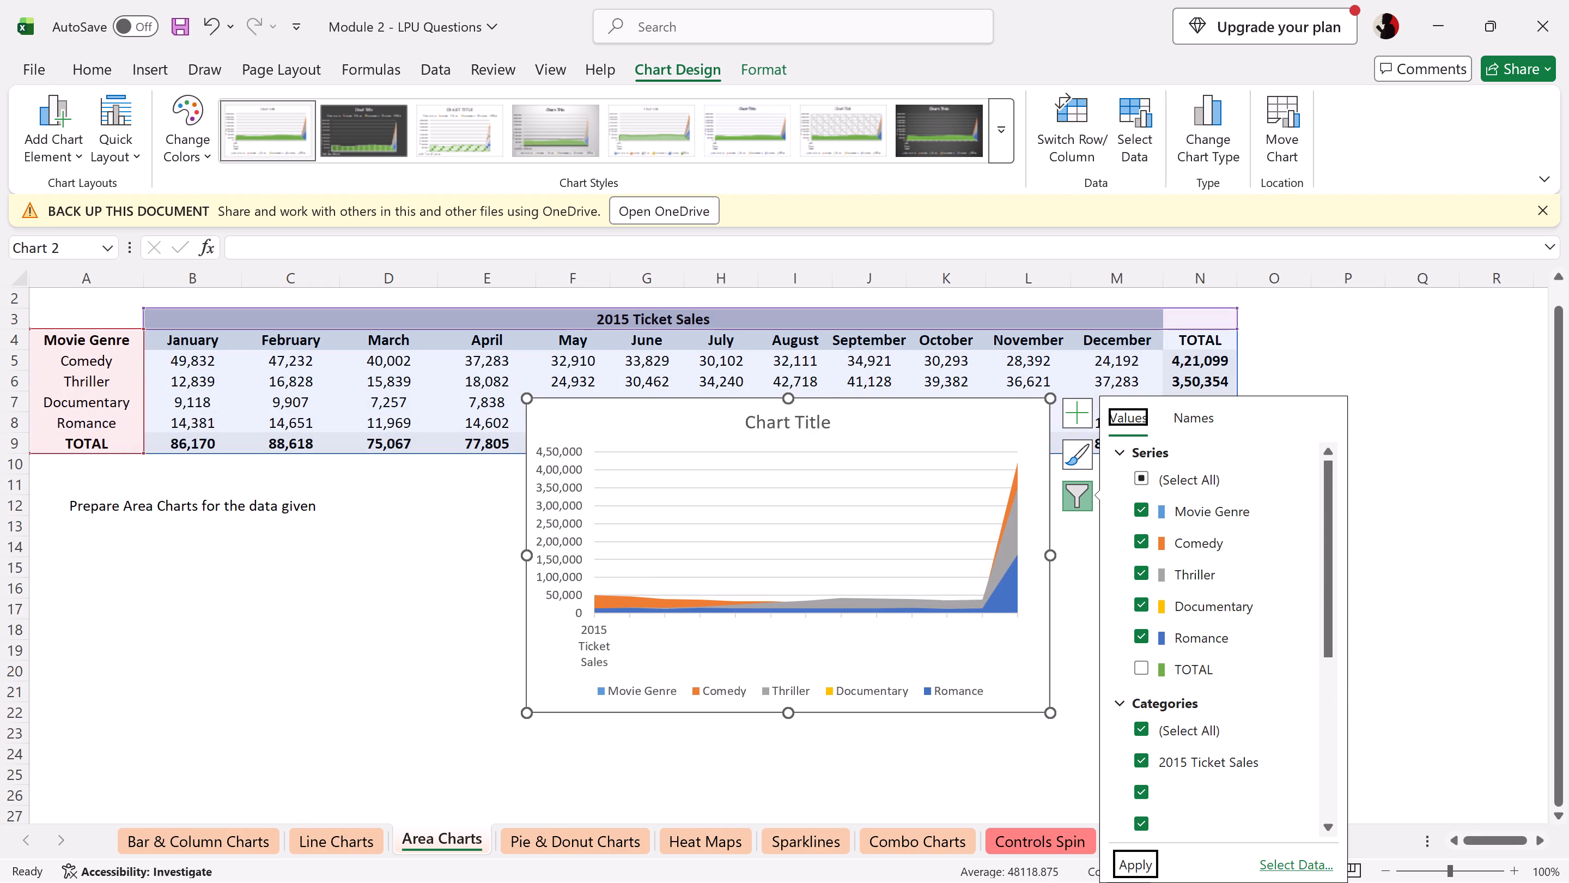
pyautogui.click(1039, 772)
# Move the area chart below the ticket sales table, with its top edge at about row 13.
pyautogui.moveTo(869, 414); pyautogui.dragTo(670, 537)
pyautogui.scroll(-1, 972, 567)
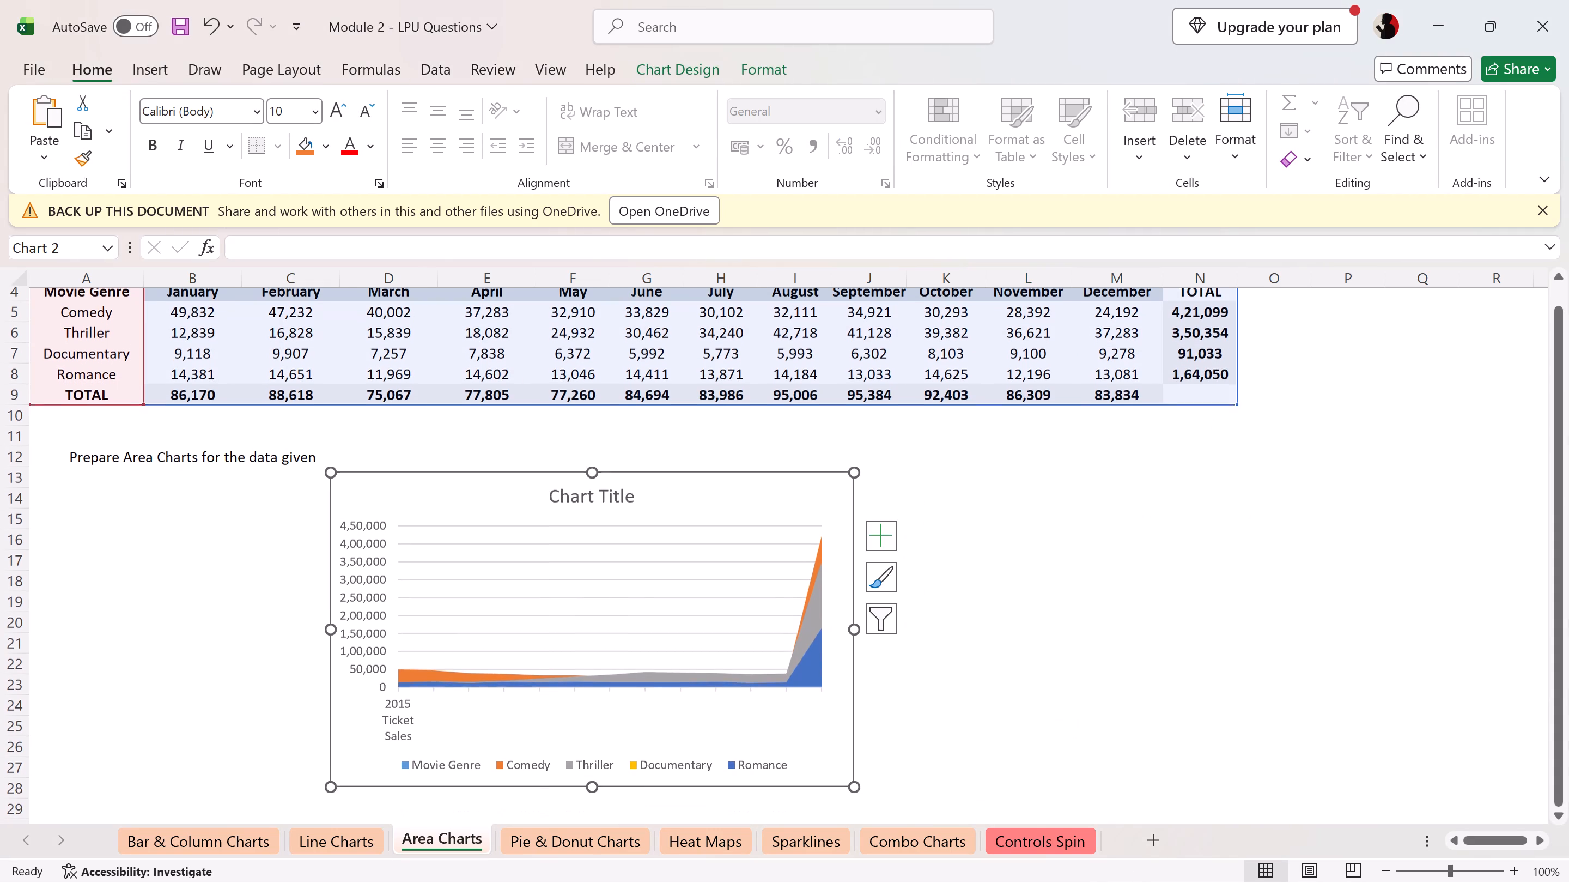
# On the Pie & Donut Charts sheet, insert a standard Pie chart from the category table in A3:F7.
pyautogui.click(591, 847)
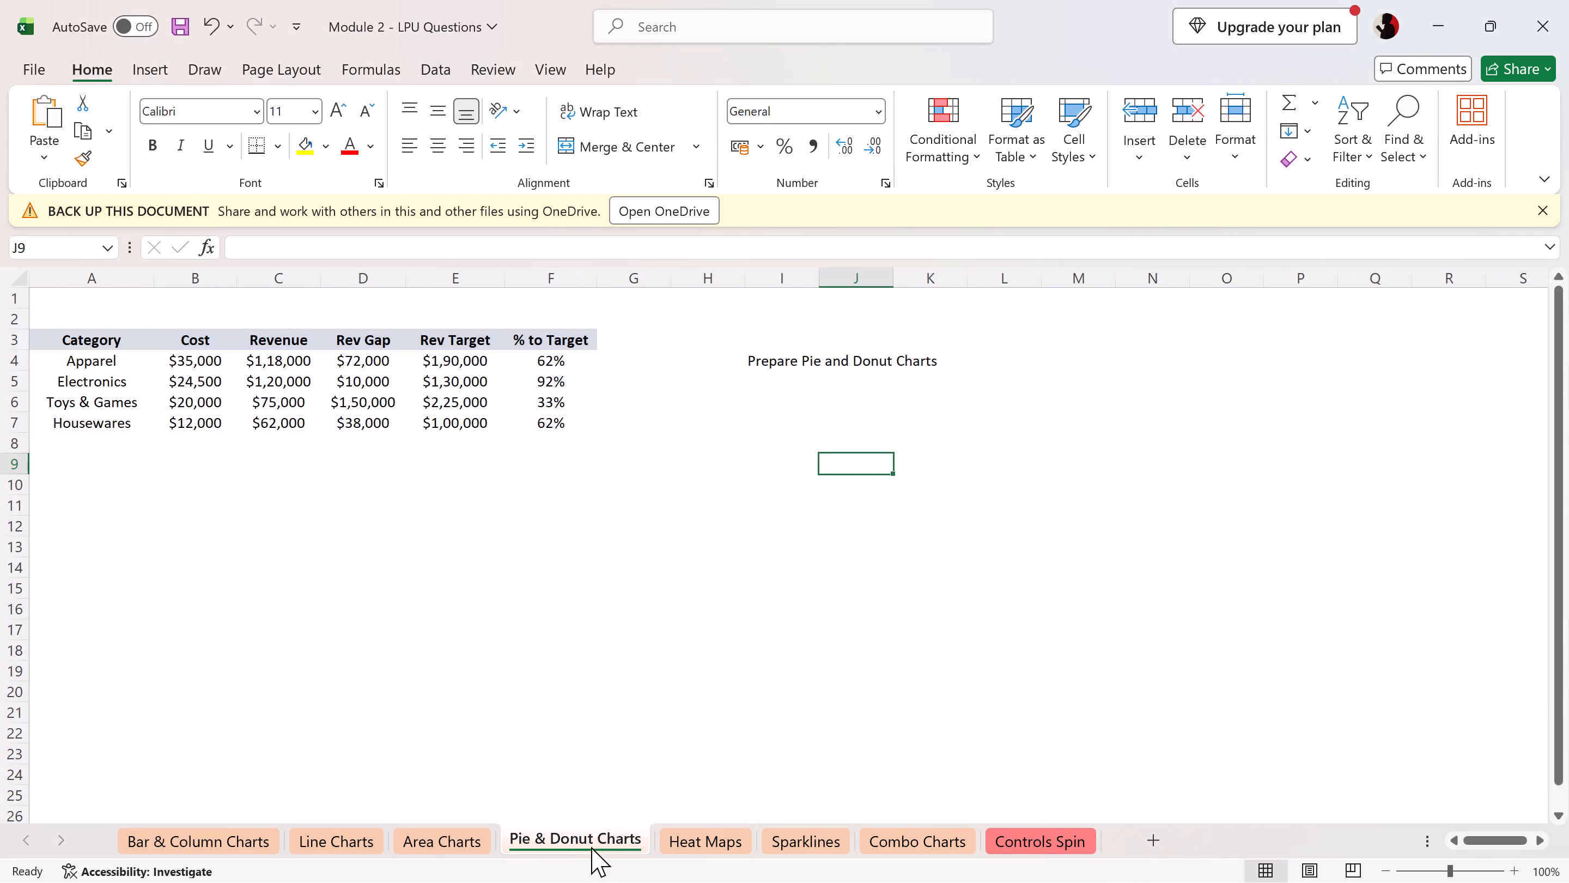
pyautogui.click(102, 340)
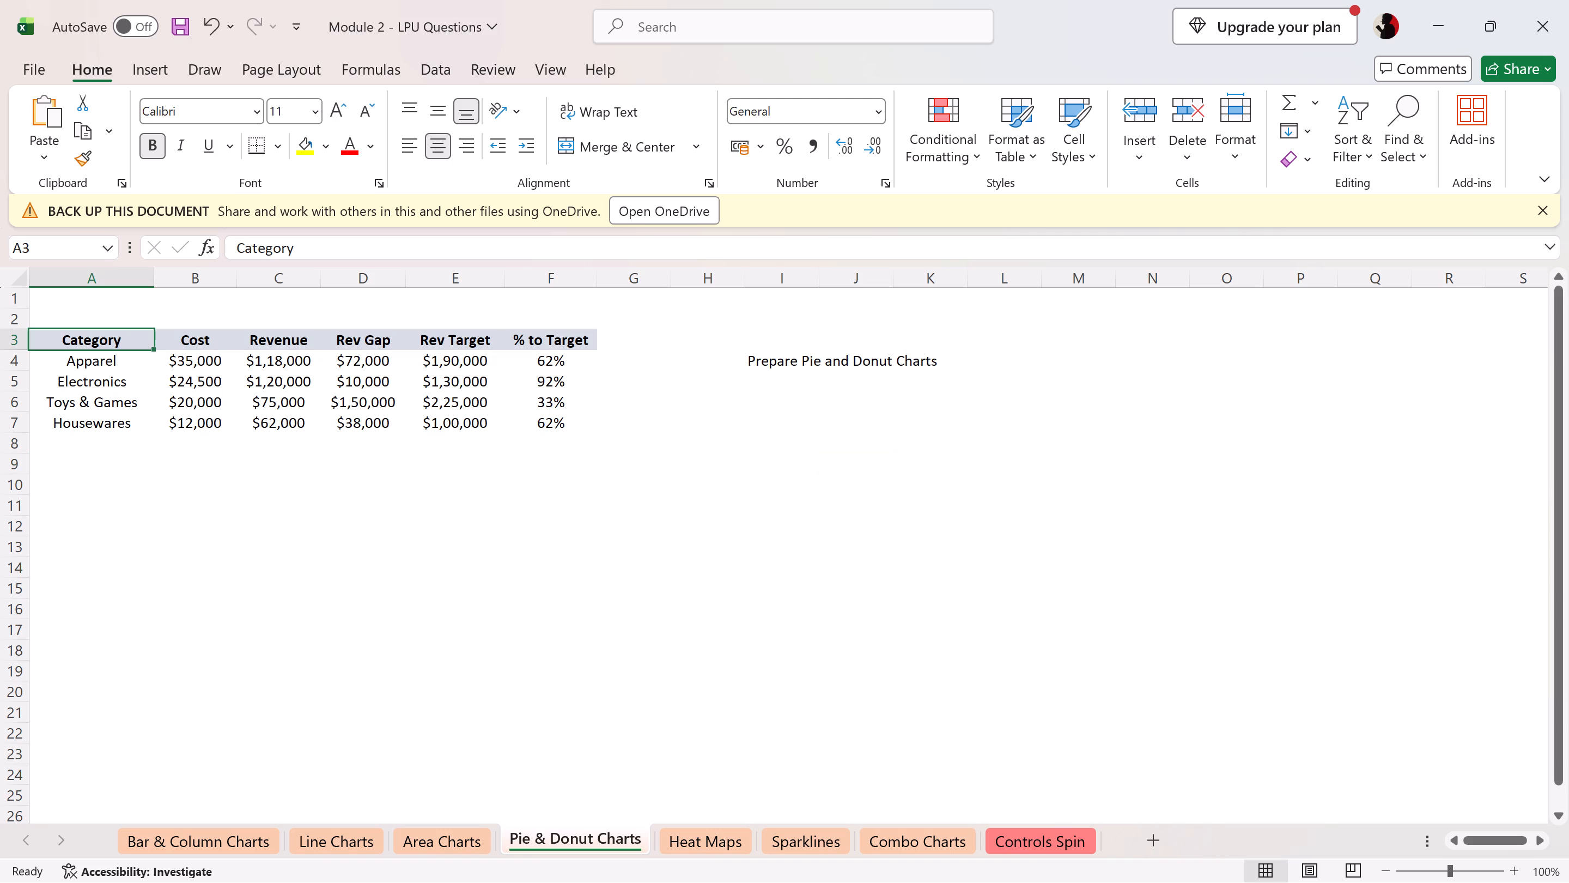
pyautogui.hotkey('ctrl', 'shift', 'Right')
pyautogui.hotkey('ctrl', 'shift', 'Down')
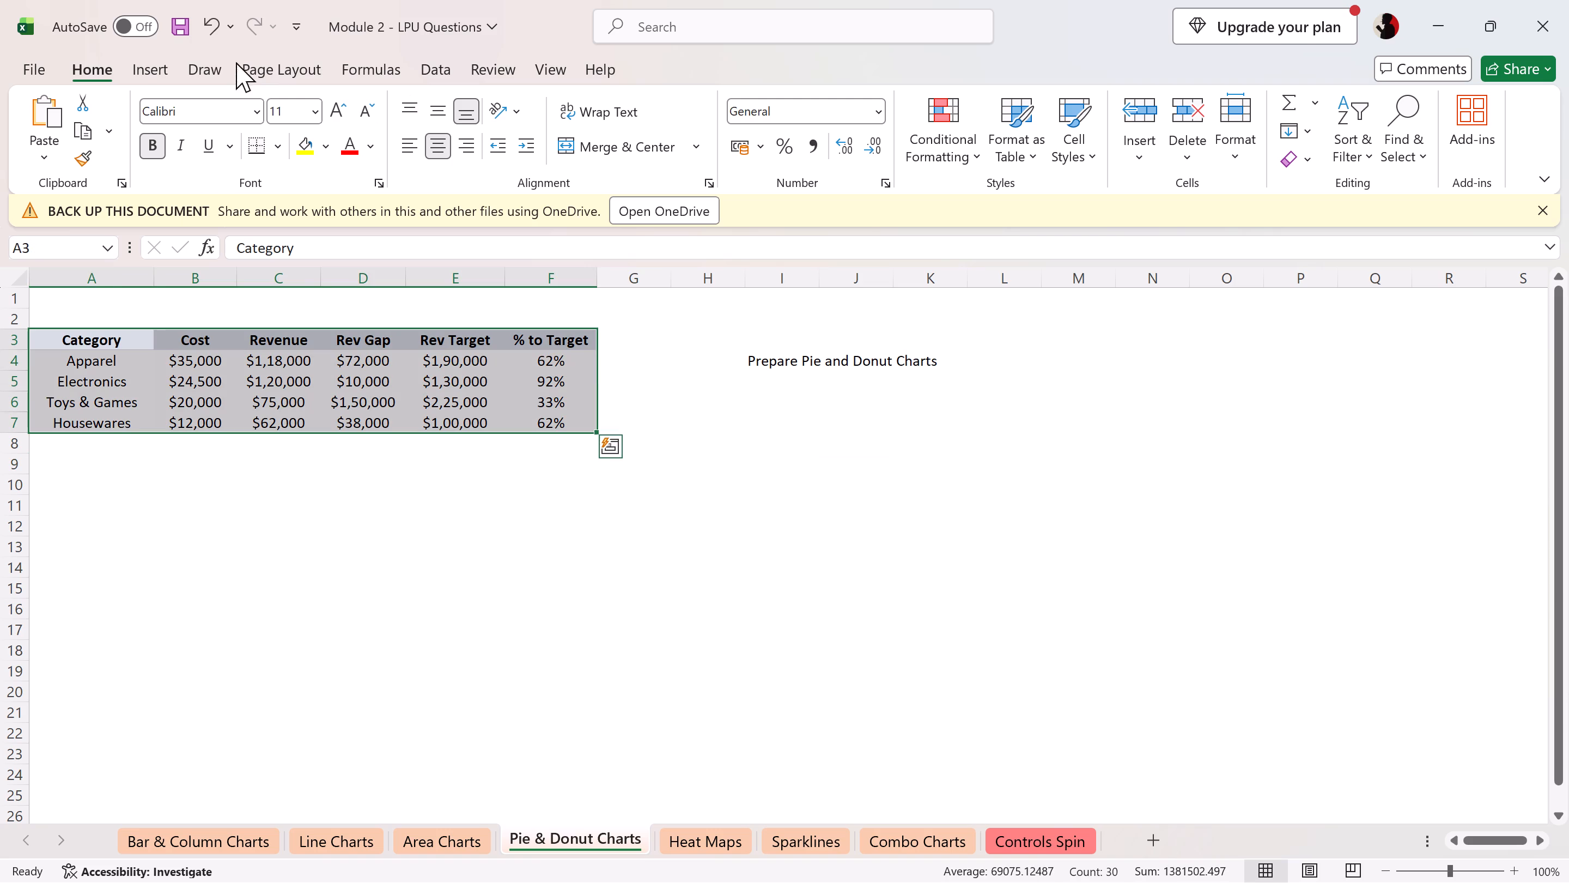
pyautogui.click(145, 65)
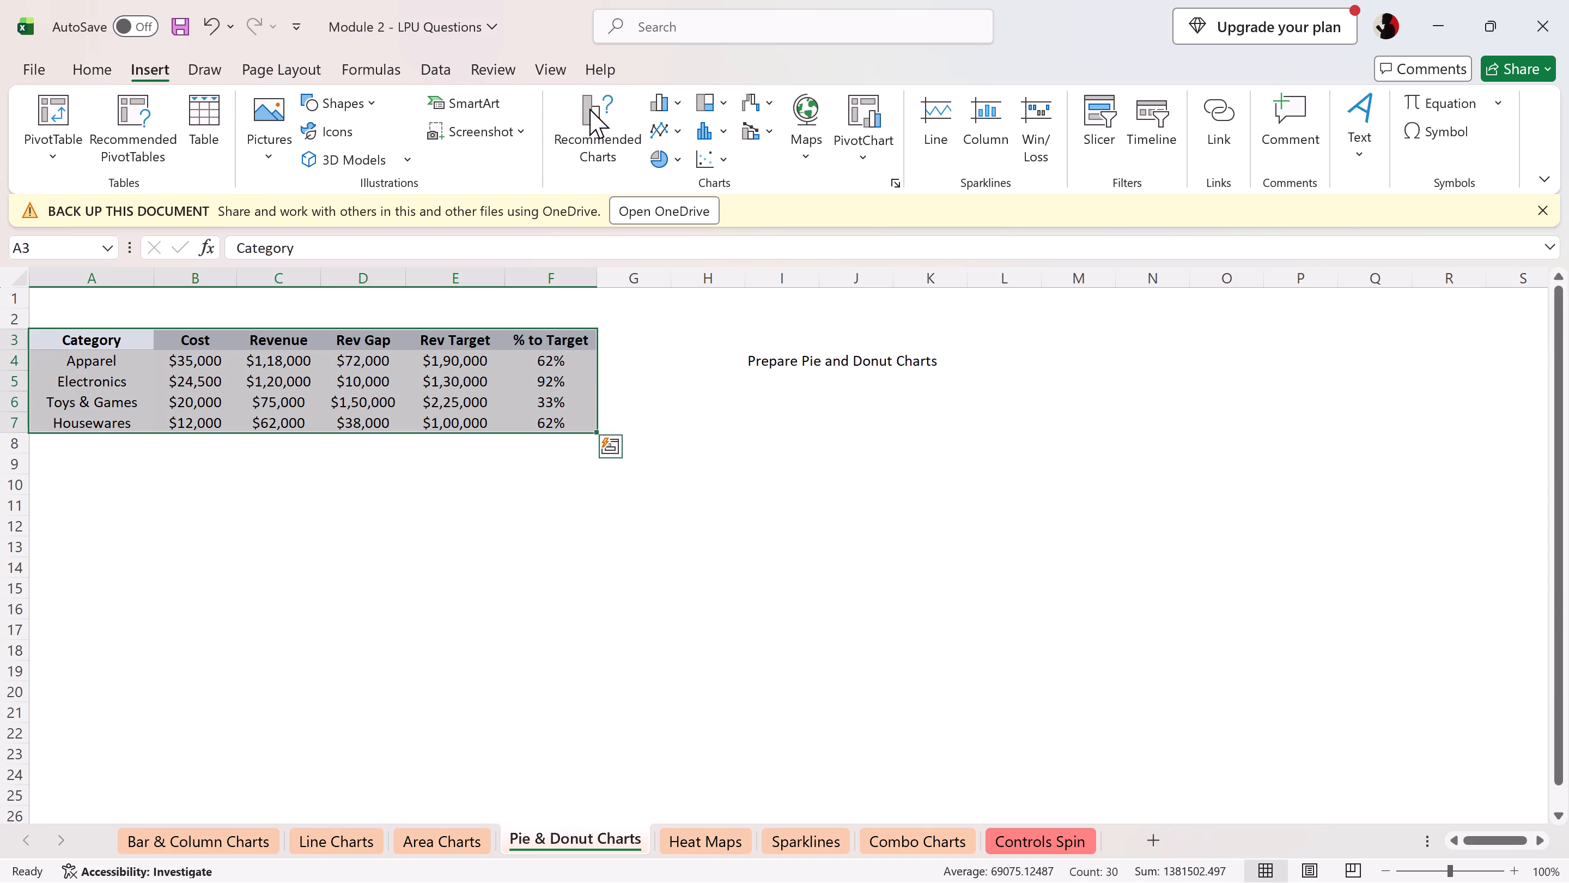
pyautogui.click(589, 108)
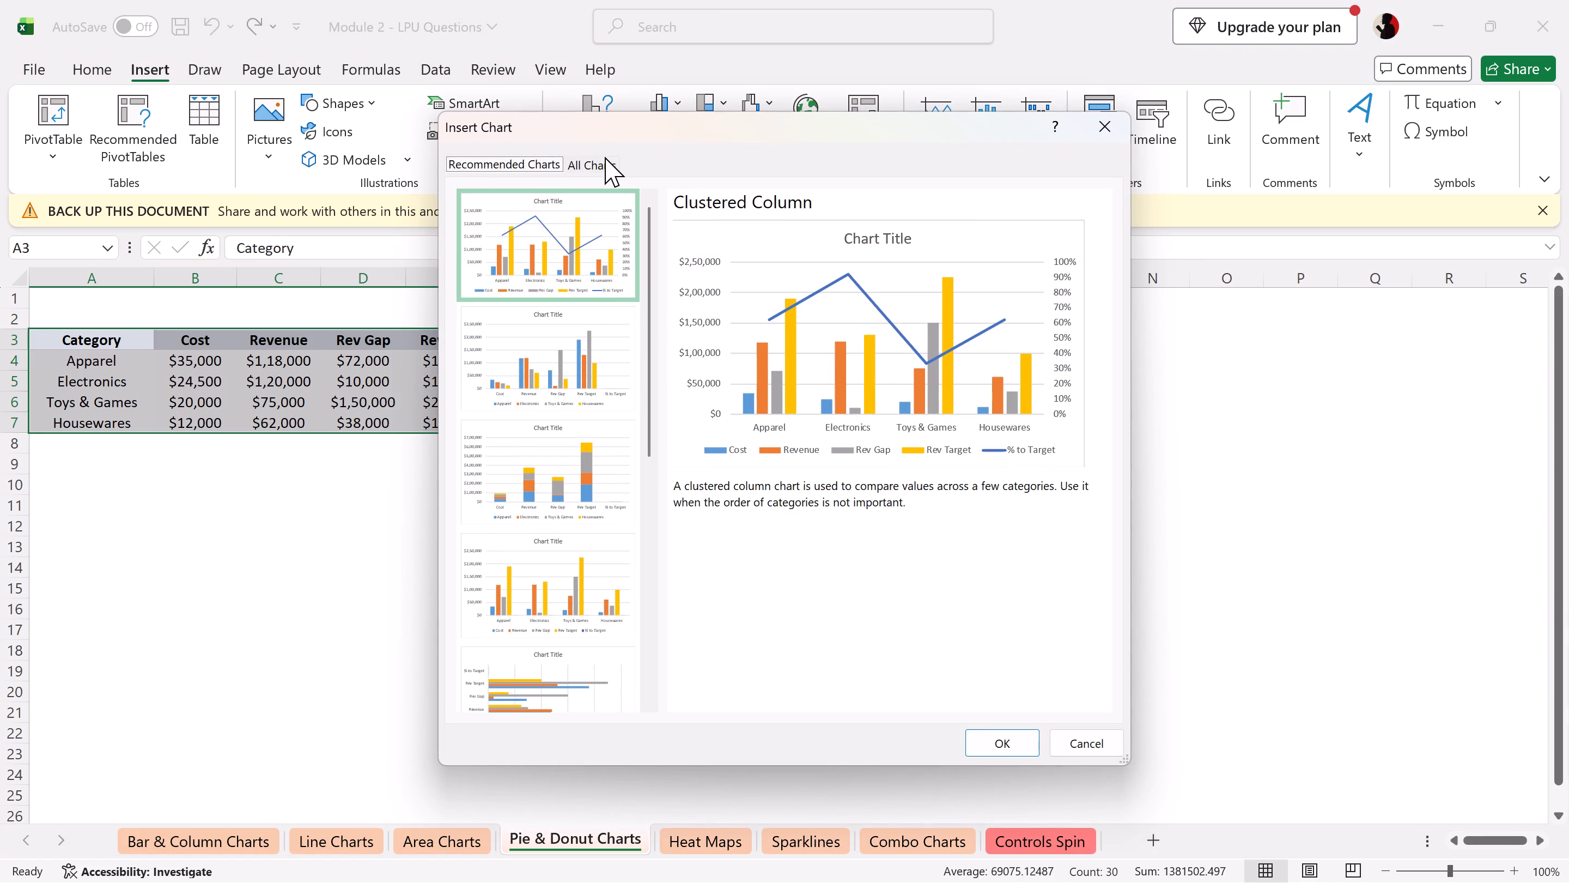
pyautogui.click(605, 157)
pyautogui.click(527, 304)
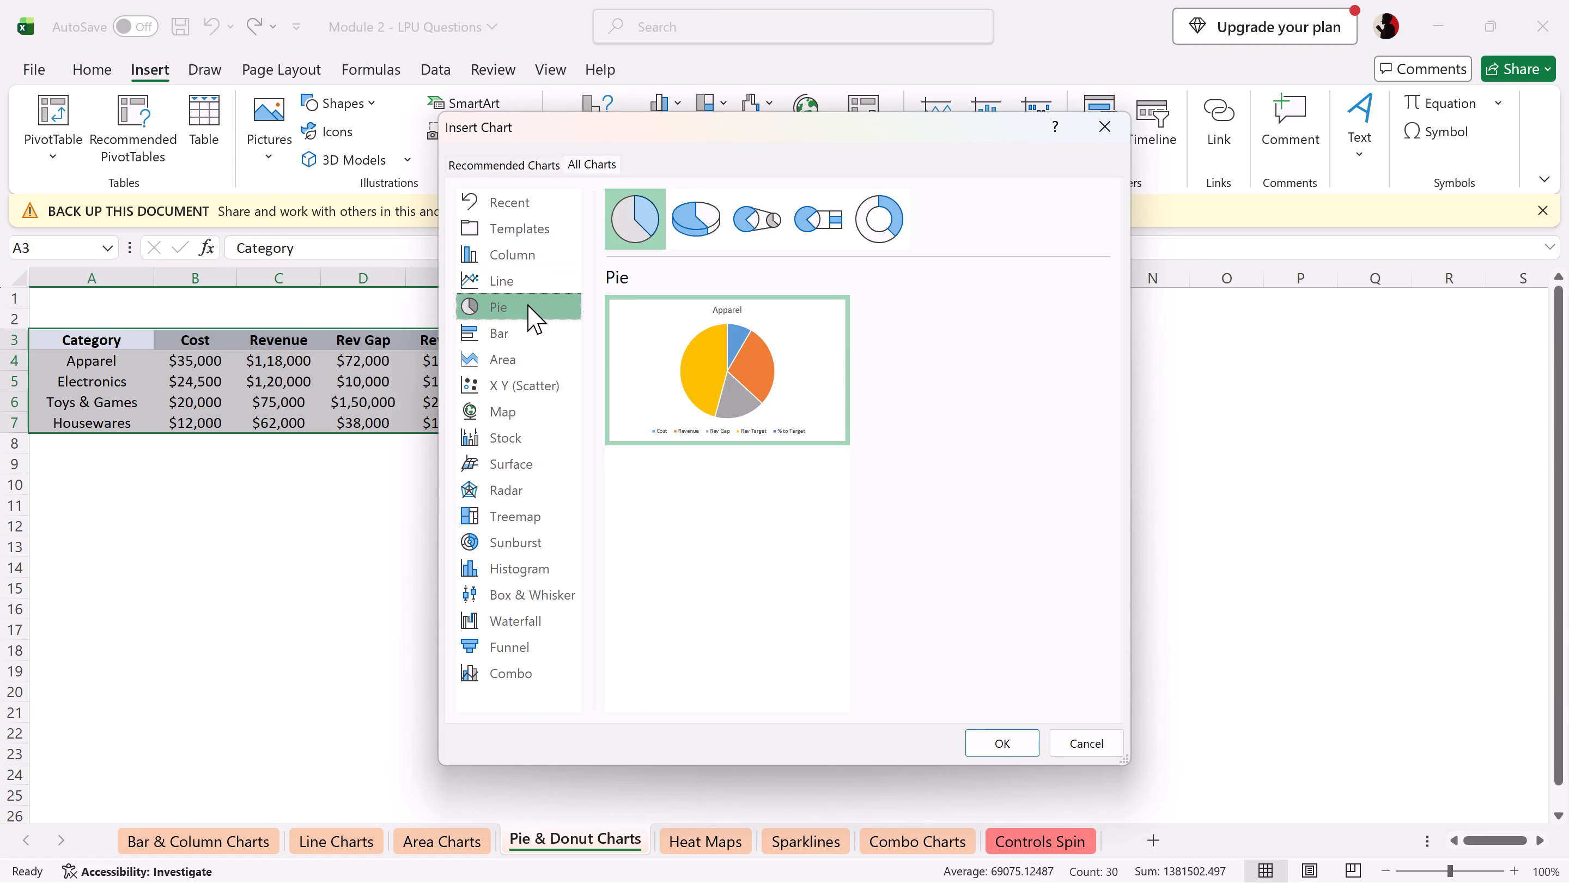
pyautogui.click(996, 751)
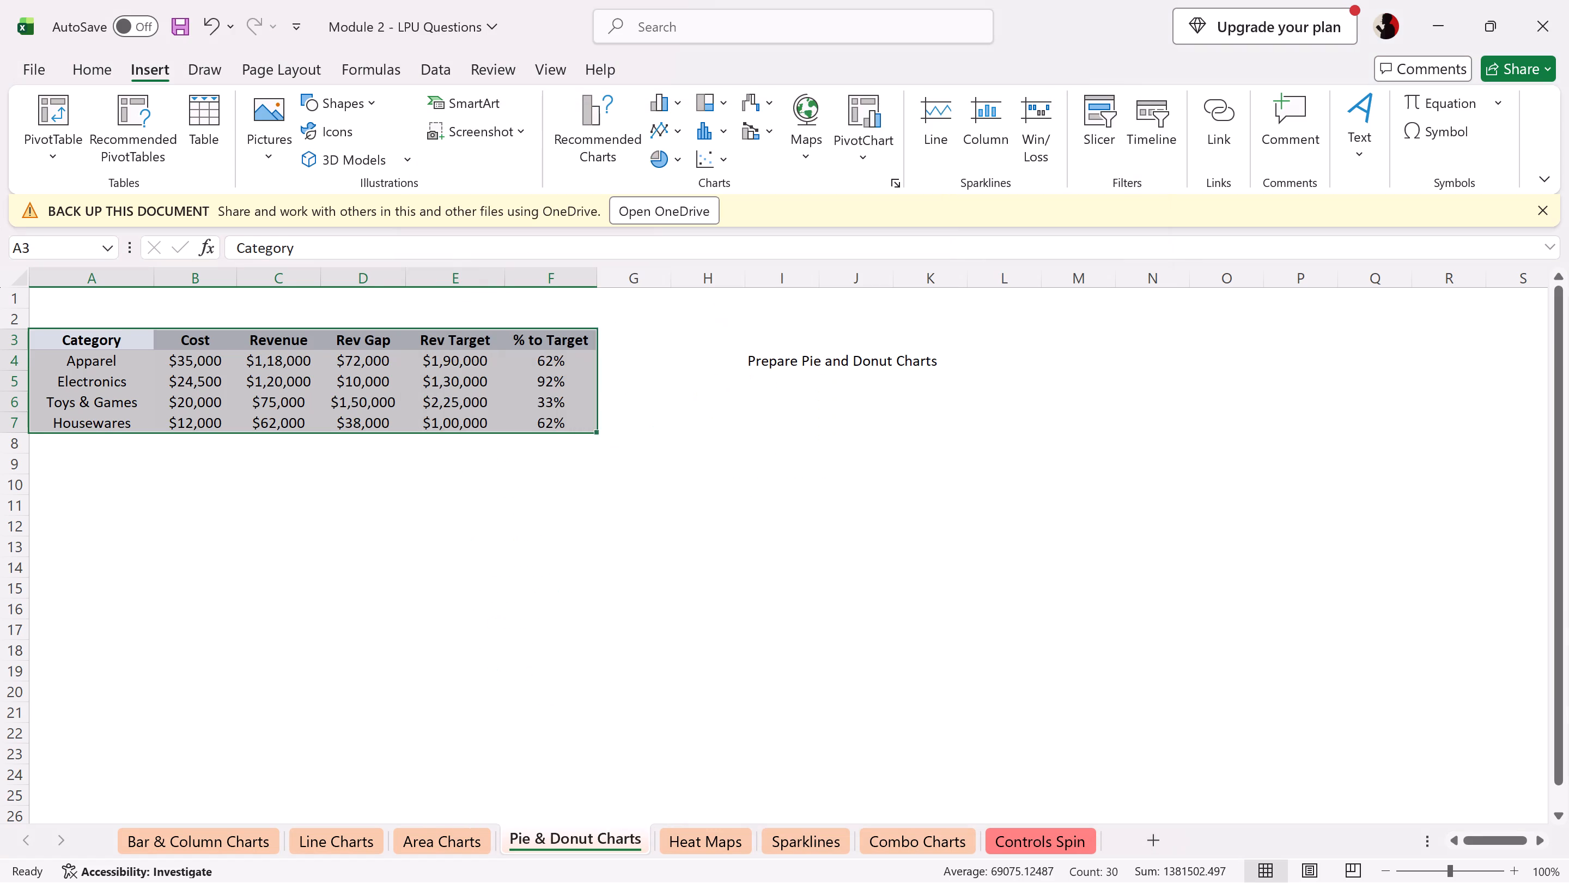
# Move the pie chart below the category table, starting at about row 11 across columns B to H.
pyautogui.moveTo(860, 427); pyautogui.dragTo(566, 538)
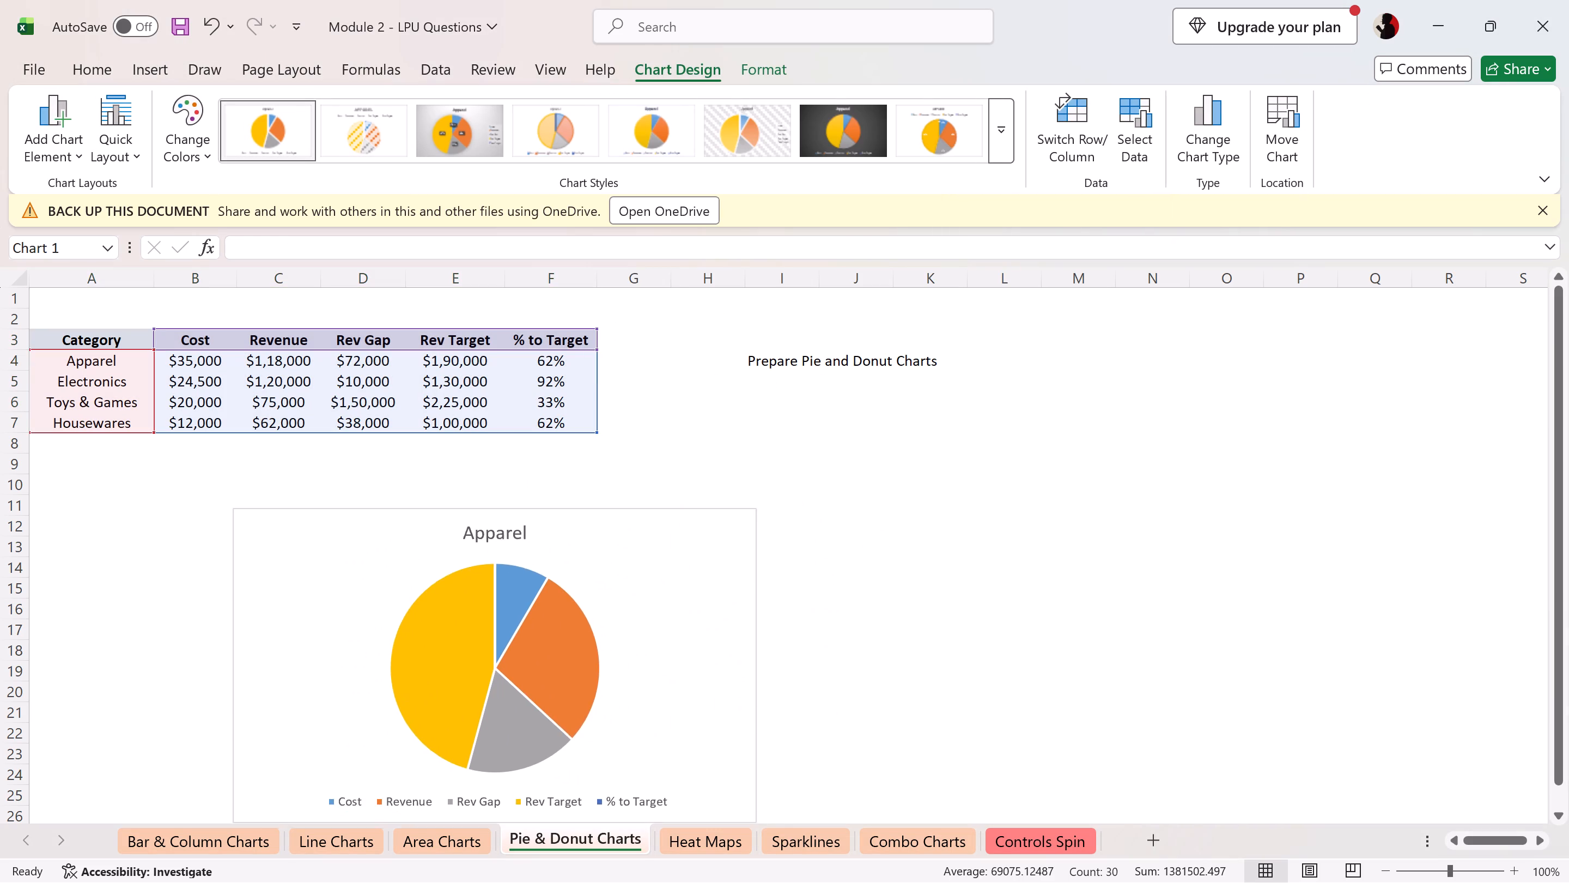
pyautogui.moveTo(566, 538); pyautogui.dragTo(522, 531)
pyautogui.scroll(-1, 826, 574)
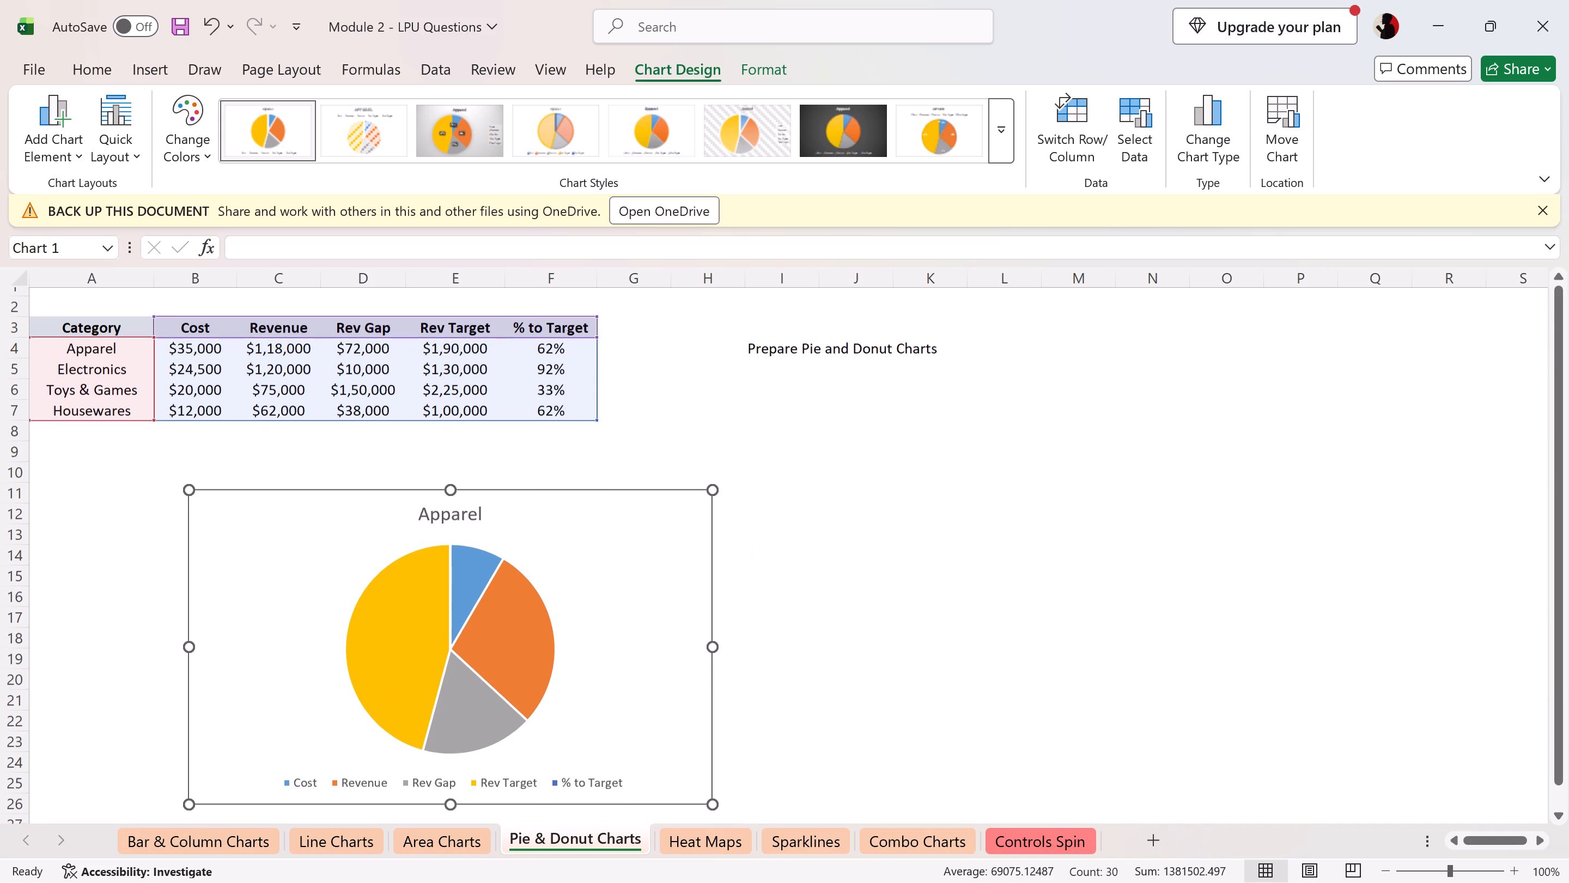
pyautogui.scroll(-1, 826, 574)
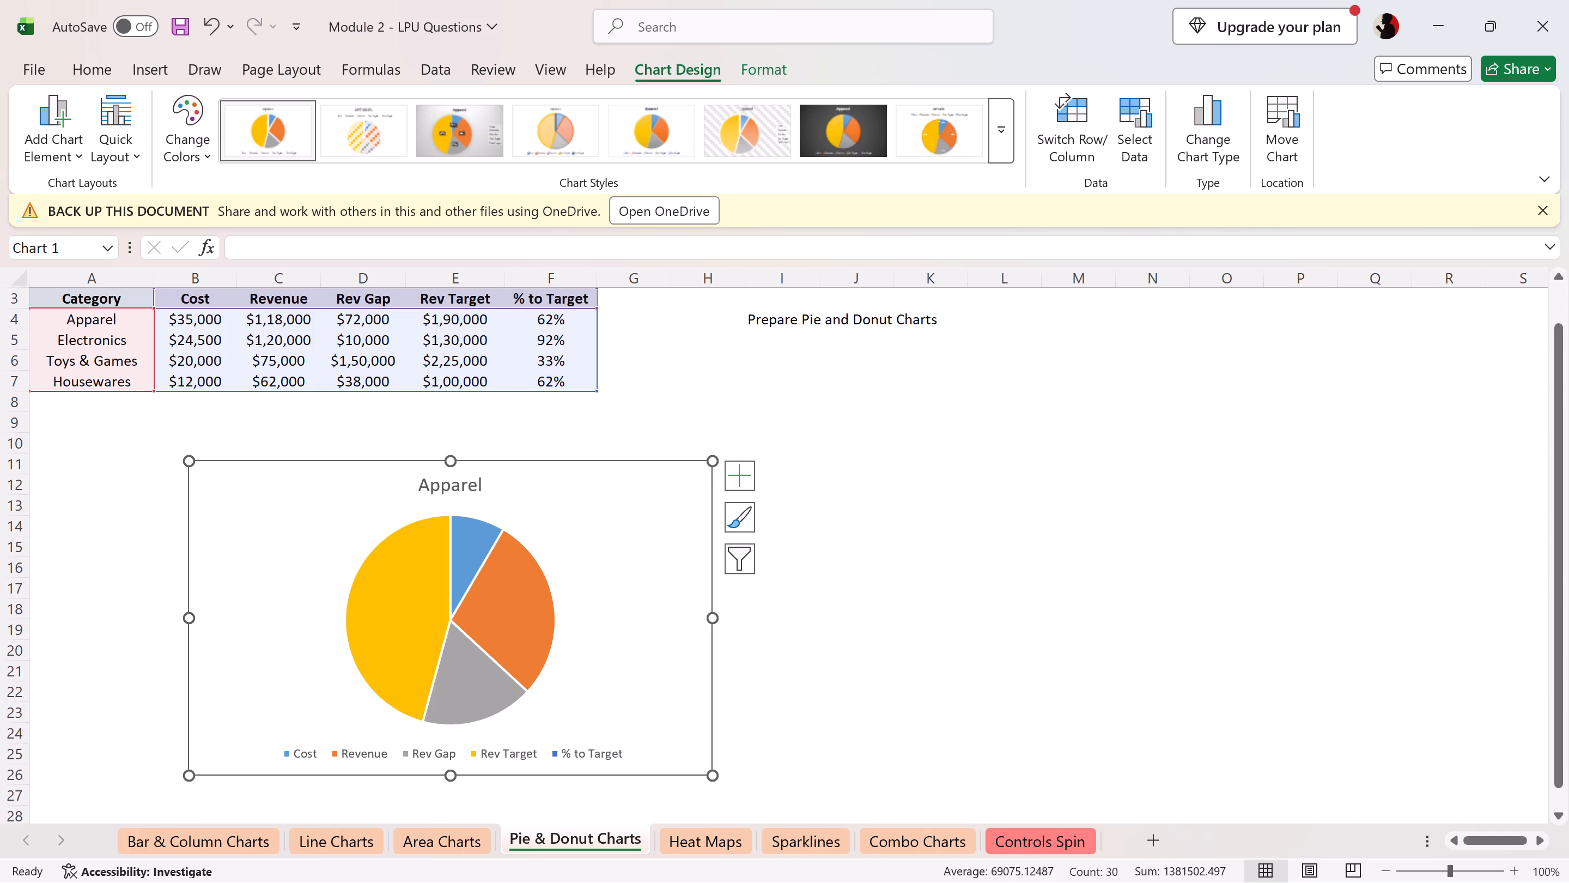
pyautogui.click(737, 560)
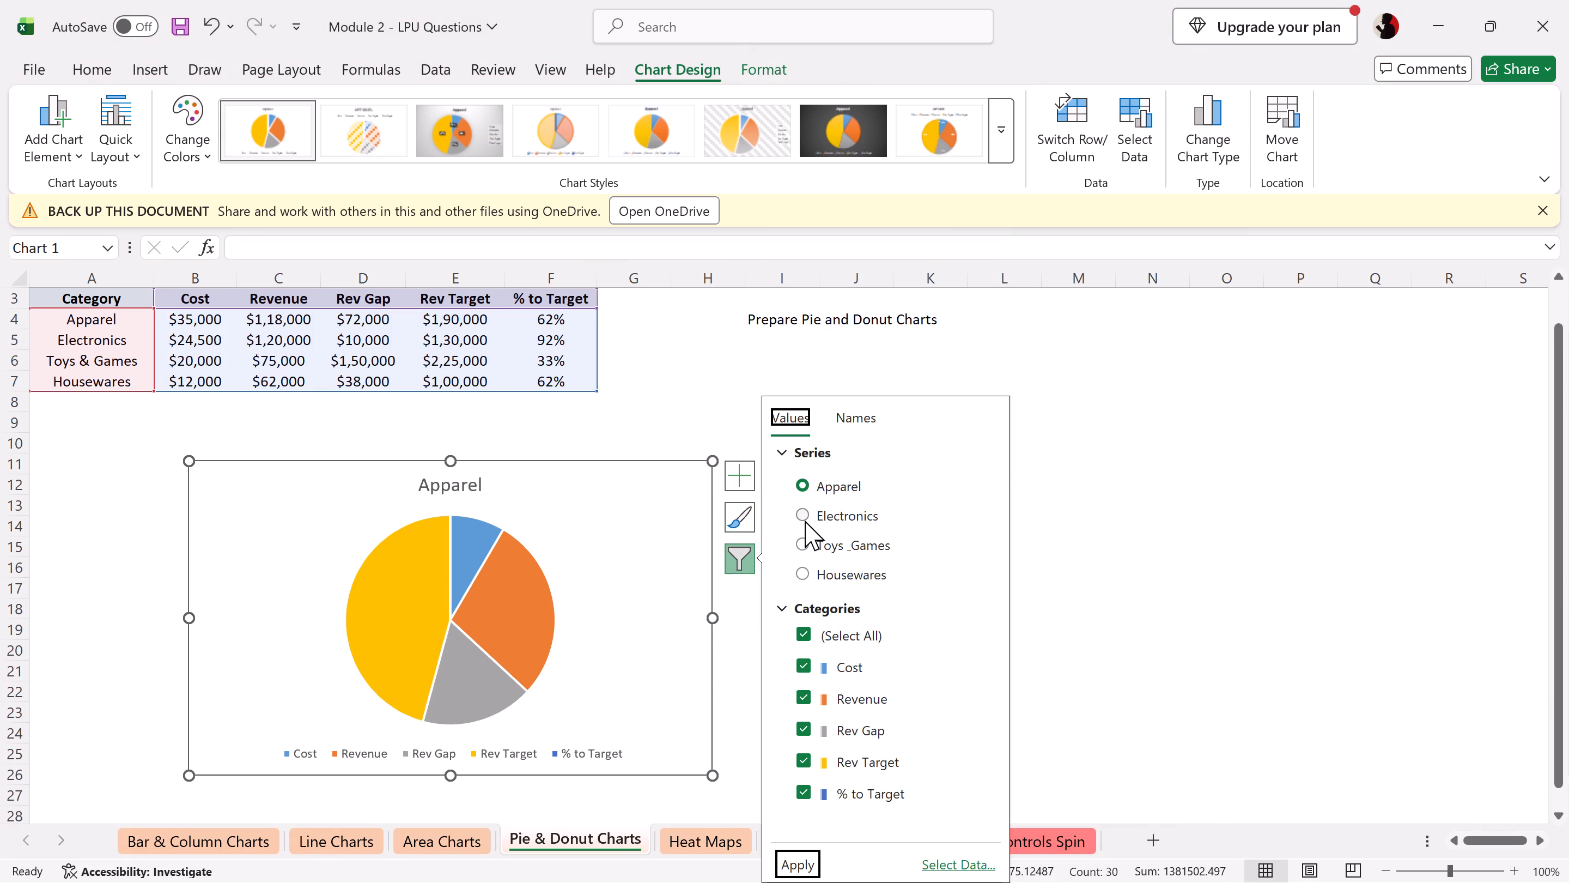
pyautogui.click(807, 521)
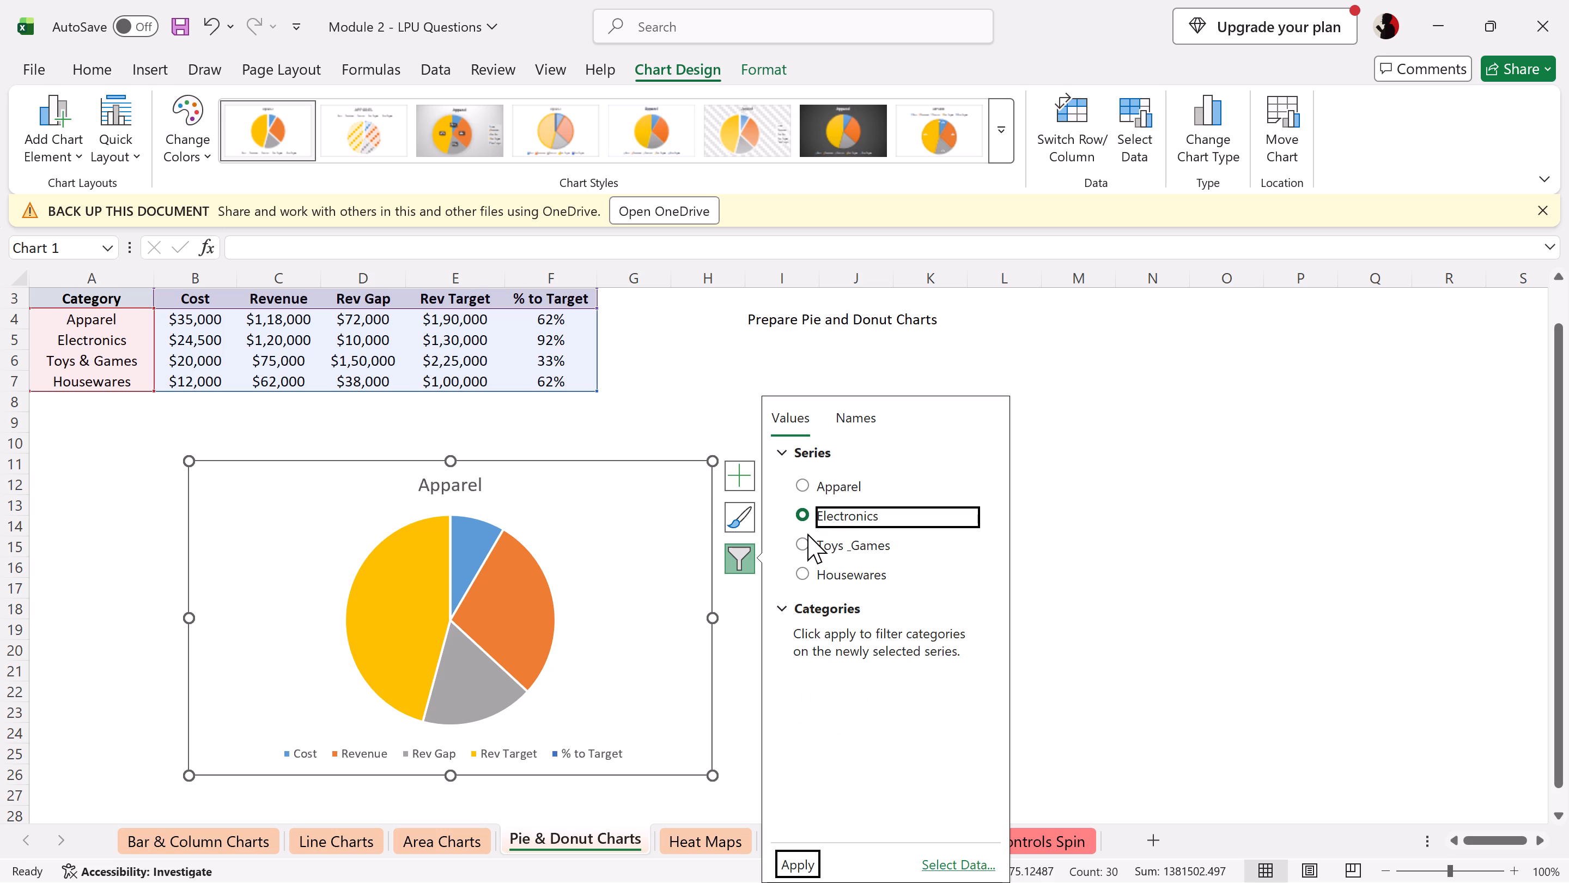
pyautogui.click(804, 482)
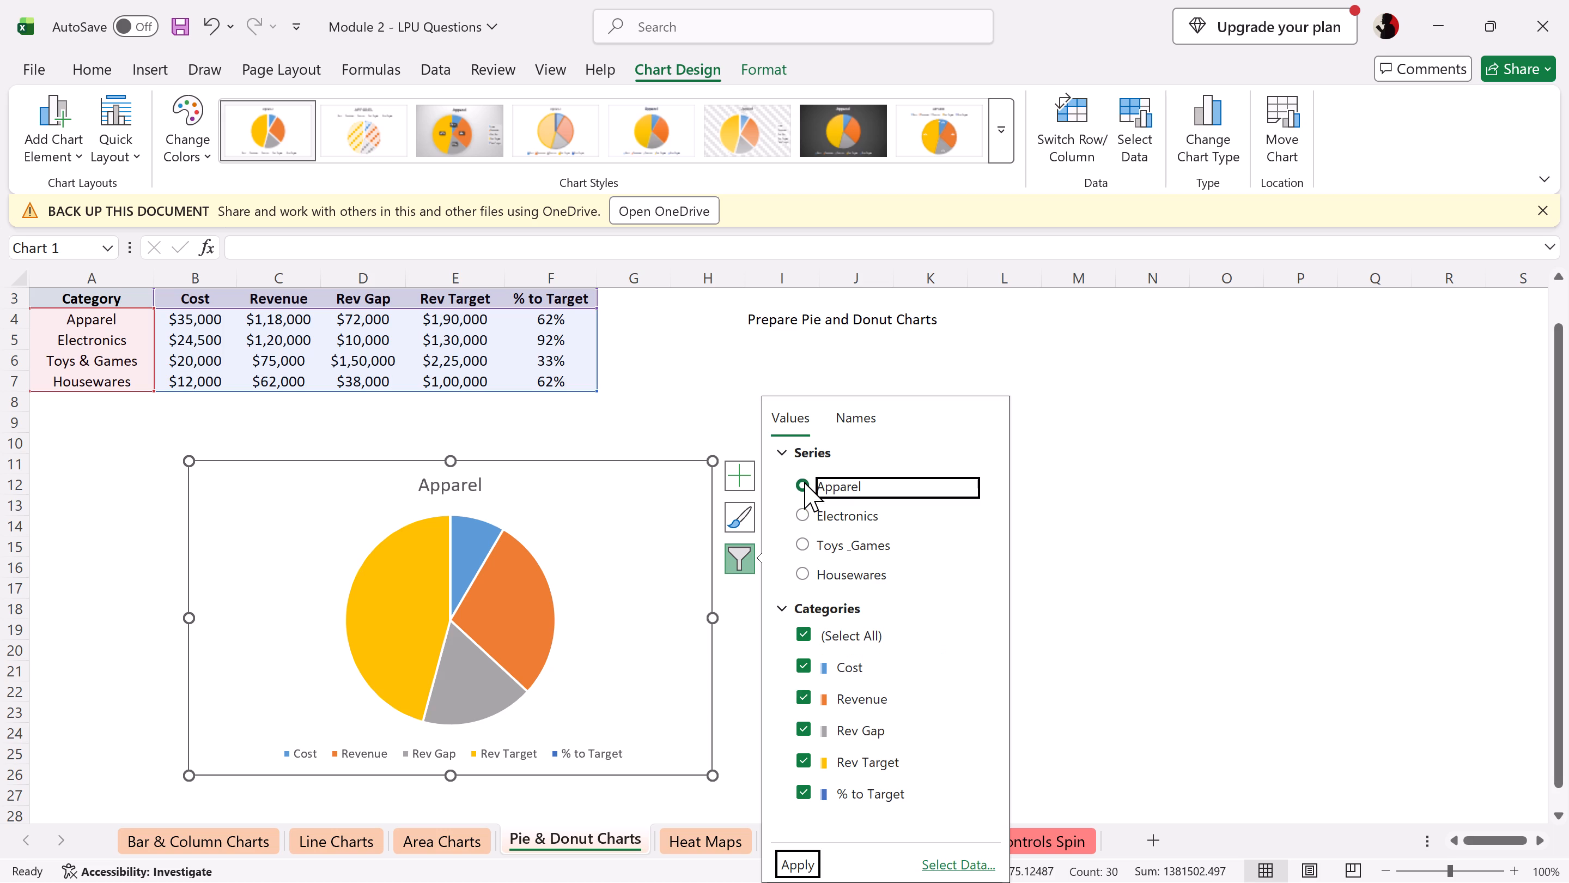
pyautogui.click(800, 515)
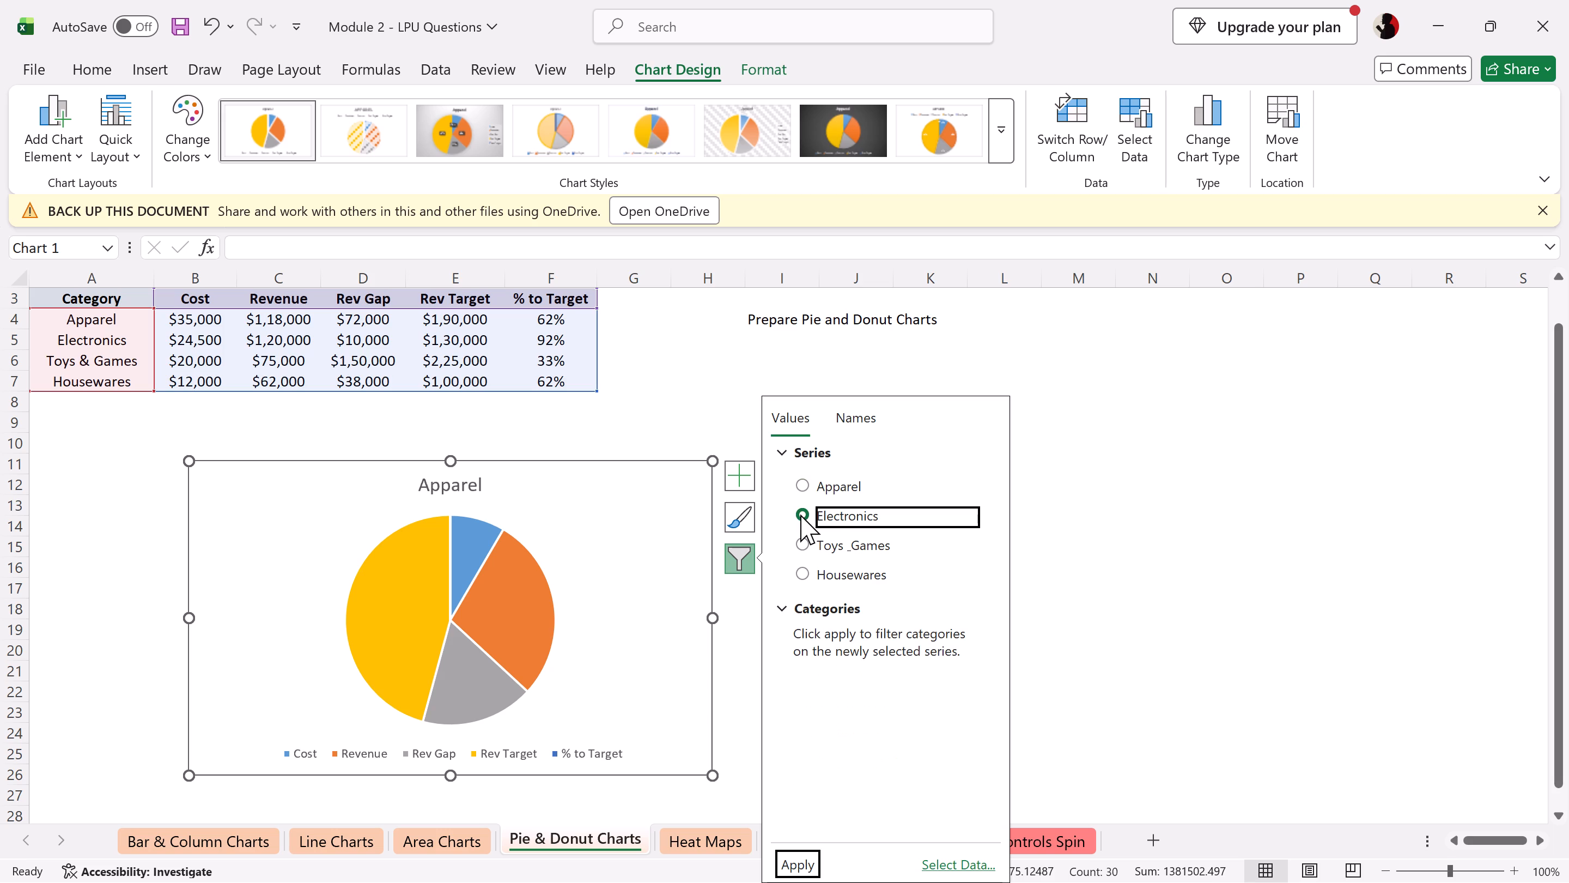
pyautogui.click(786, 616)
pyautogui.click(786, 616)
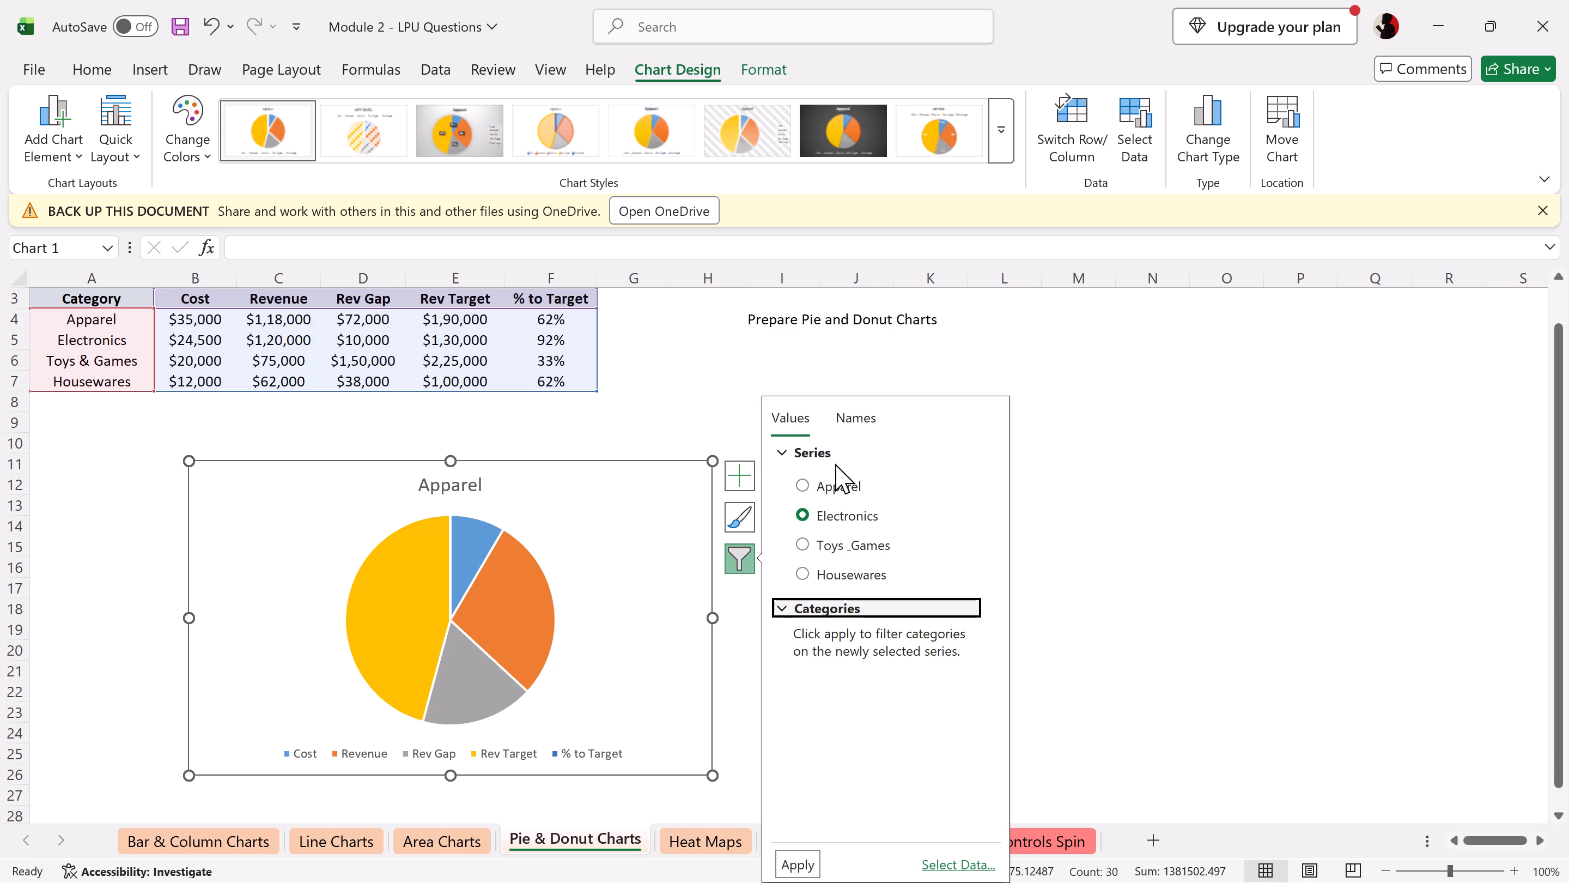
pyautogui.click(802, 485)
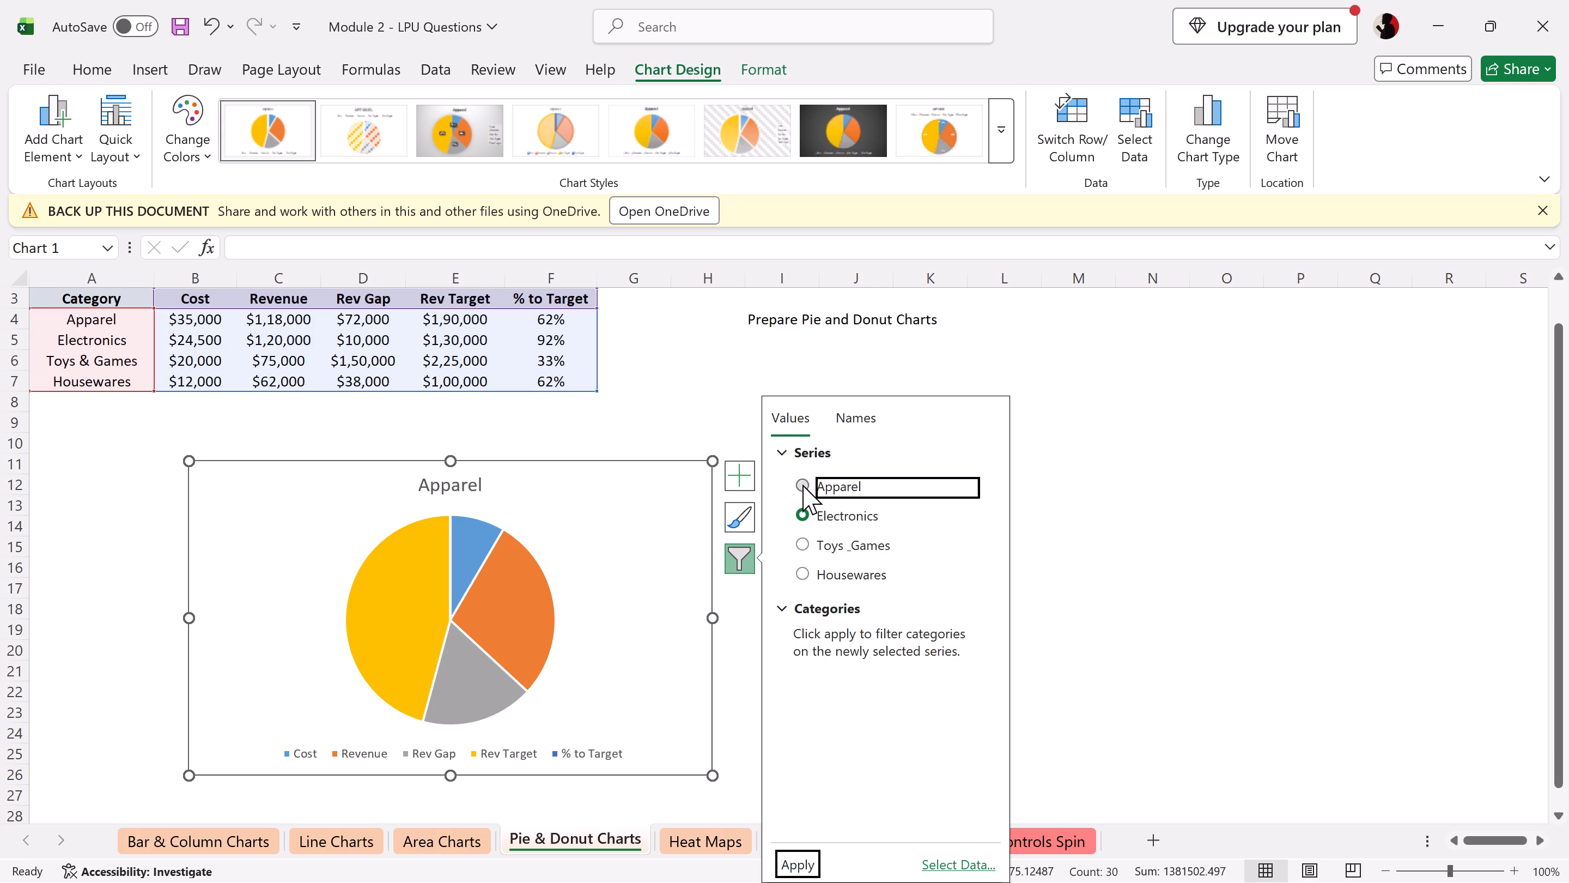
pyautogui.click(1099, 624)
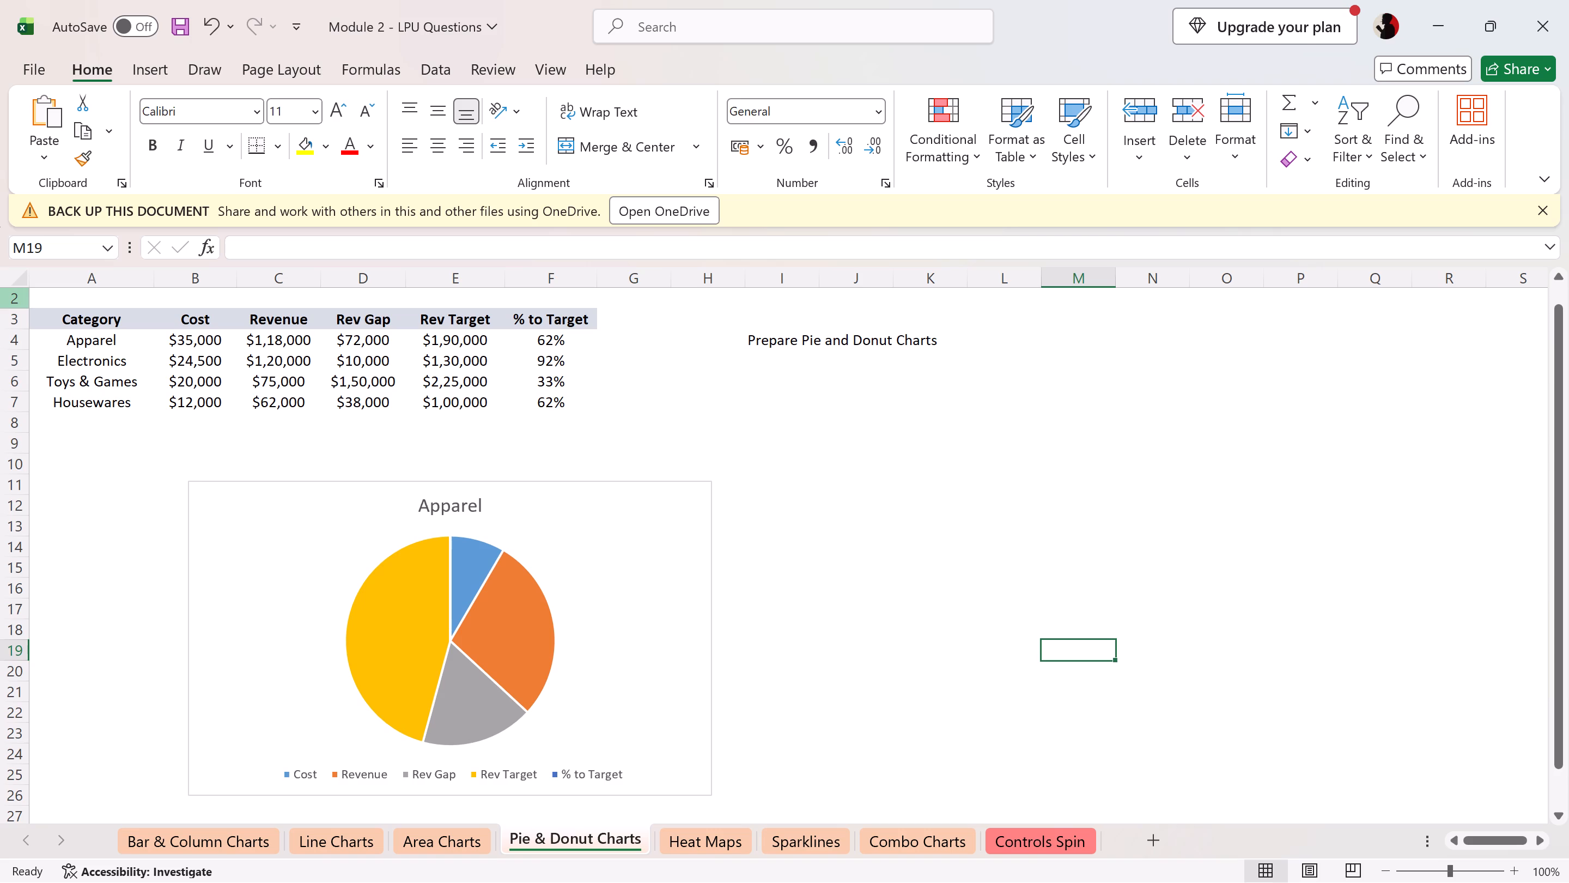
# Insert a Doughnut chart from the category table in A3:F7, using the first layout with the table columns as slices.
pyautogui.click(76, 318)
pyautogui.hotkey('ctrl', 'shift', 'Right')
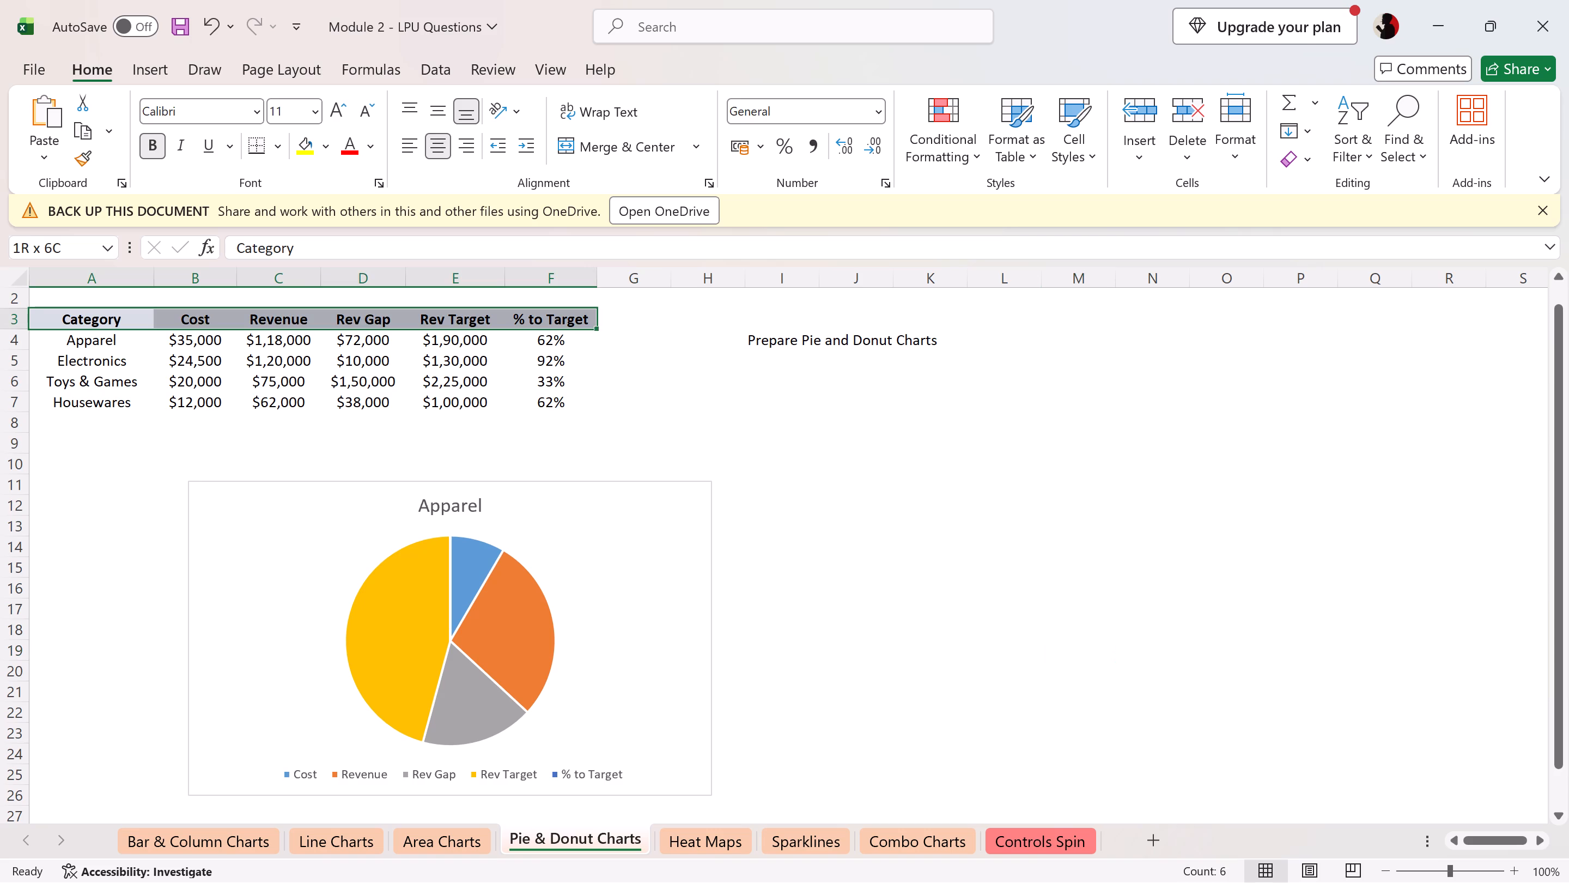
pyautogui.hotkey('ctrl', 'shift', 'Down')
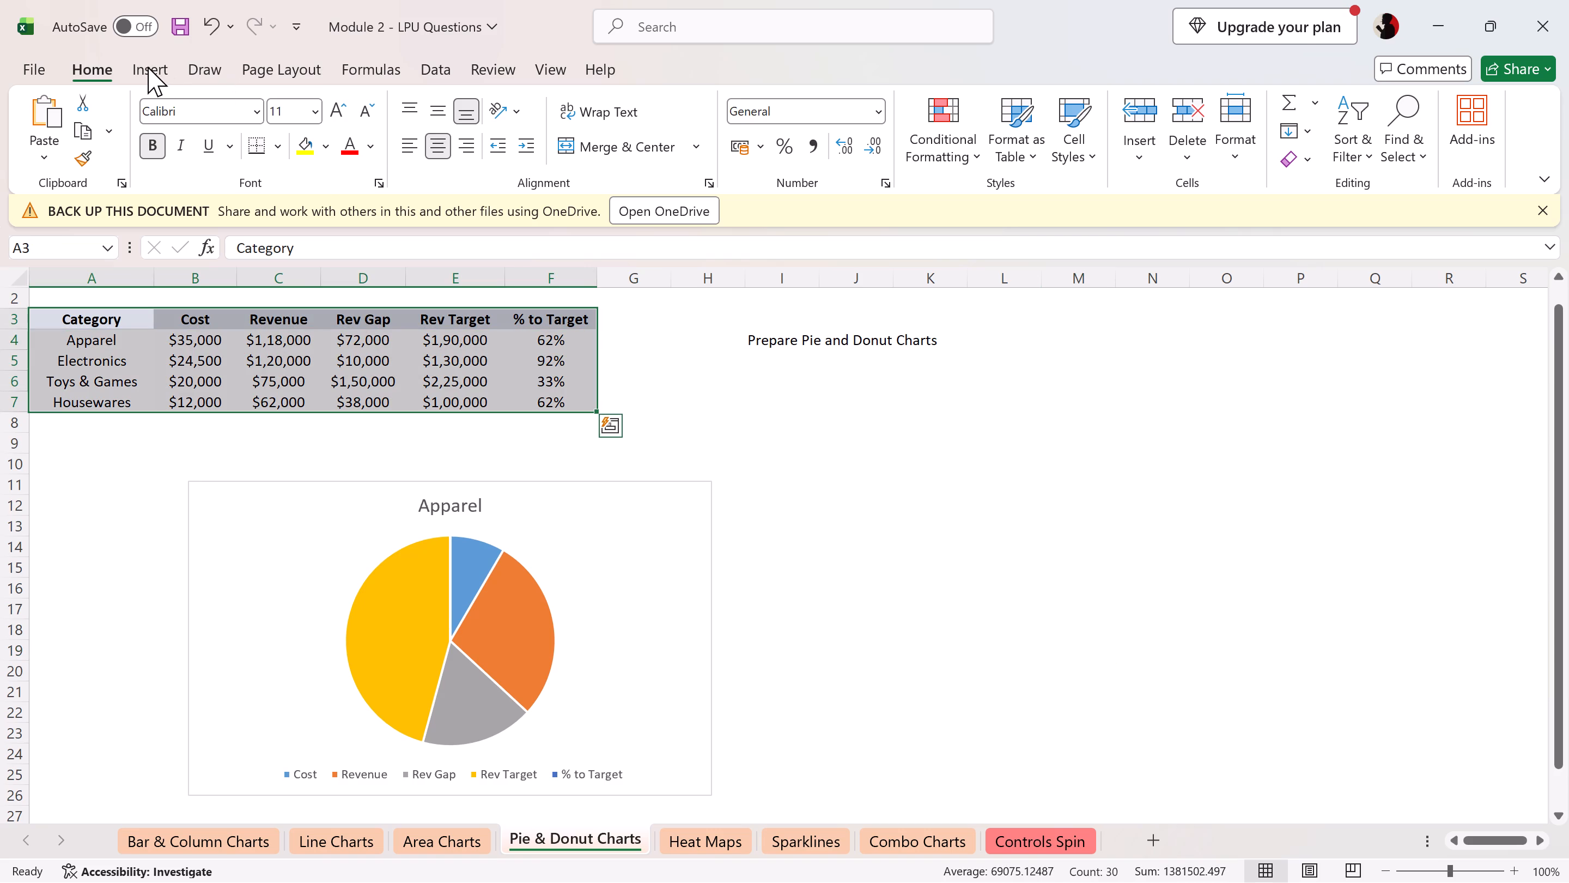
pyautogui.click(144, 64)
pyautogui.click(583, 111)
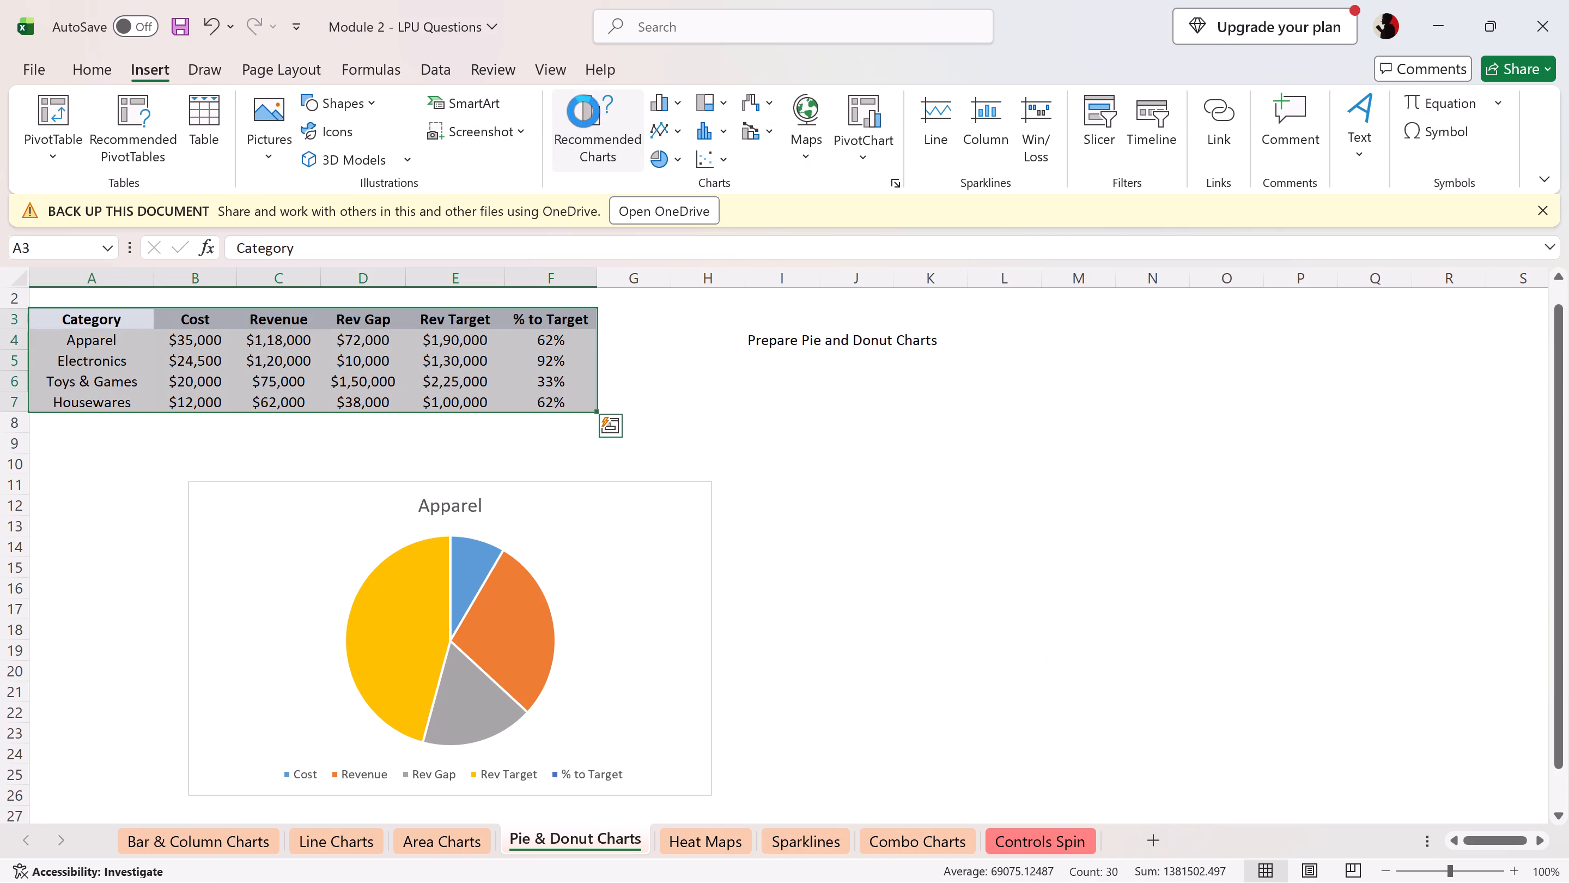
pyautogui.click(606, 159)
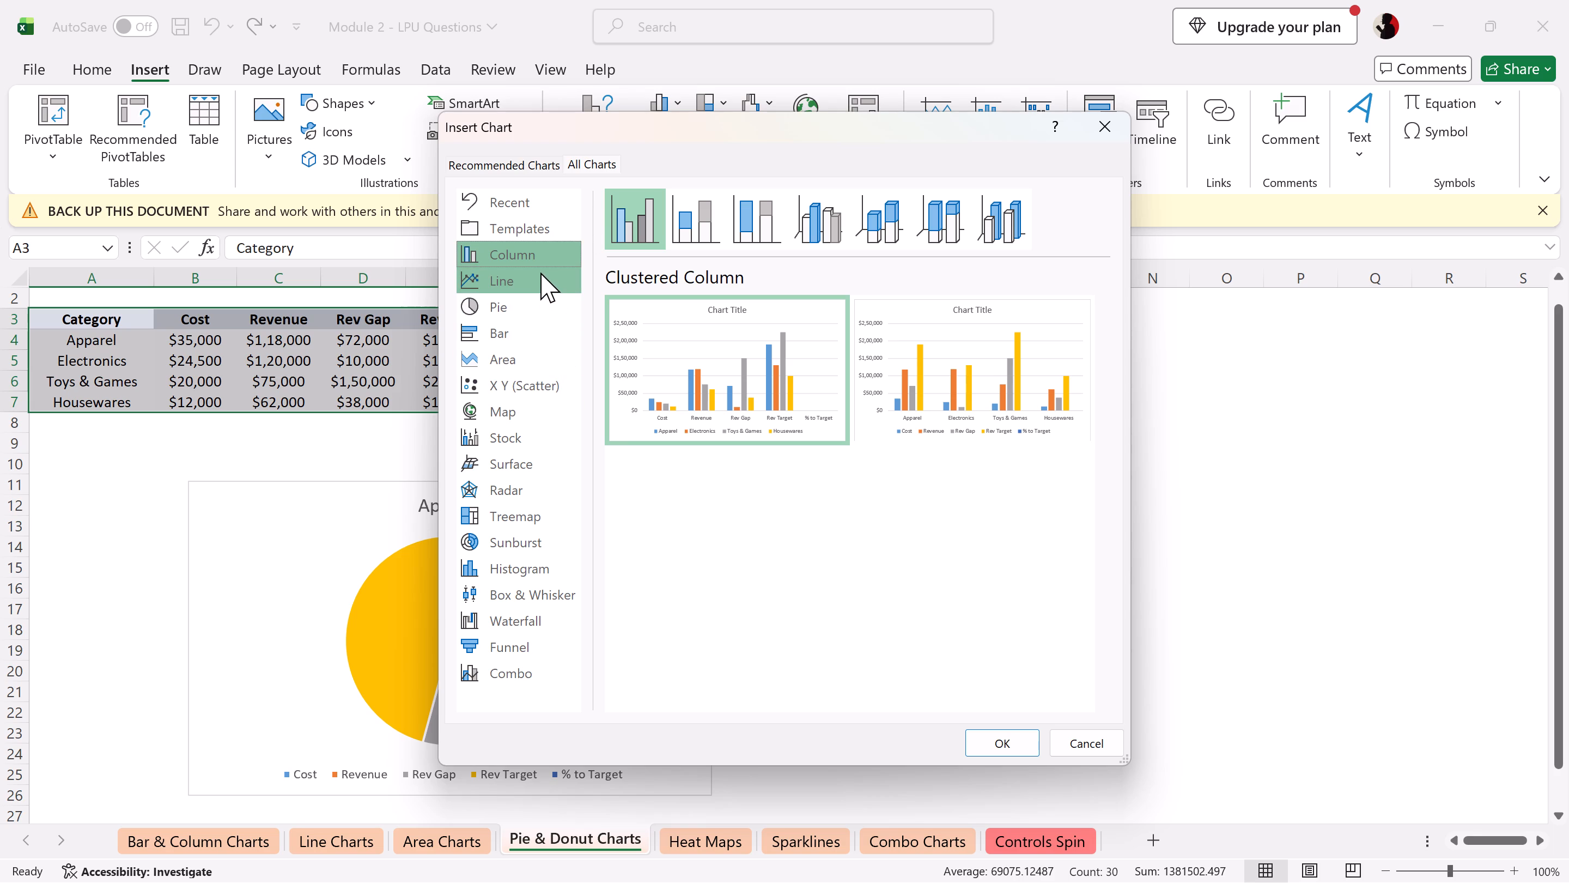
pyautogui.click(546, 299)
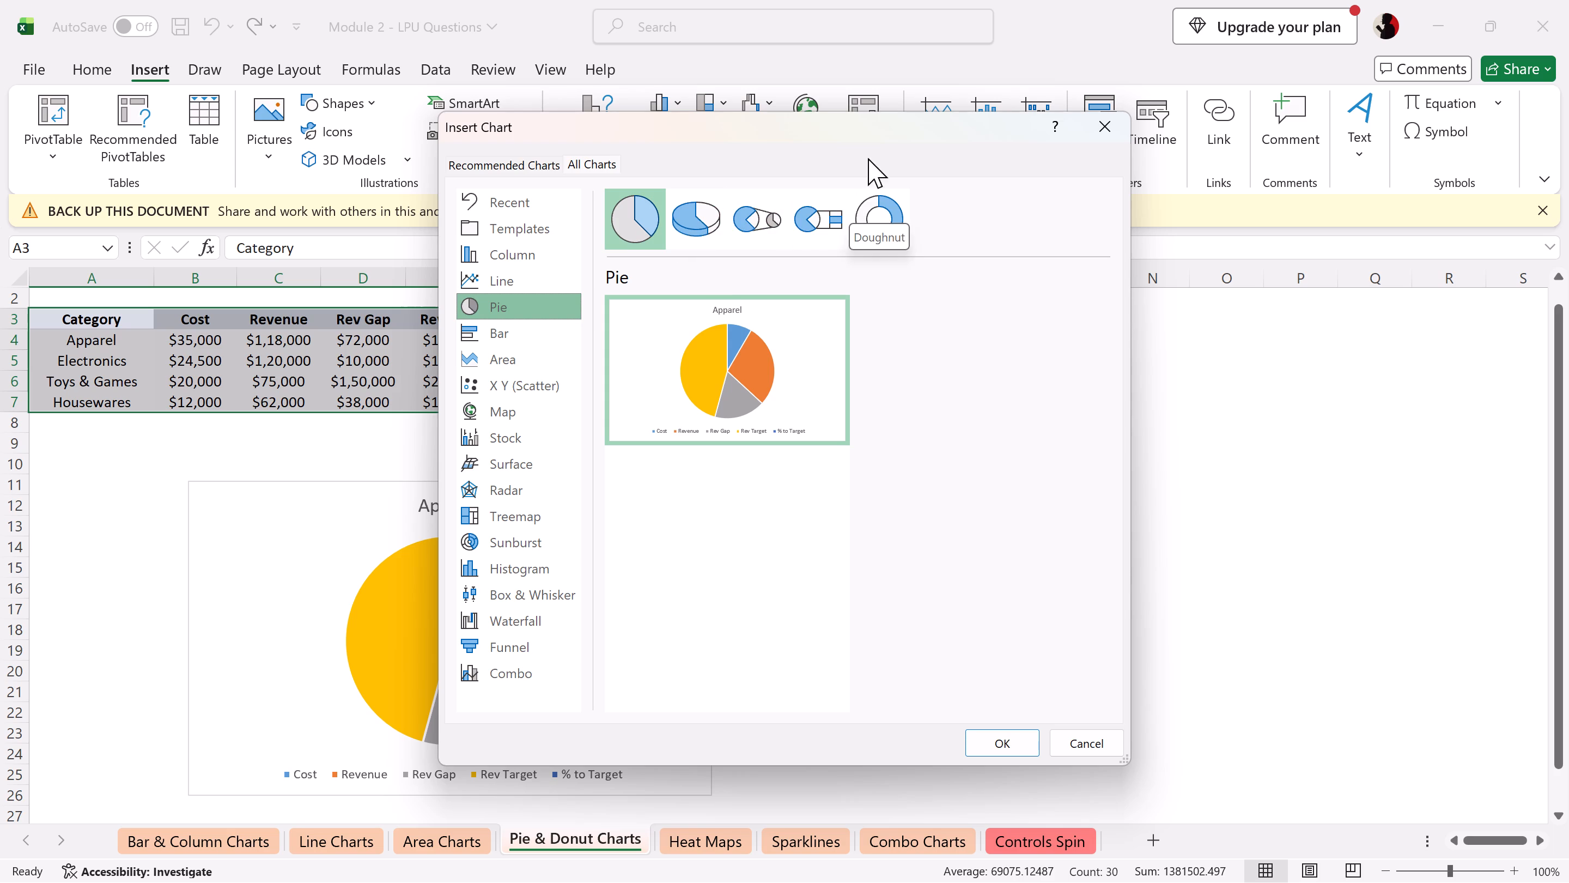
pyautogui.moveTo(852, 118); pyautogui.dragTo(997, 512)
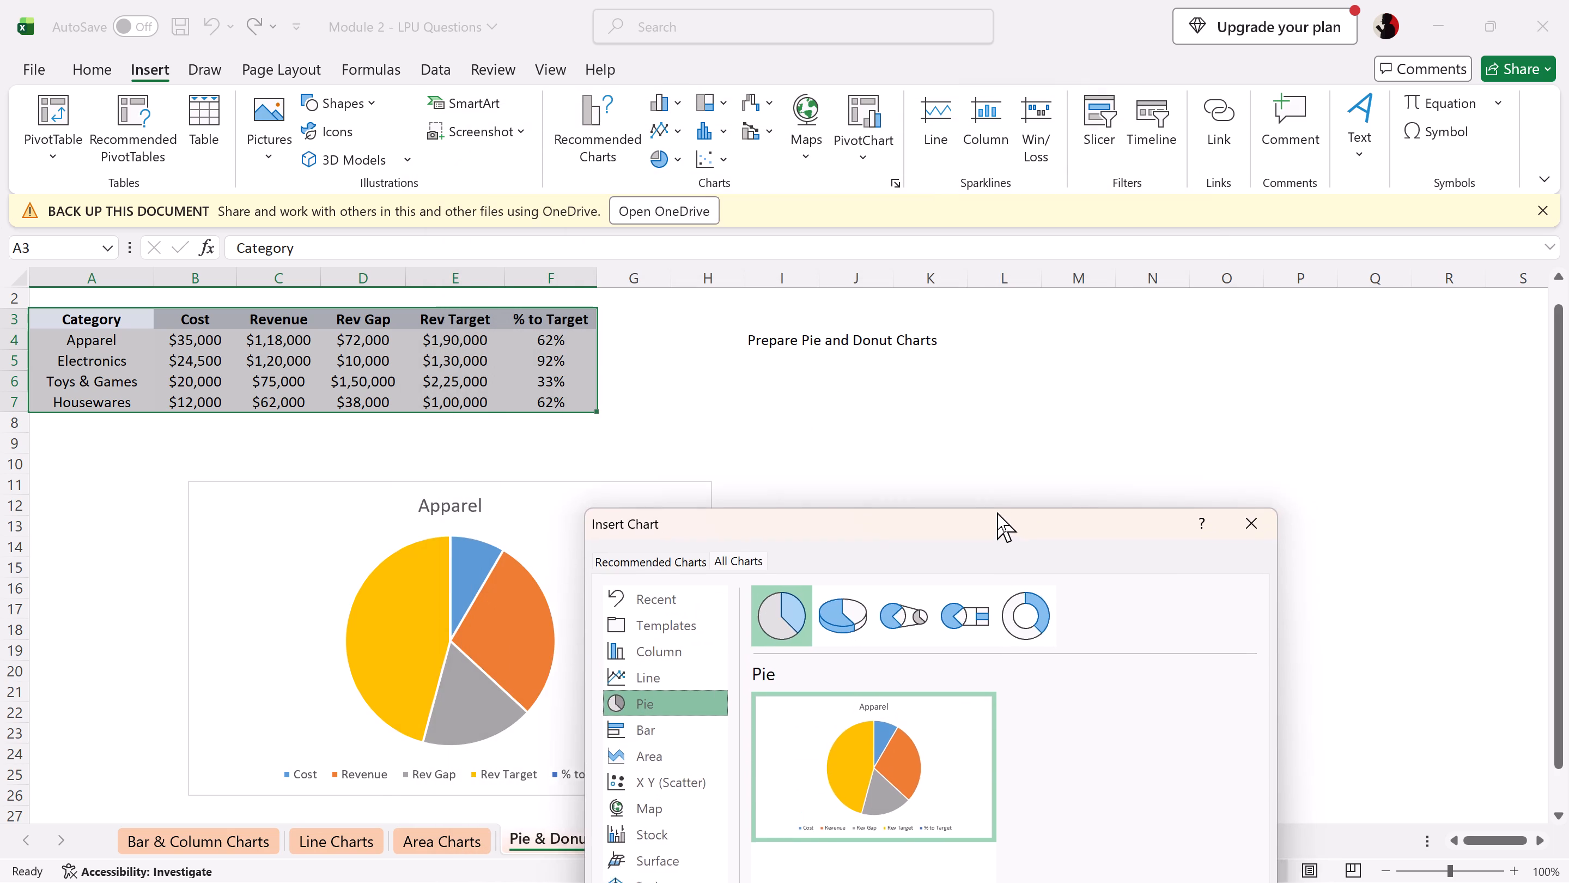
pyautogui.moveTo(997, 512); pyautogui.dragTo(886, 120)
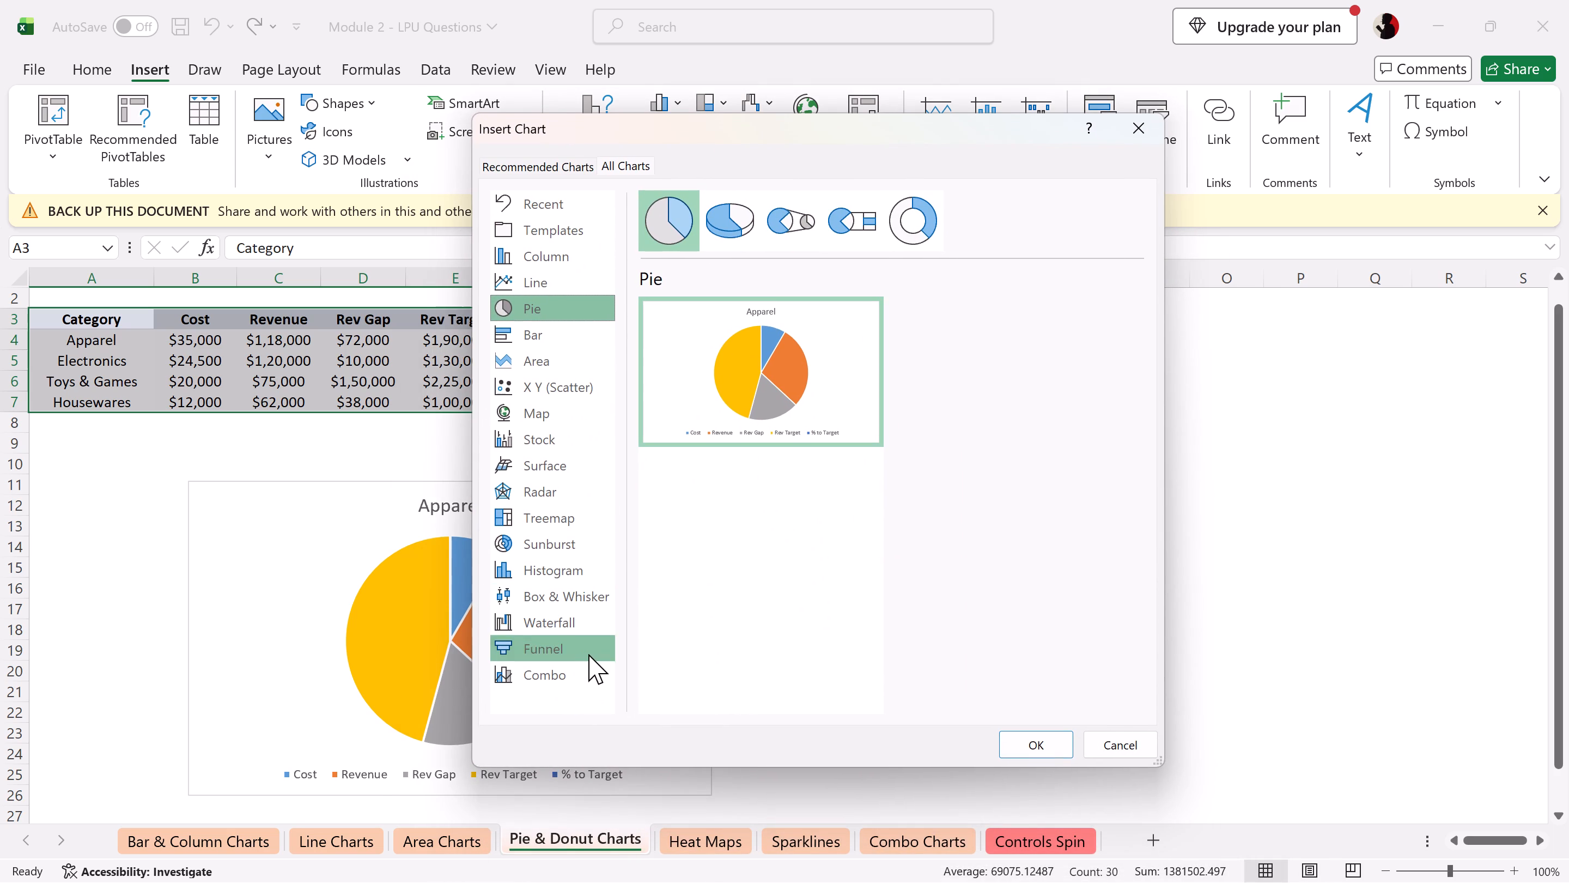
pyautogui.scroll(-1, 592, 660)
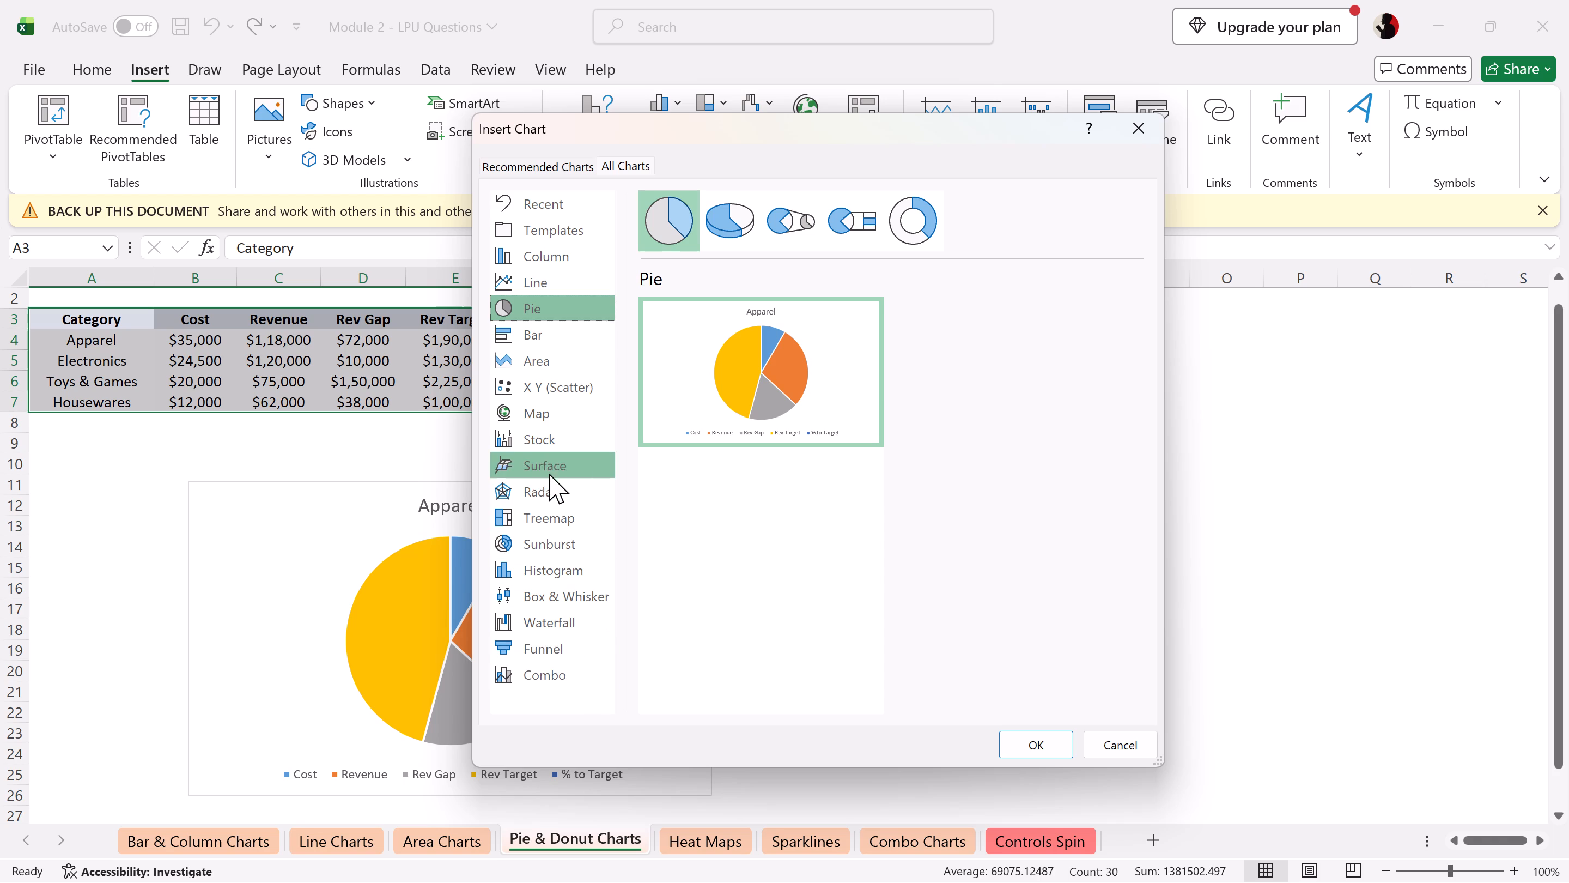
pyautogui.click(913, 222)
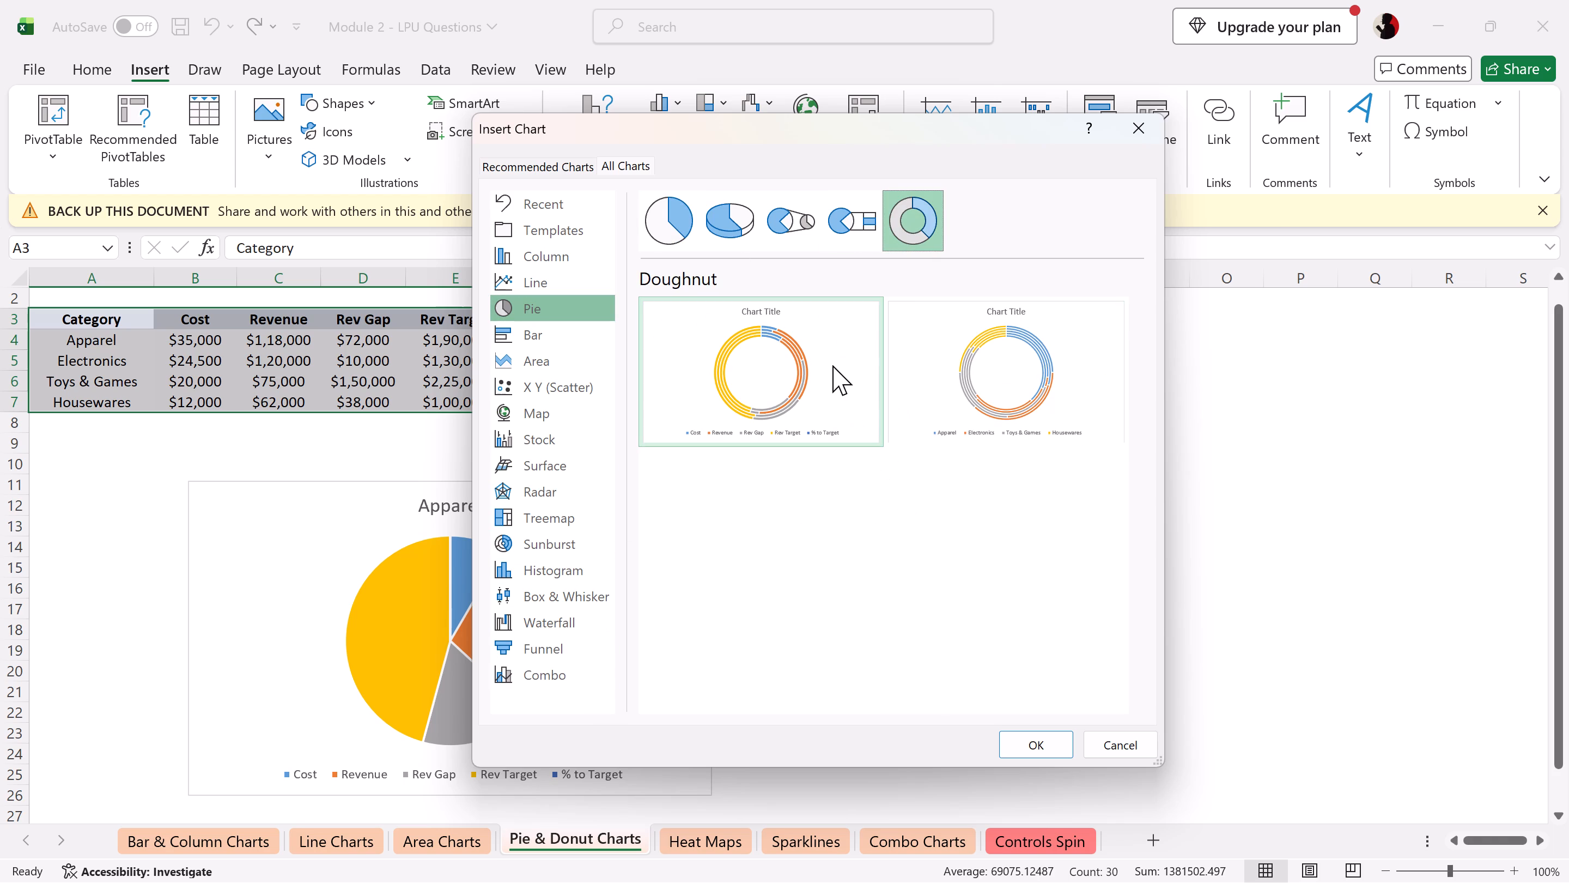
pyautogui.click(1013, 748)
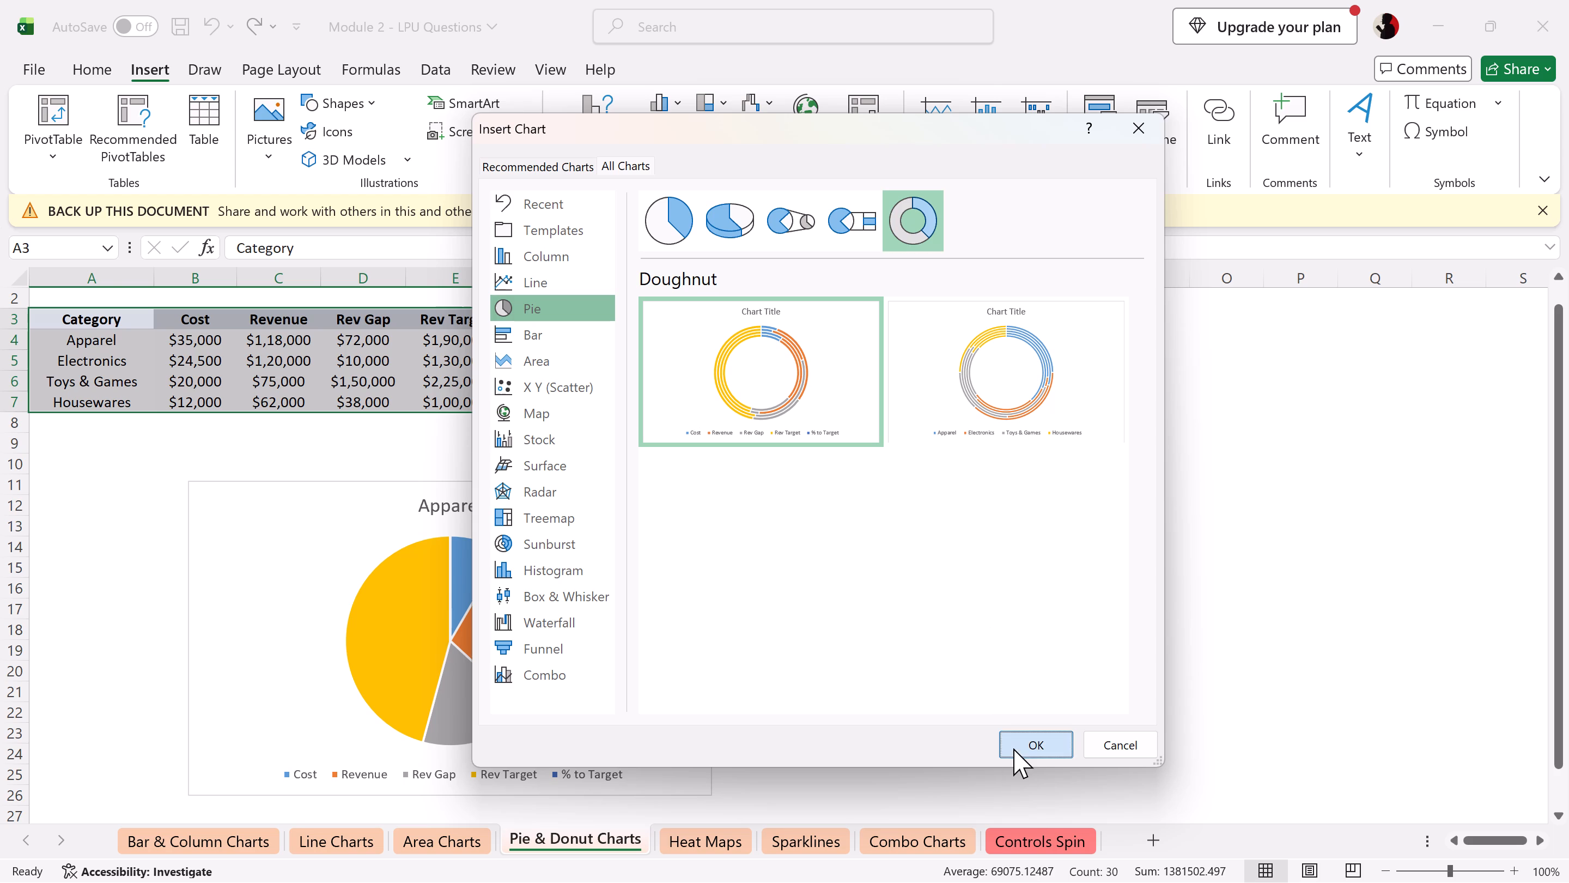
# Move the doughnut chart beside the pie chart, starting at about row 10 across columns I to P.
pyautogui.moveTo(901, 419); pyautogui.dragTo(1150, 475)
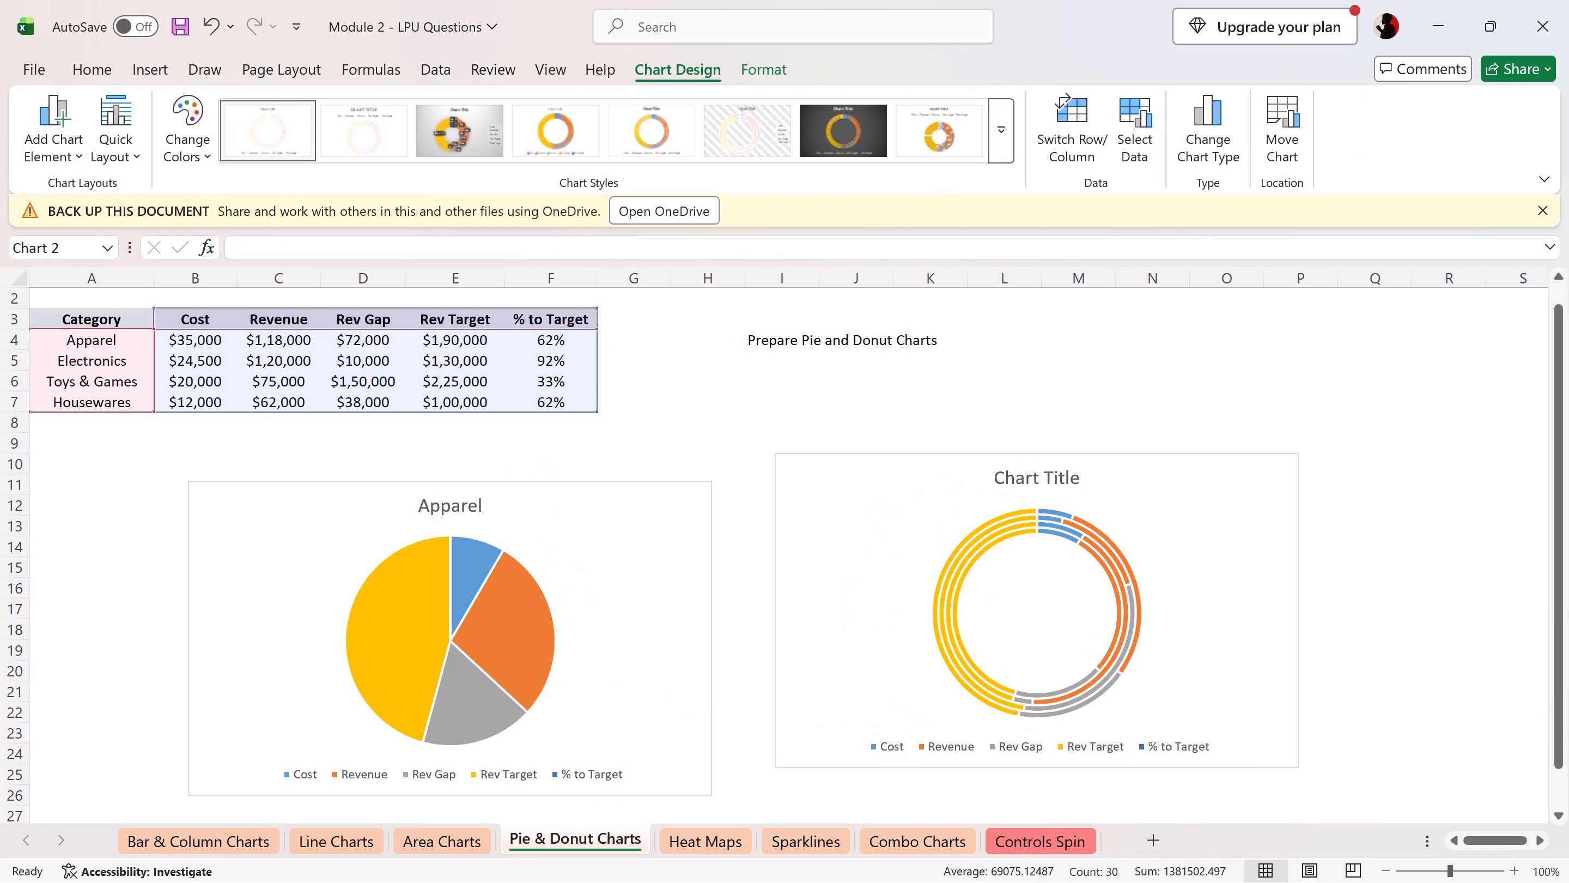
pyautogui.hscroll(-1, 591, 343)
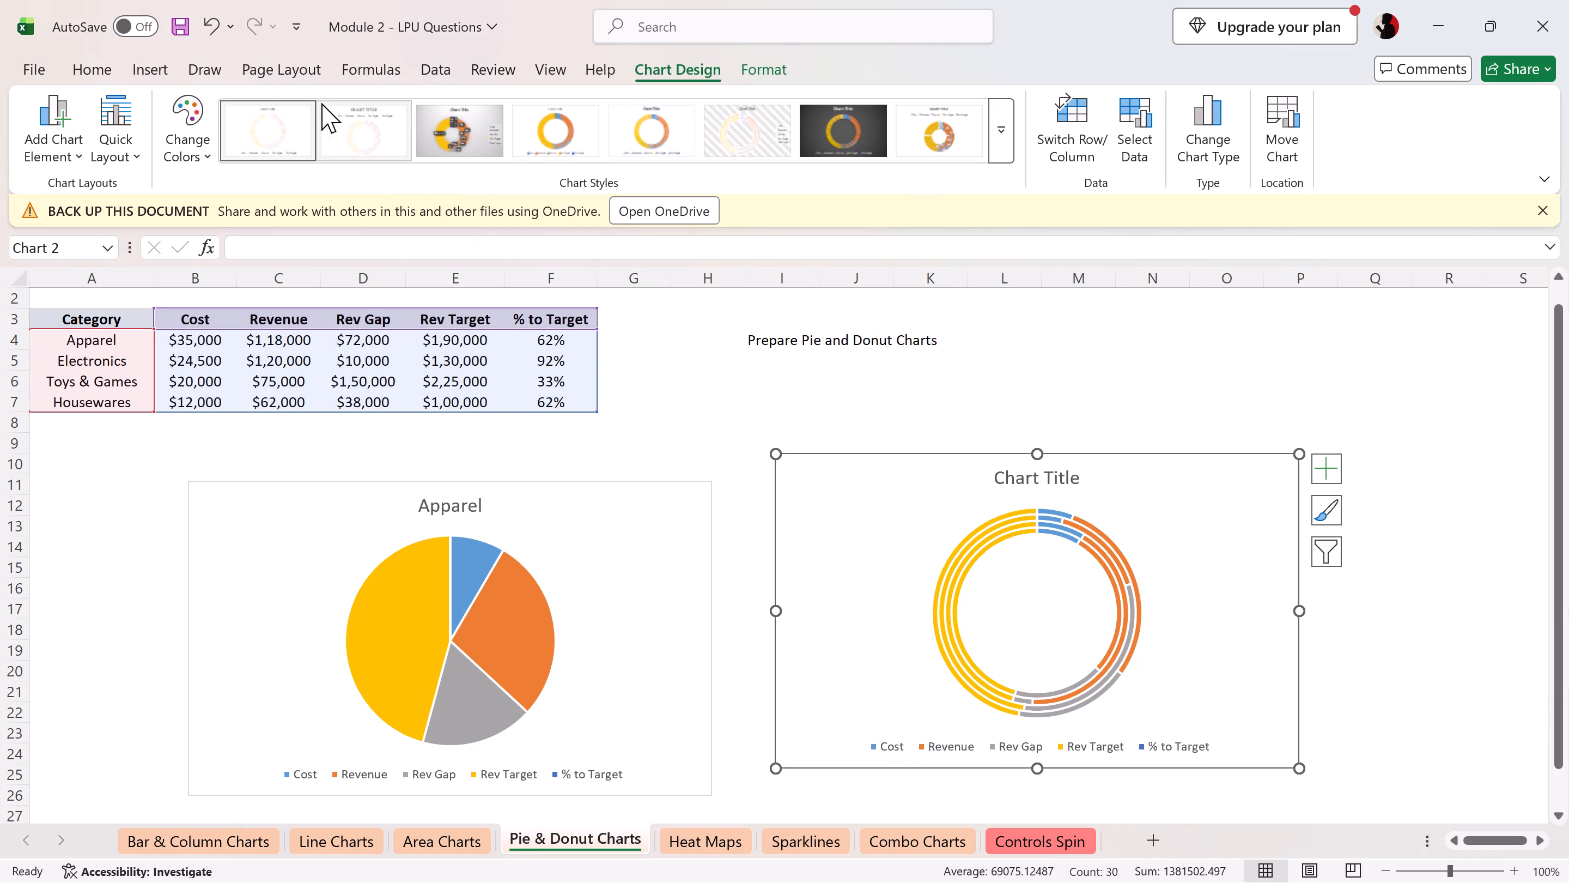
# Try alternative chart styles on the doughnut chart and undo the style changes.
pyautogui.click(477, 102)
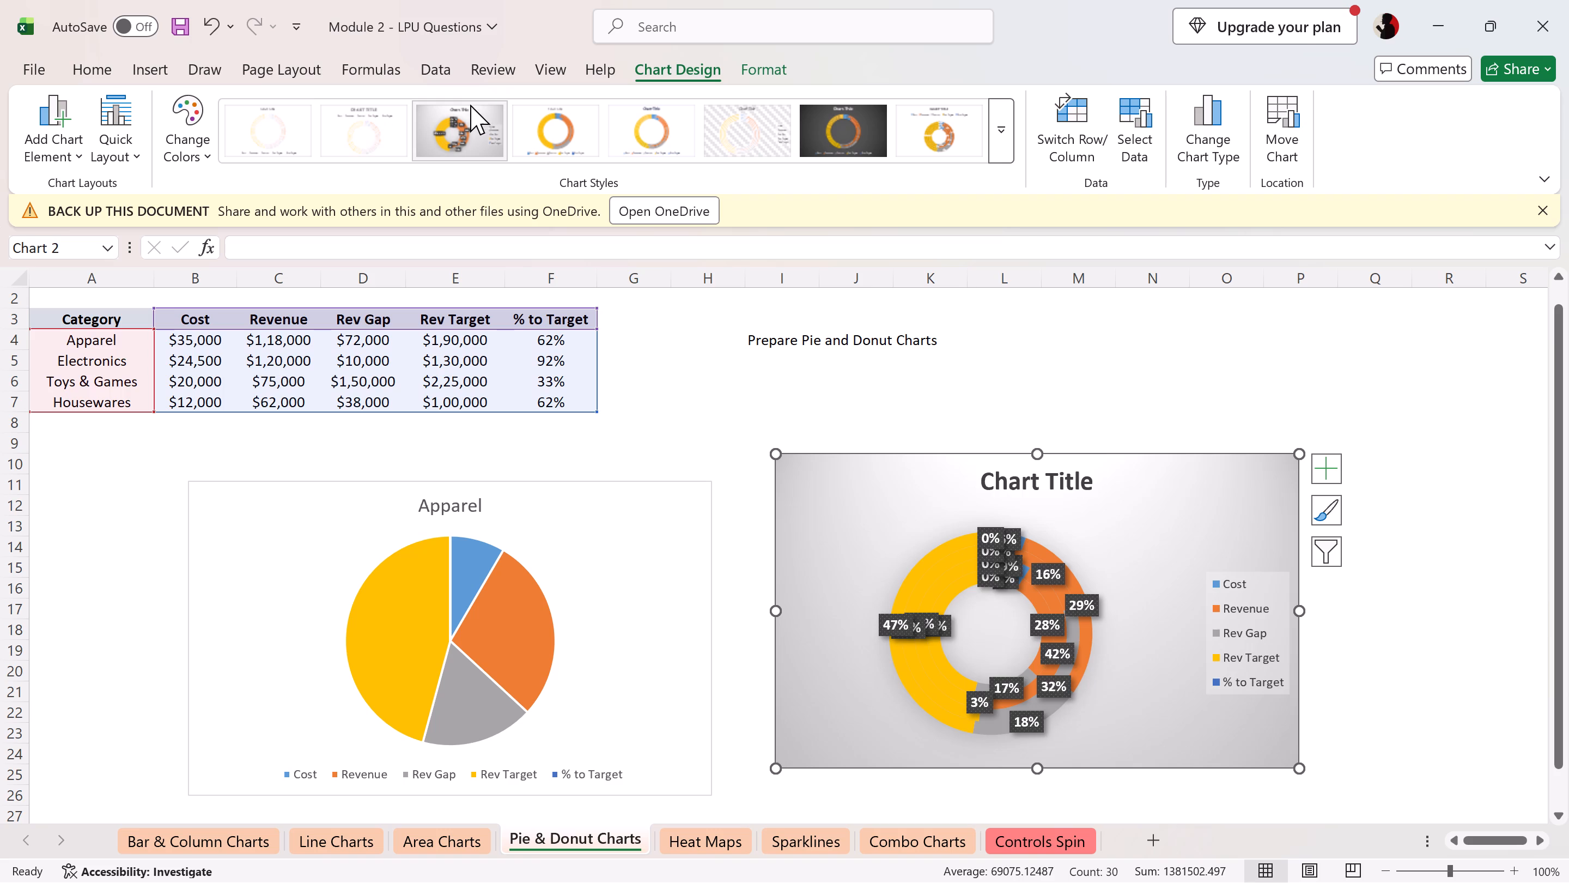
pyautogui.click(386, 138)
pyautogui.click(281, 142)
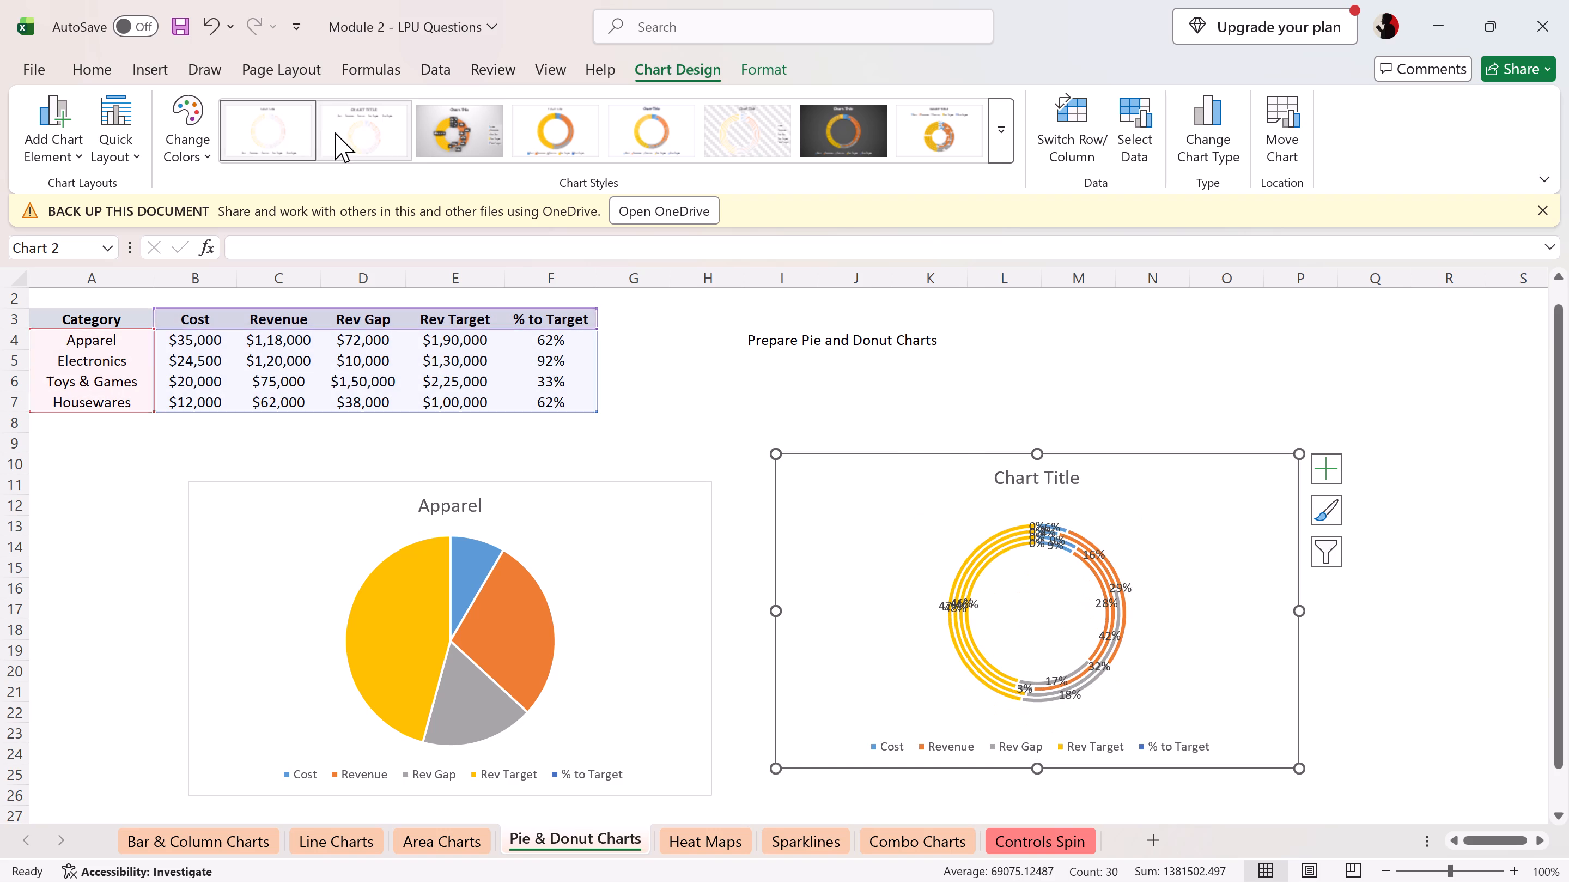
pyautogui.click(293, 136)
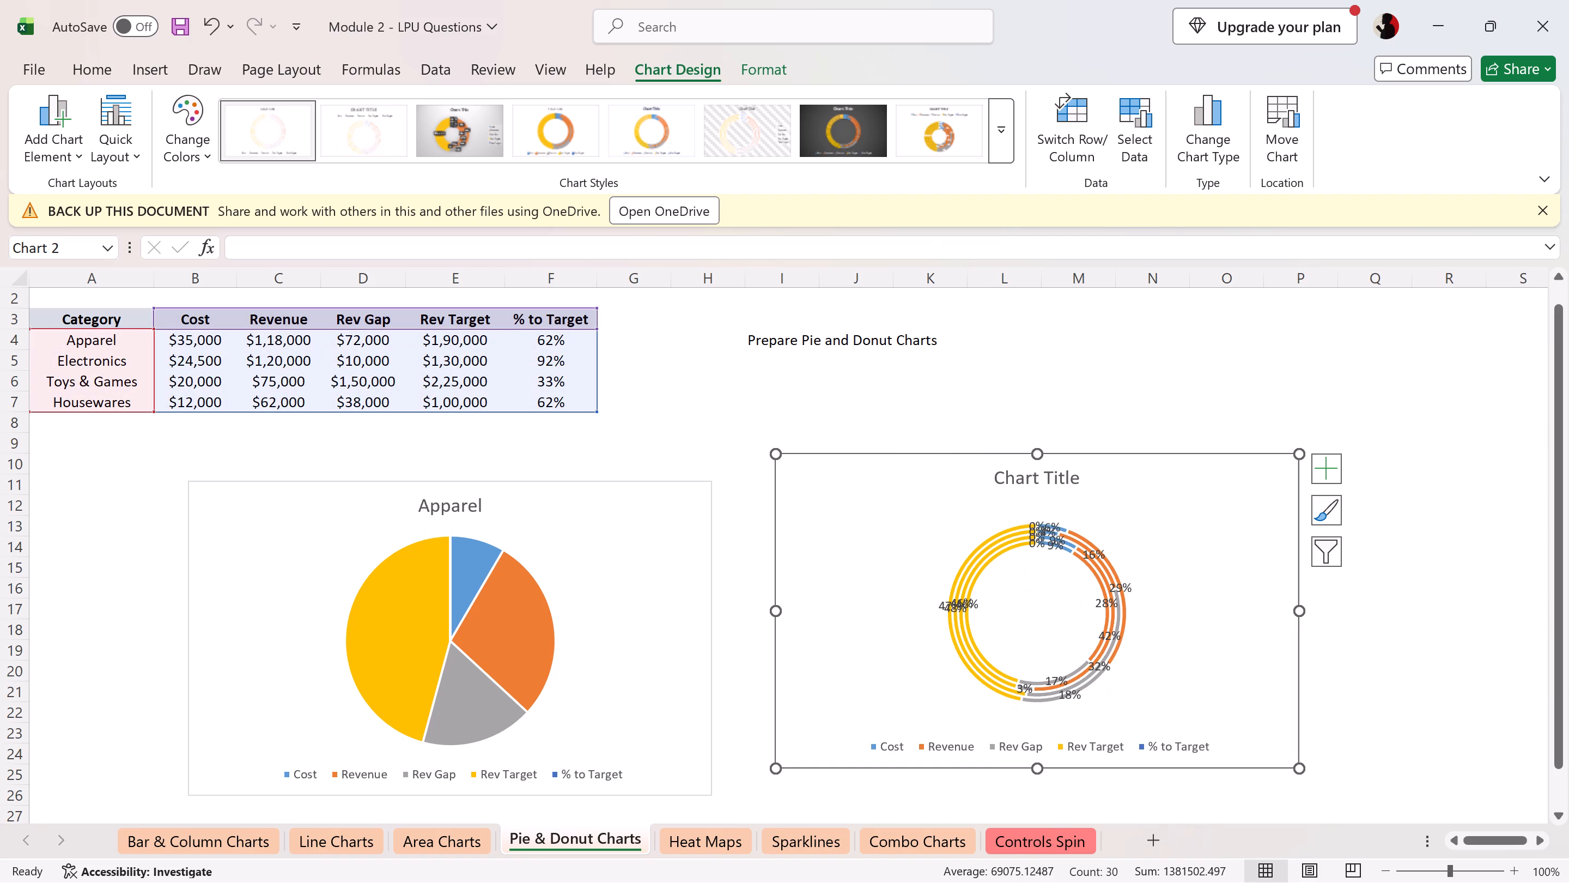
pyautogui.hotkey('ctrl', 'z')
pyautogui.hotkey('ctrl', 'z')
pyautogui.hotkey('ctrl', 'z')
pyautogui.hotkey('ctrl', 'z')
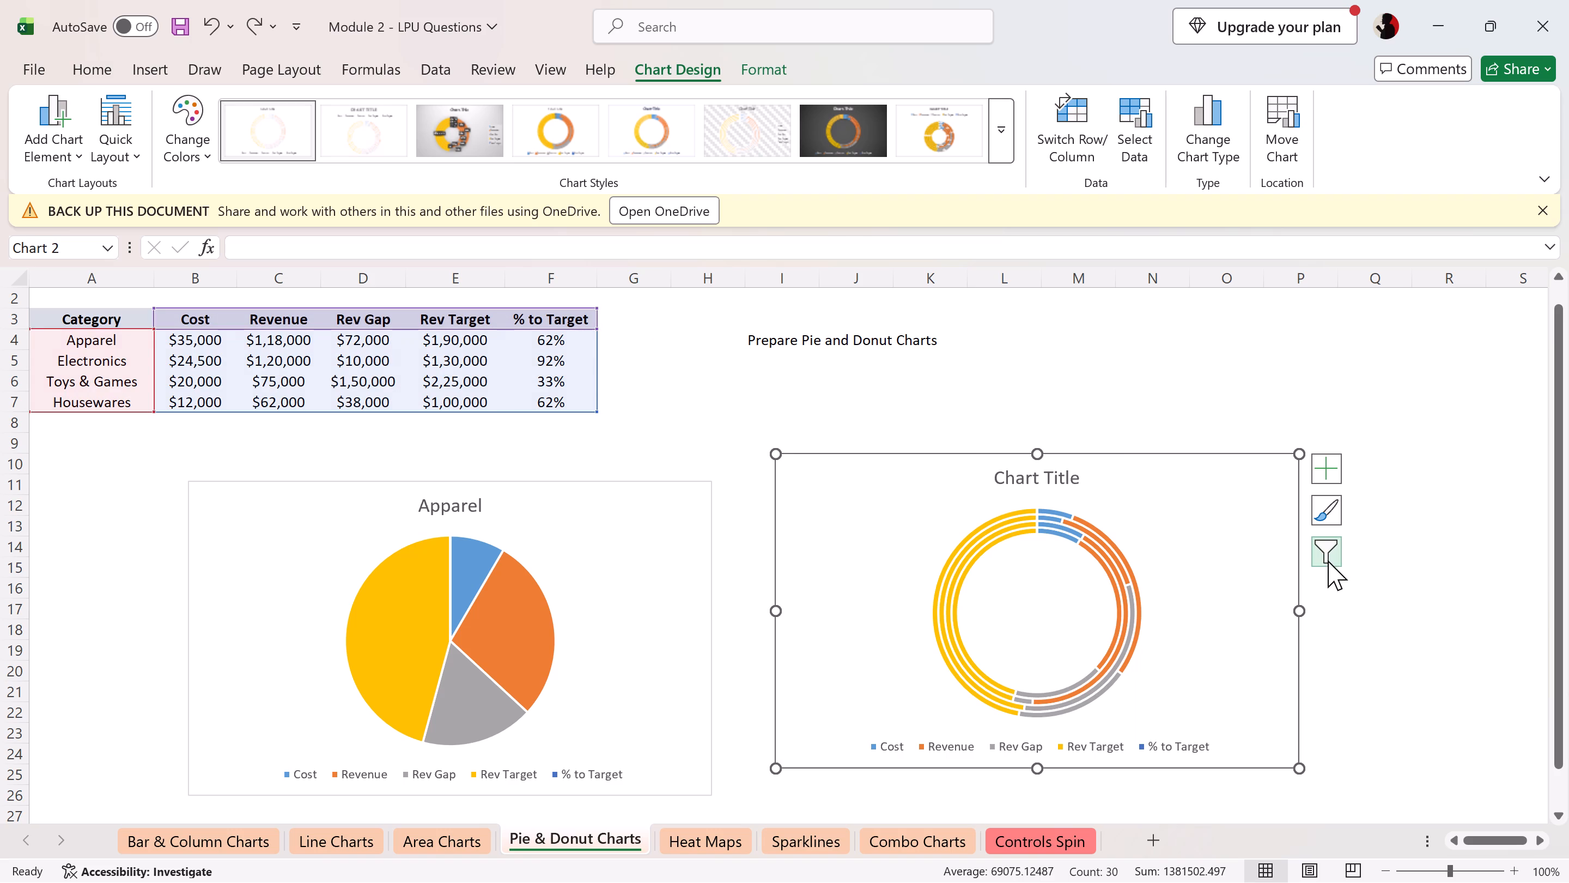
# Apply the grey gradient chart style with dark percentage labels and a side legend to the doughnut chart.
pyautogui.click(1321, 510)
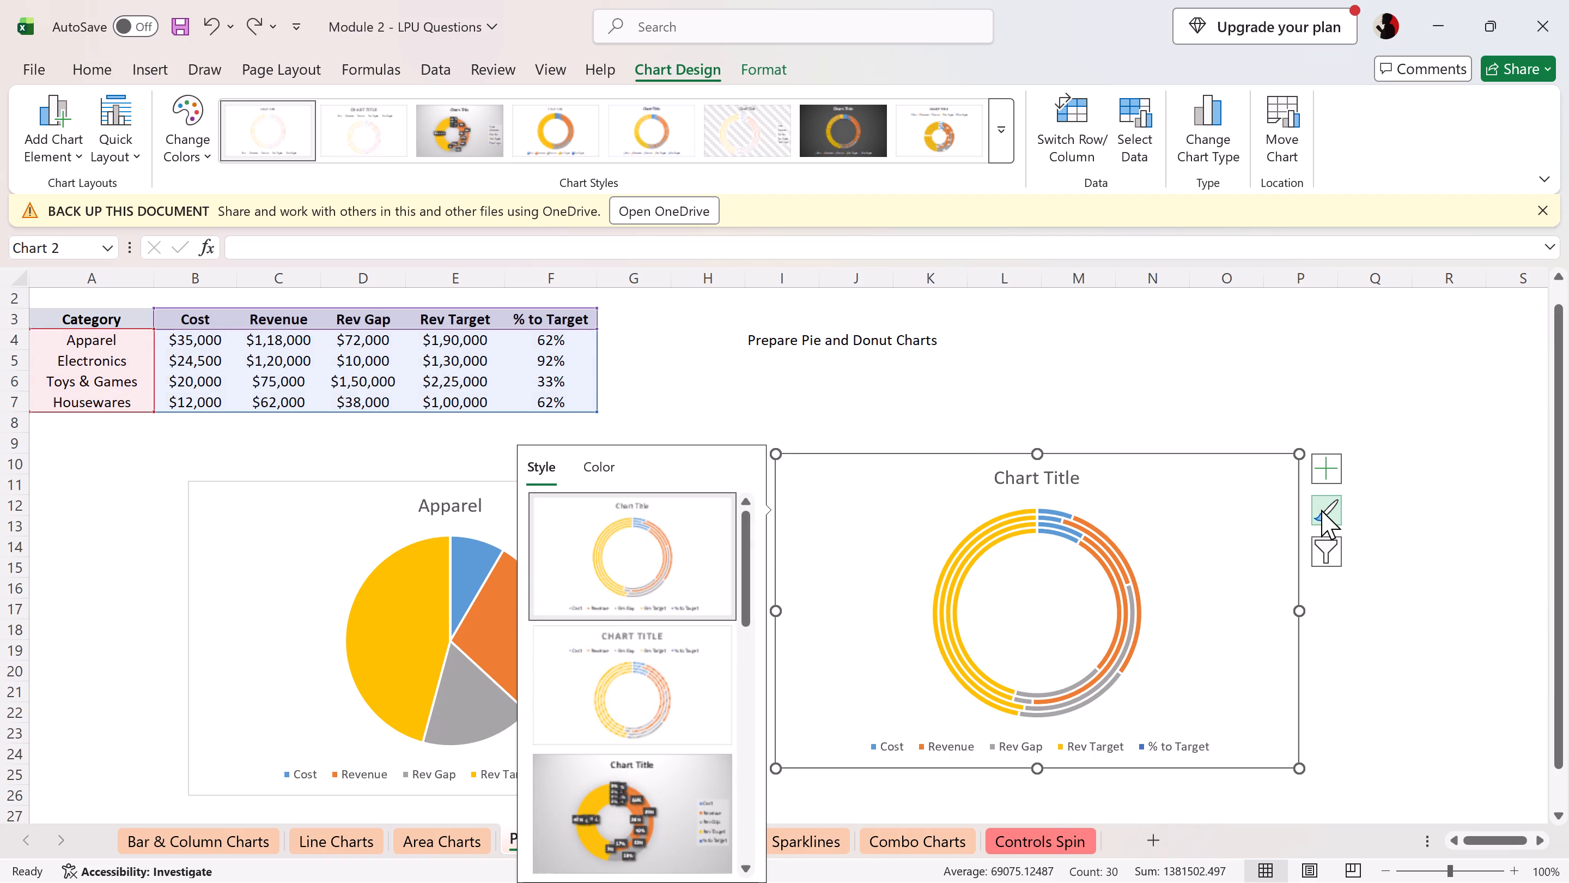
pyautogui.click(1329, 549)
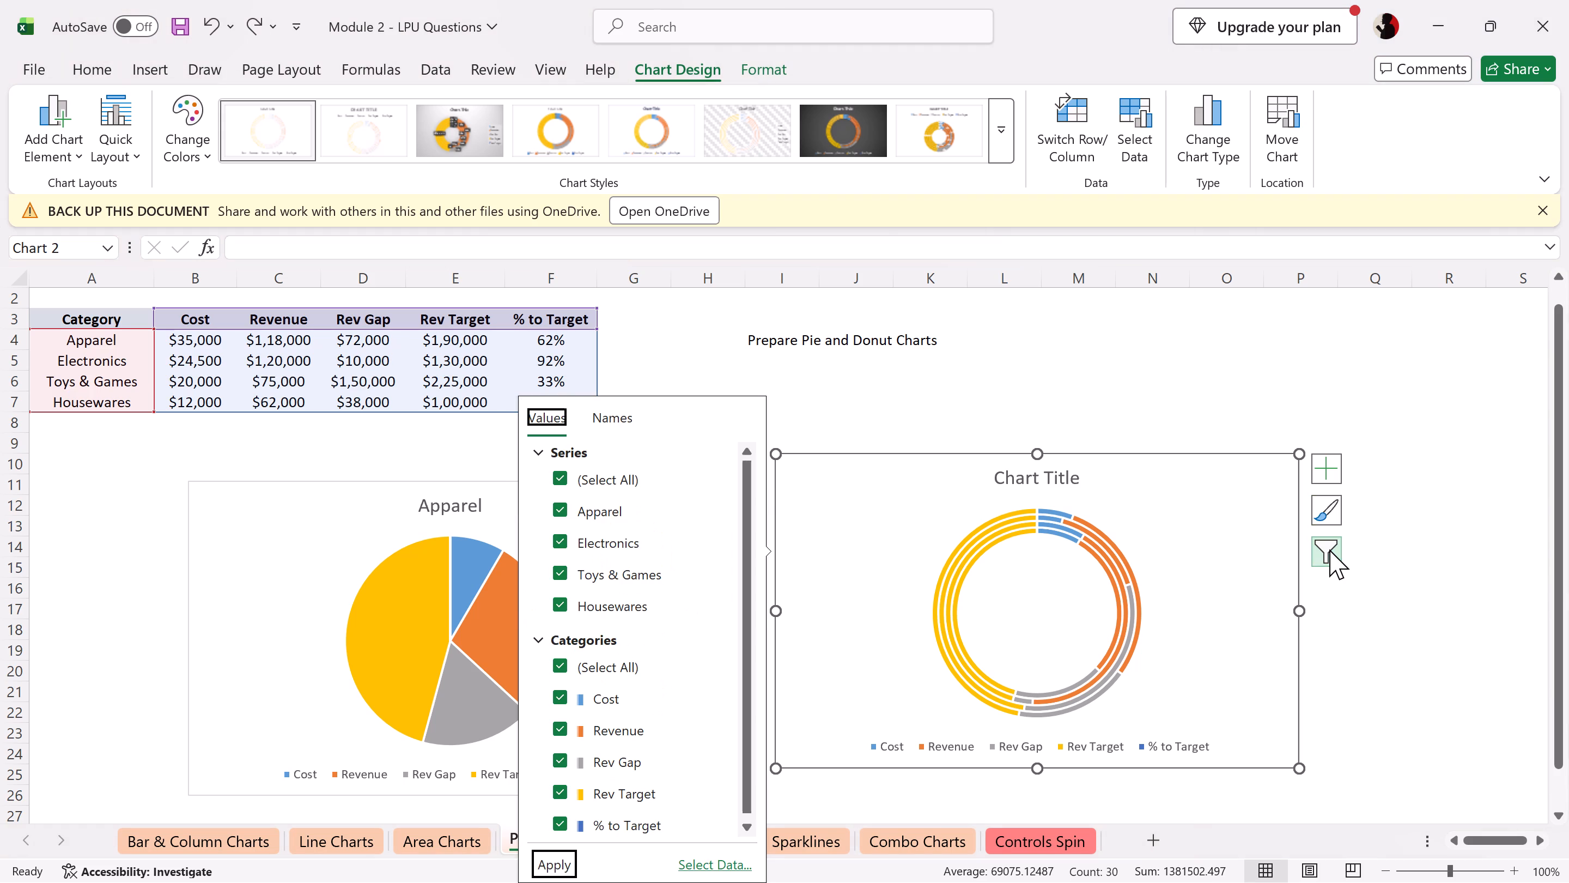
pyautogui.click(1325, 510)
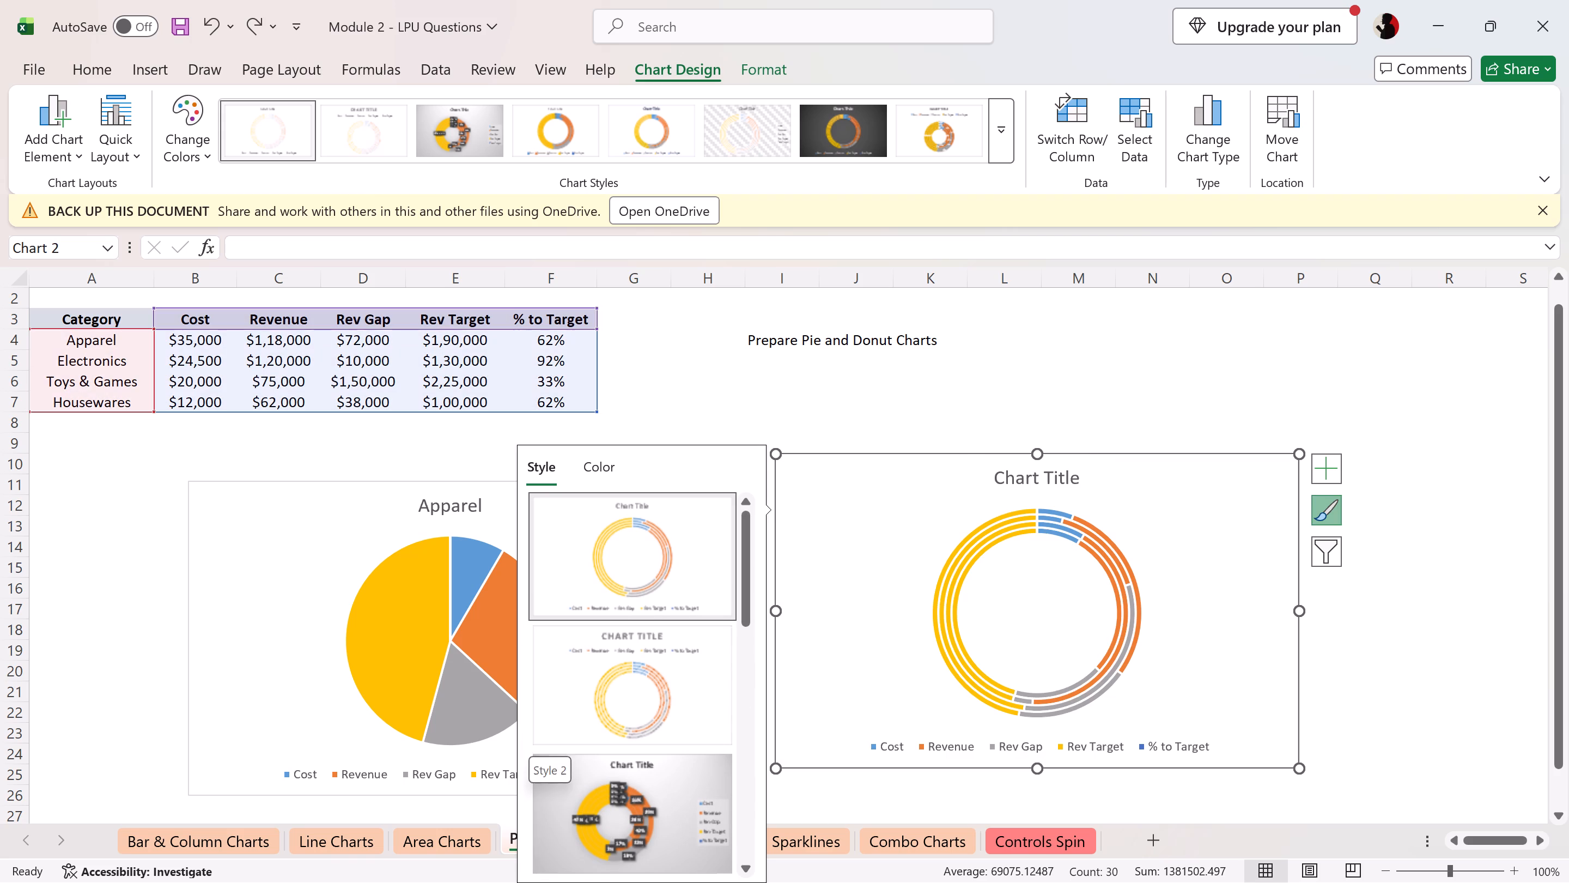
pyautogui.click(440, 137)
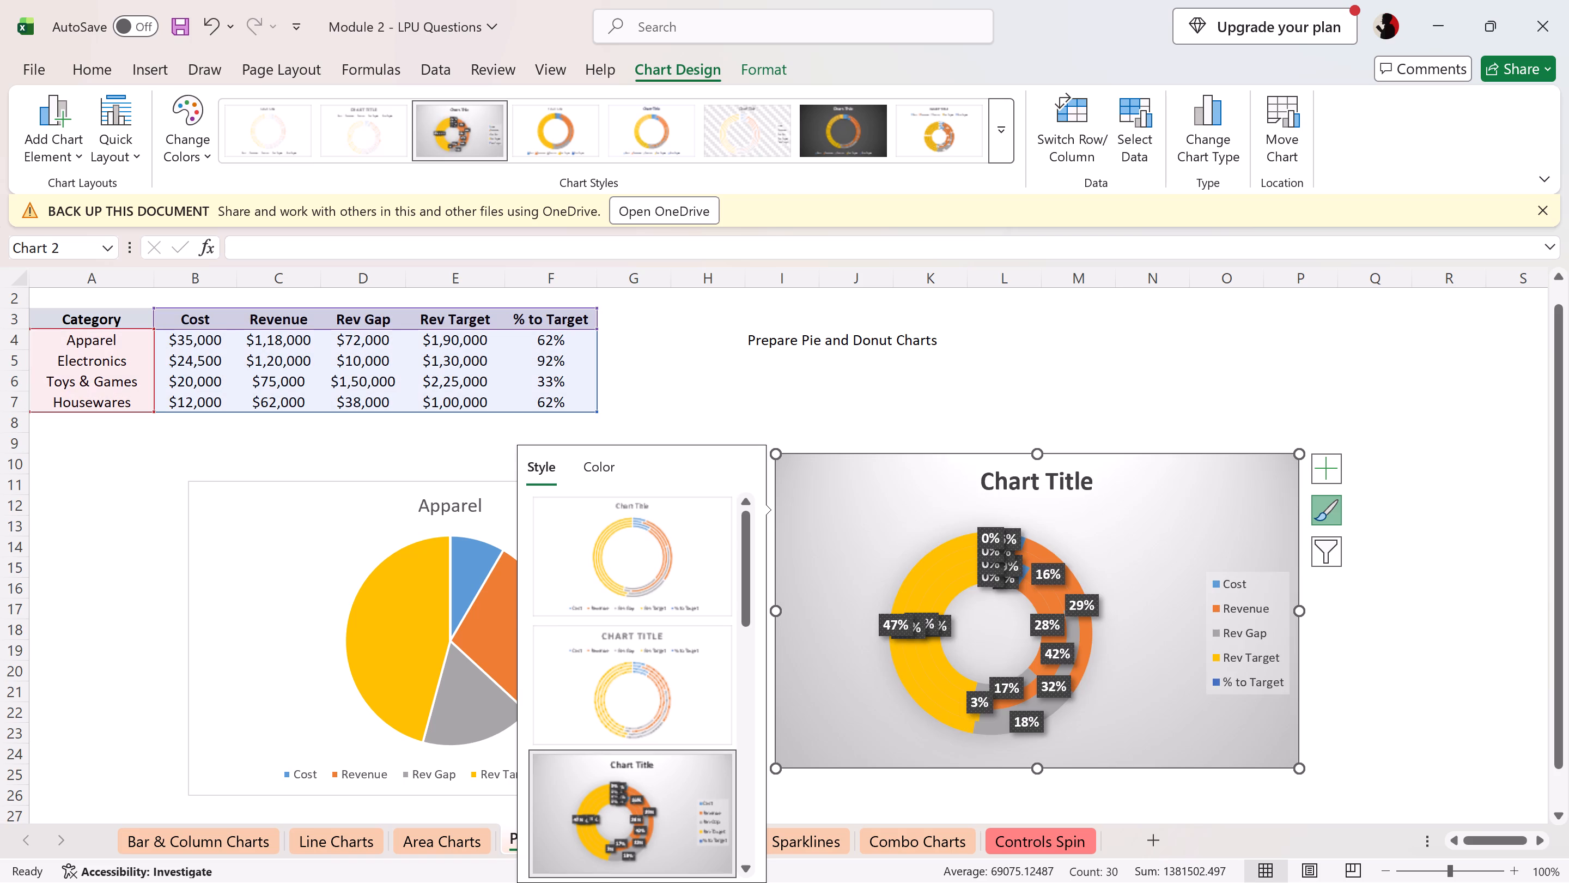
pyautogui.click(775, 404)
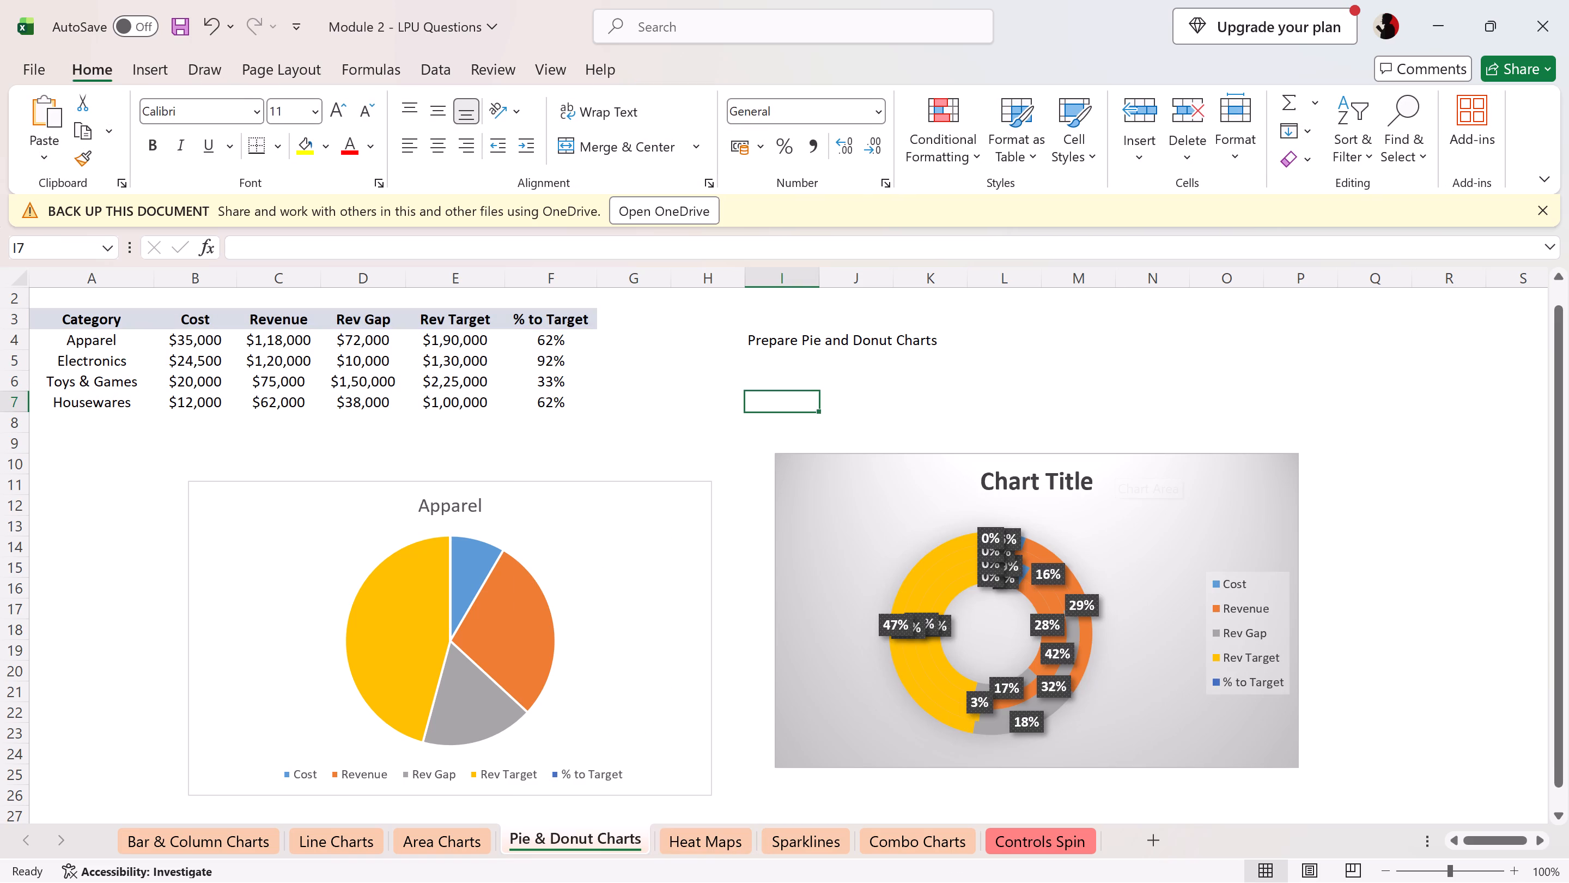
# Enlarge the doughnut chart by extending its right edge to about column Q and its top edge to about row 6.
pyautogui.click(1252, 525)
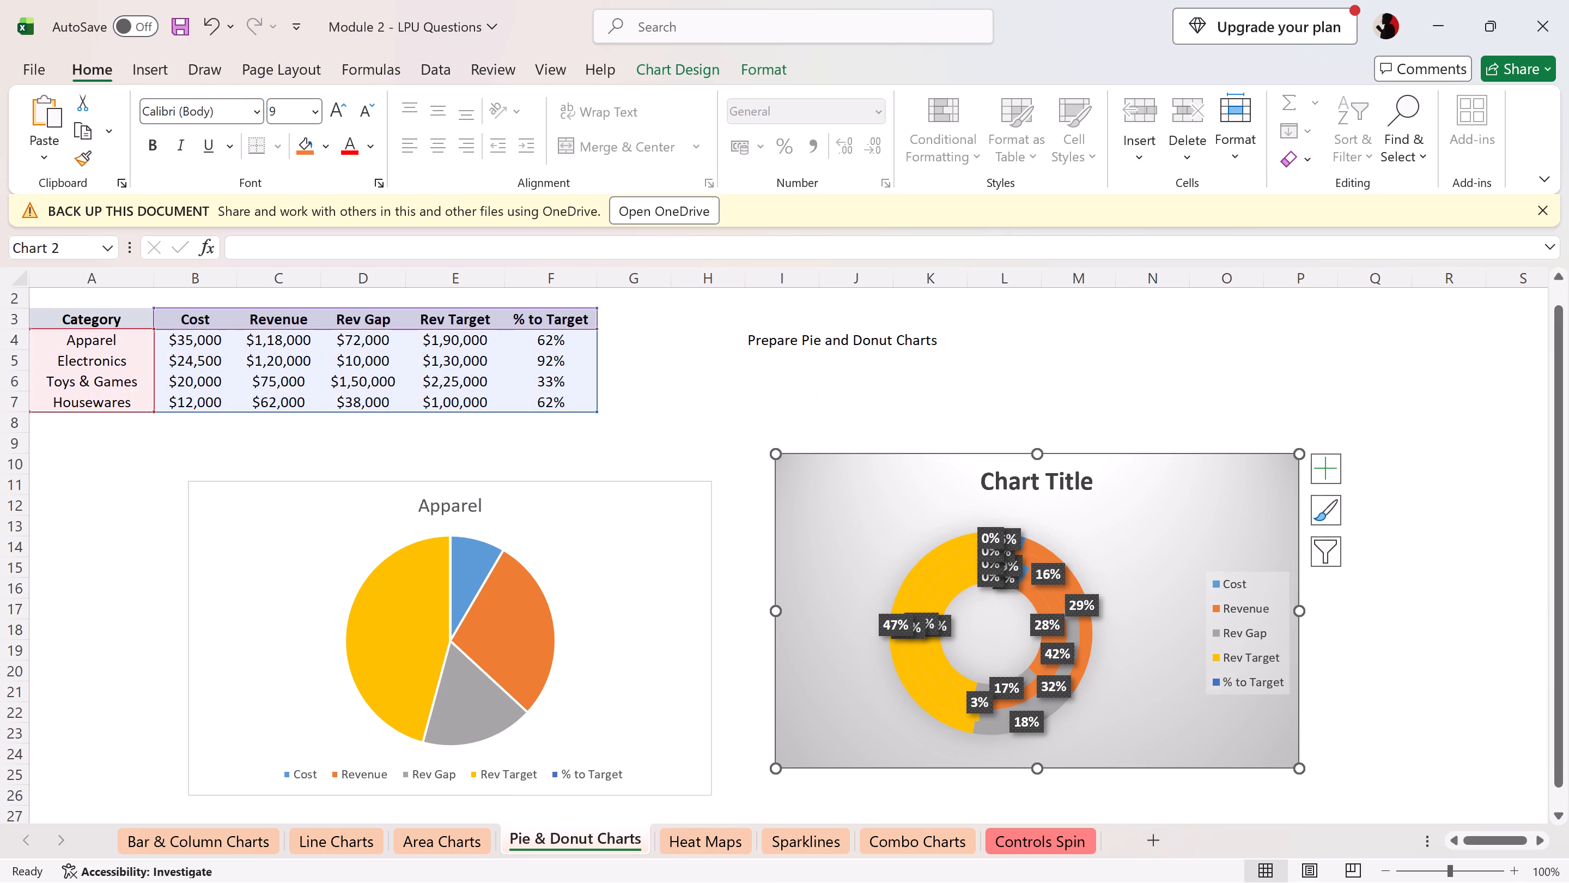
pyautogui.moveTo(1302, 613); pyautogui.dragTo(1398, 606)
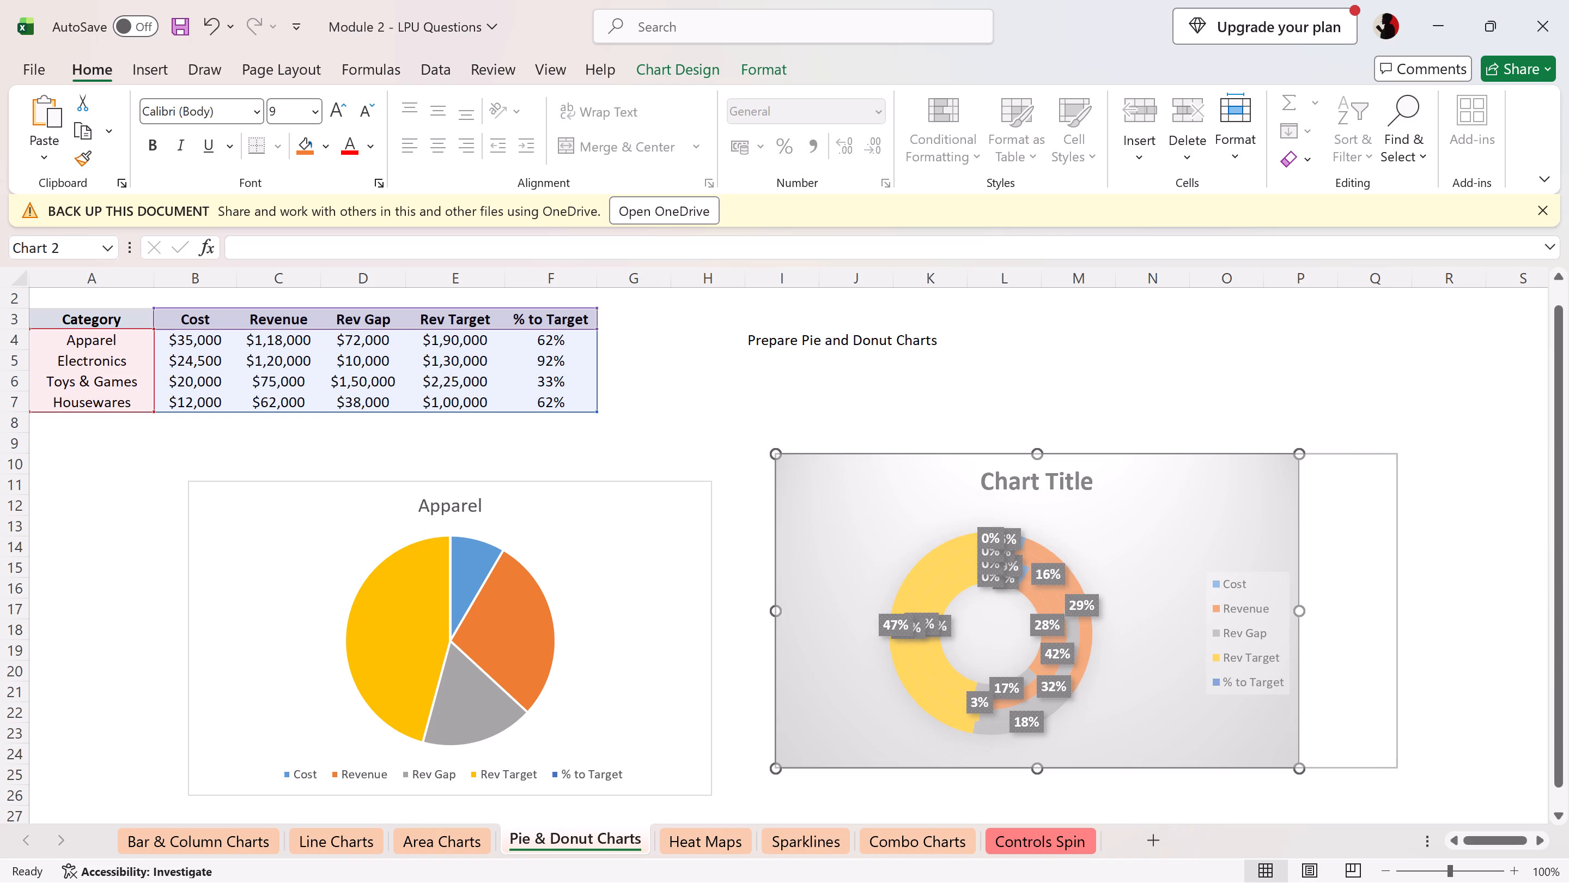
pyautogui.moveTo(1398, 606); pyautogui.dragTo(1401, 606)
pyautogui.moveTo(1091, 456); pyautogui.dragTo(1069, 374)
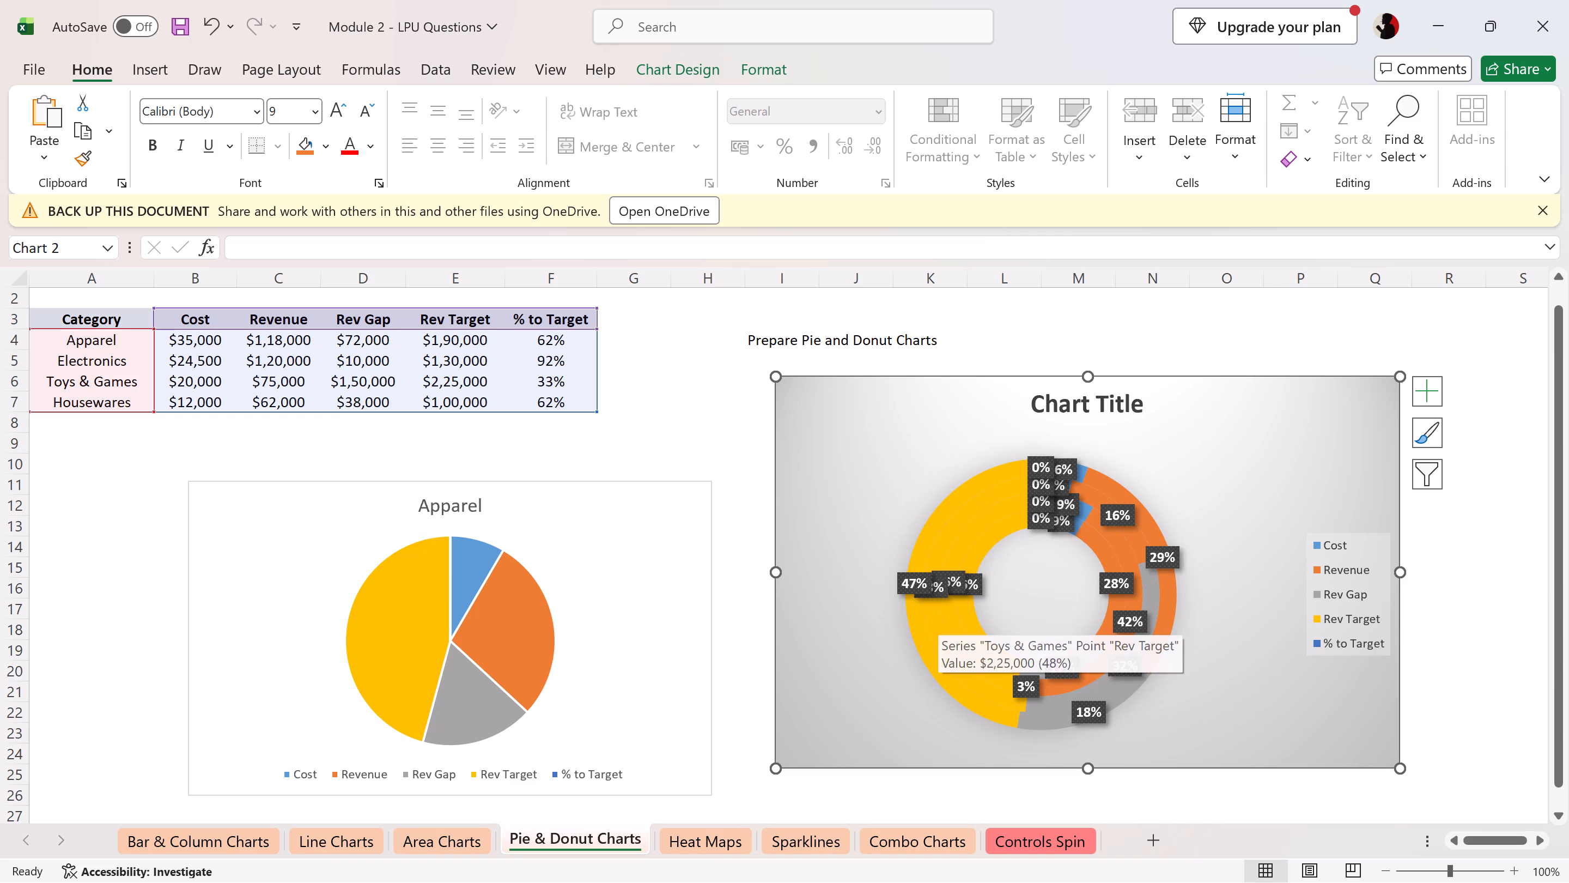
pyautogui.click(727, 397)
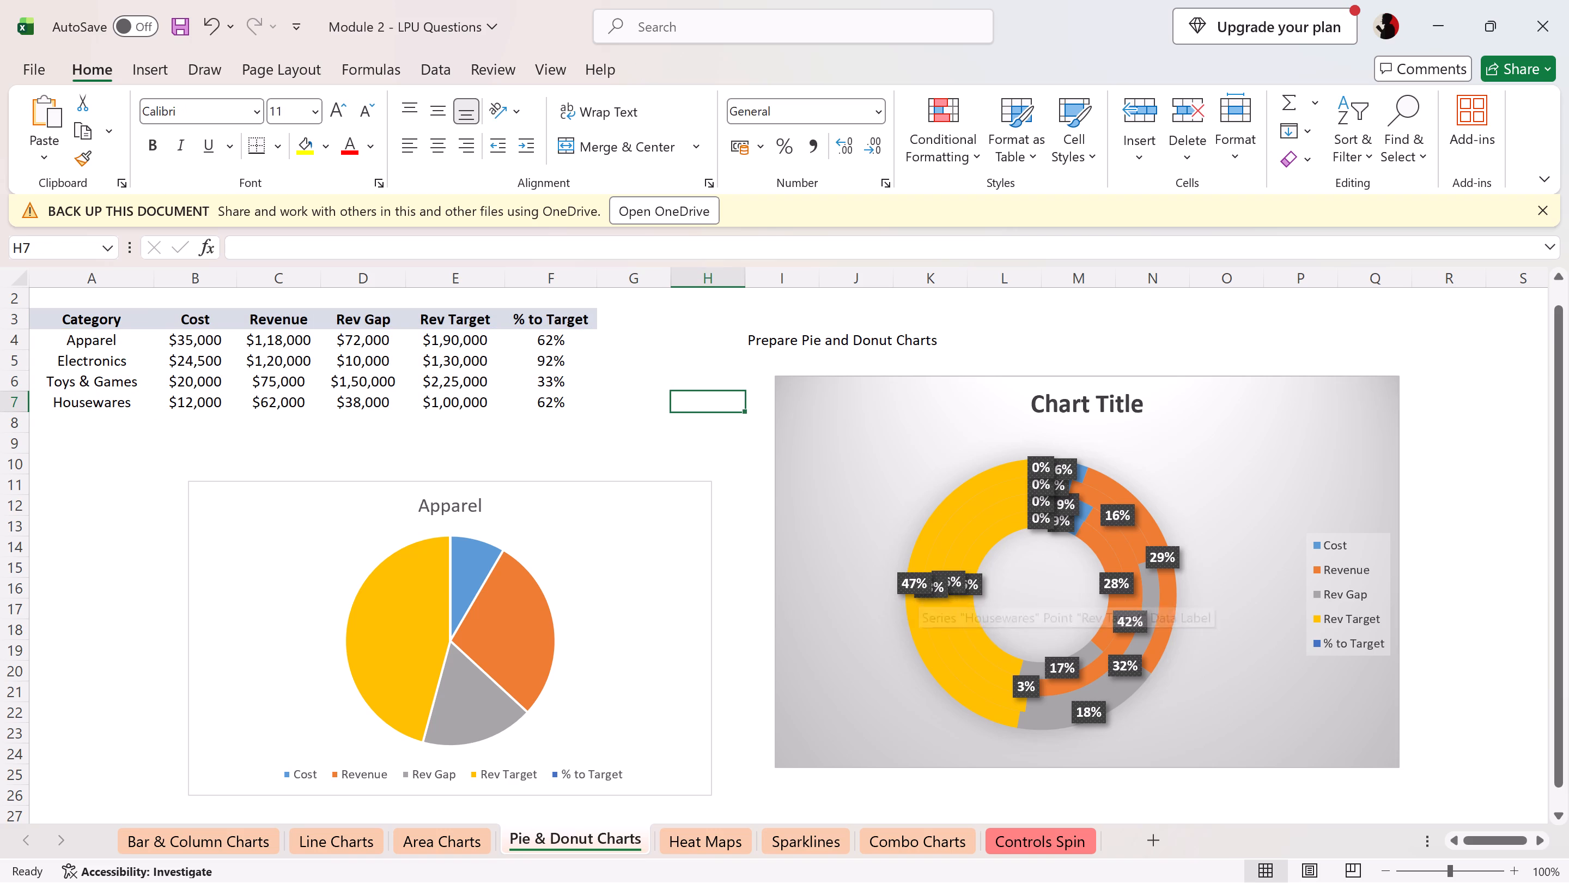
# On the Heat Maps sheet, preview column, map, line and treemap chart types for the average high temperature table B2:N13.
pyautogui.click(705, 832)
pyautogui.hscroll(-1, 707, 602)
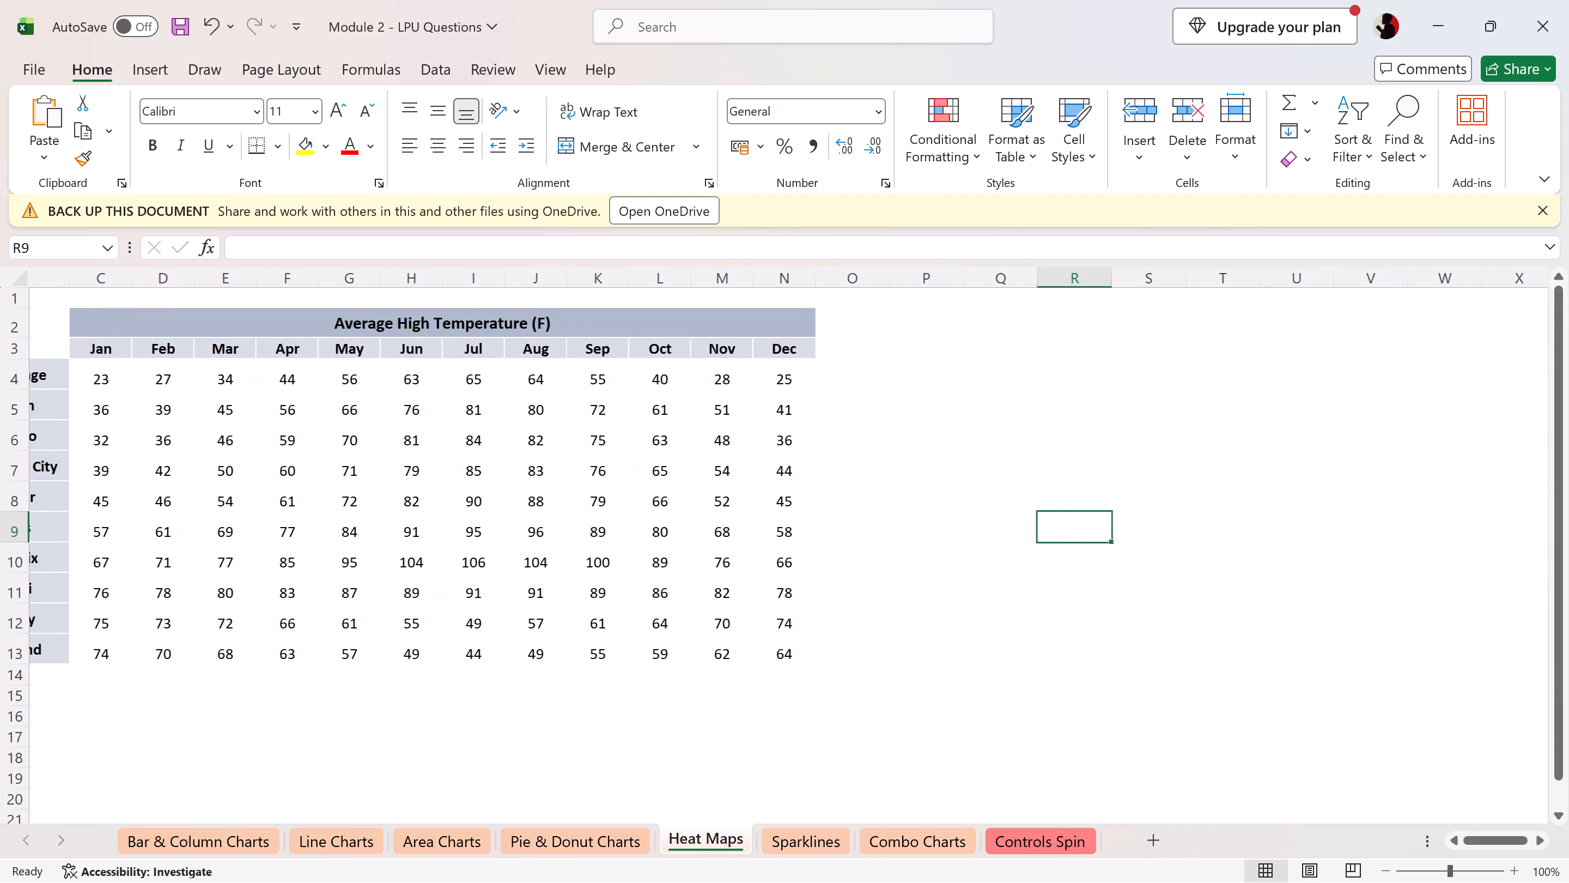
pyautogui.hscroll(1, 707, 602)
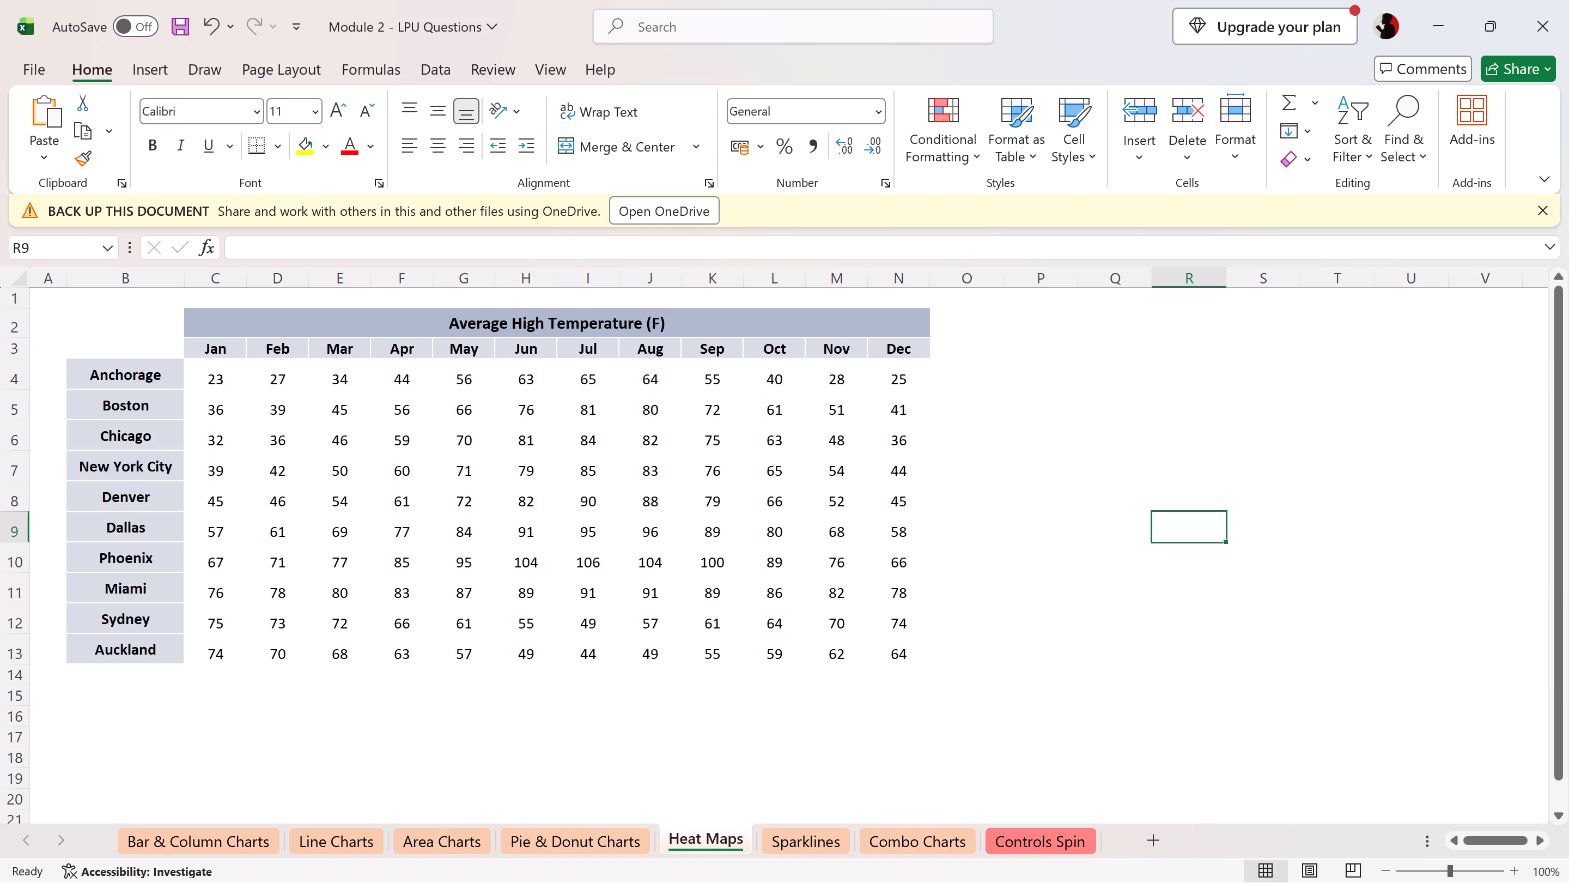
pyautogui.click(136, 320)
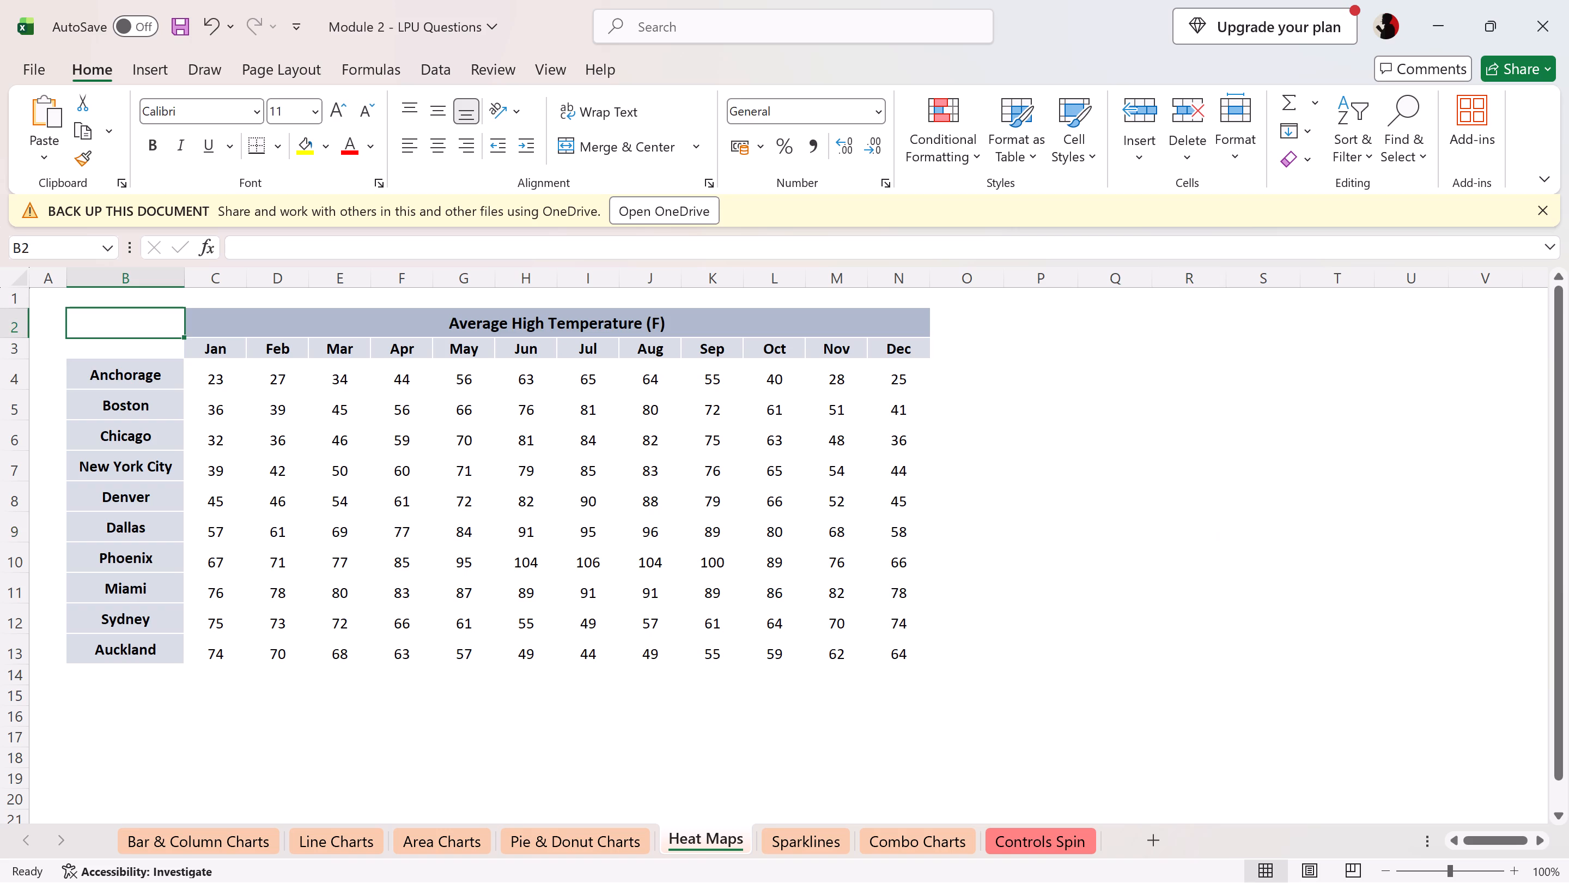
pyautogui.hotkey('ctrl', 'shift', 'Right')
pyautogui.hotkey('ctrl', 'shift', 'Down')
pyautogui.hotkey('ctrl', 'shift', 'Up')
pyautogui.hotkey('ctrl', 'shift', 'Down')
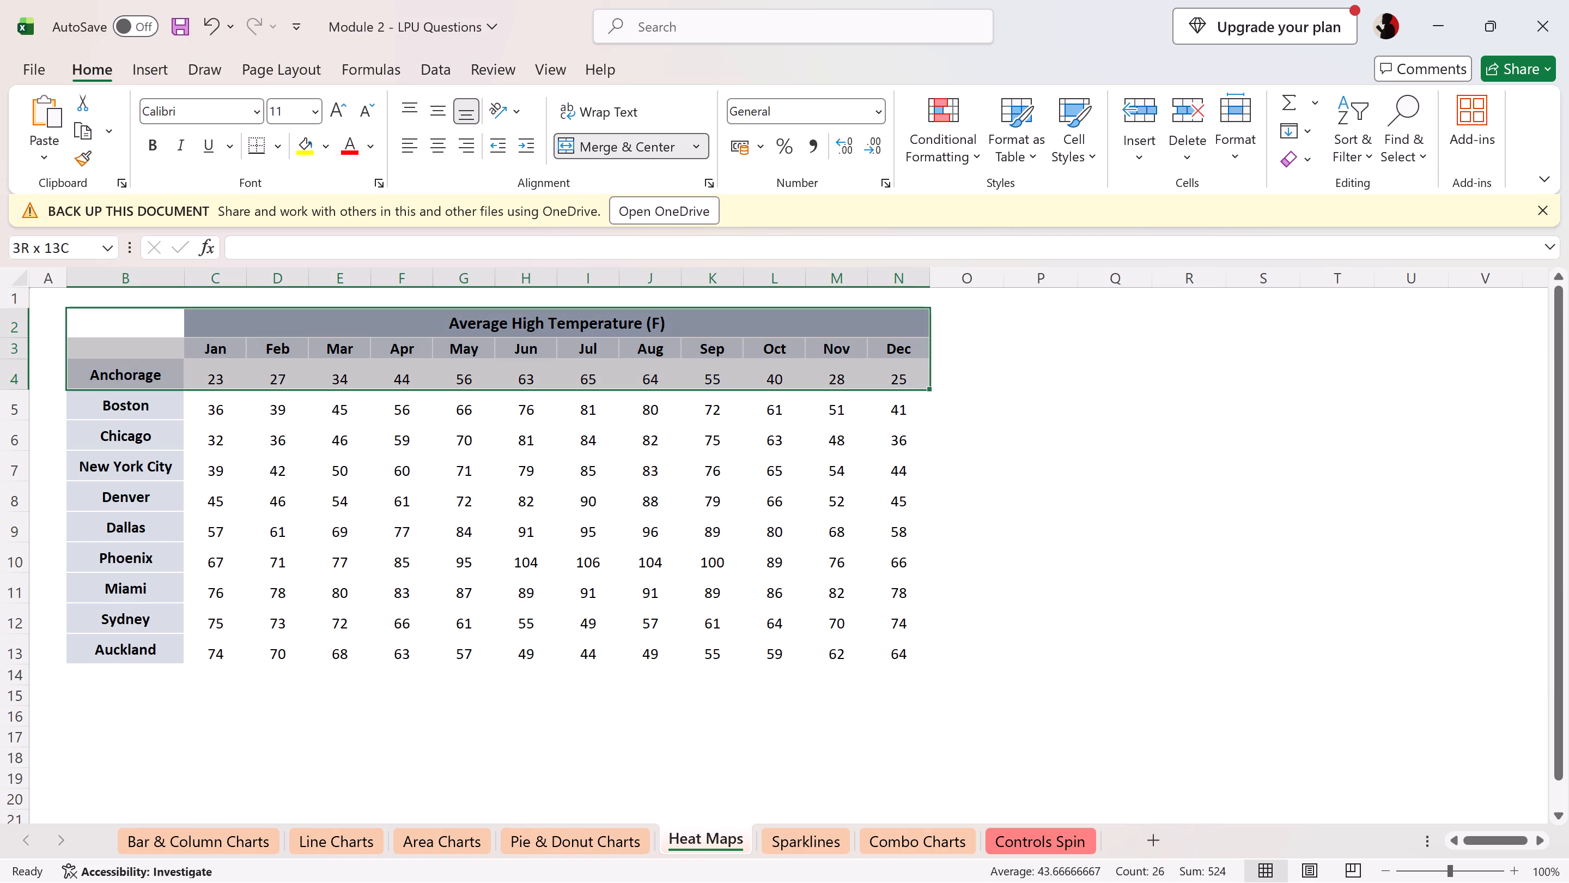
pyautogui.hotkey('ctrl', 'shift', 'Down')
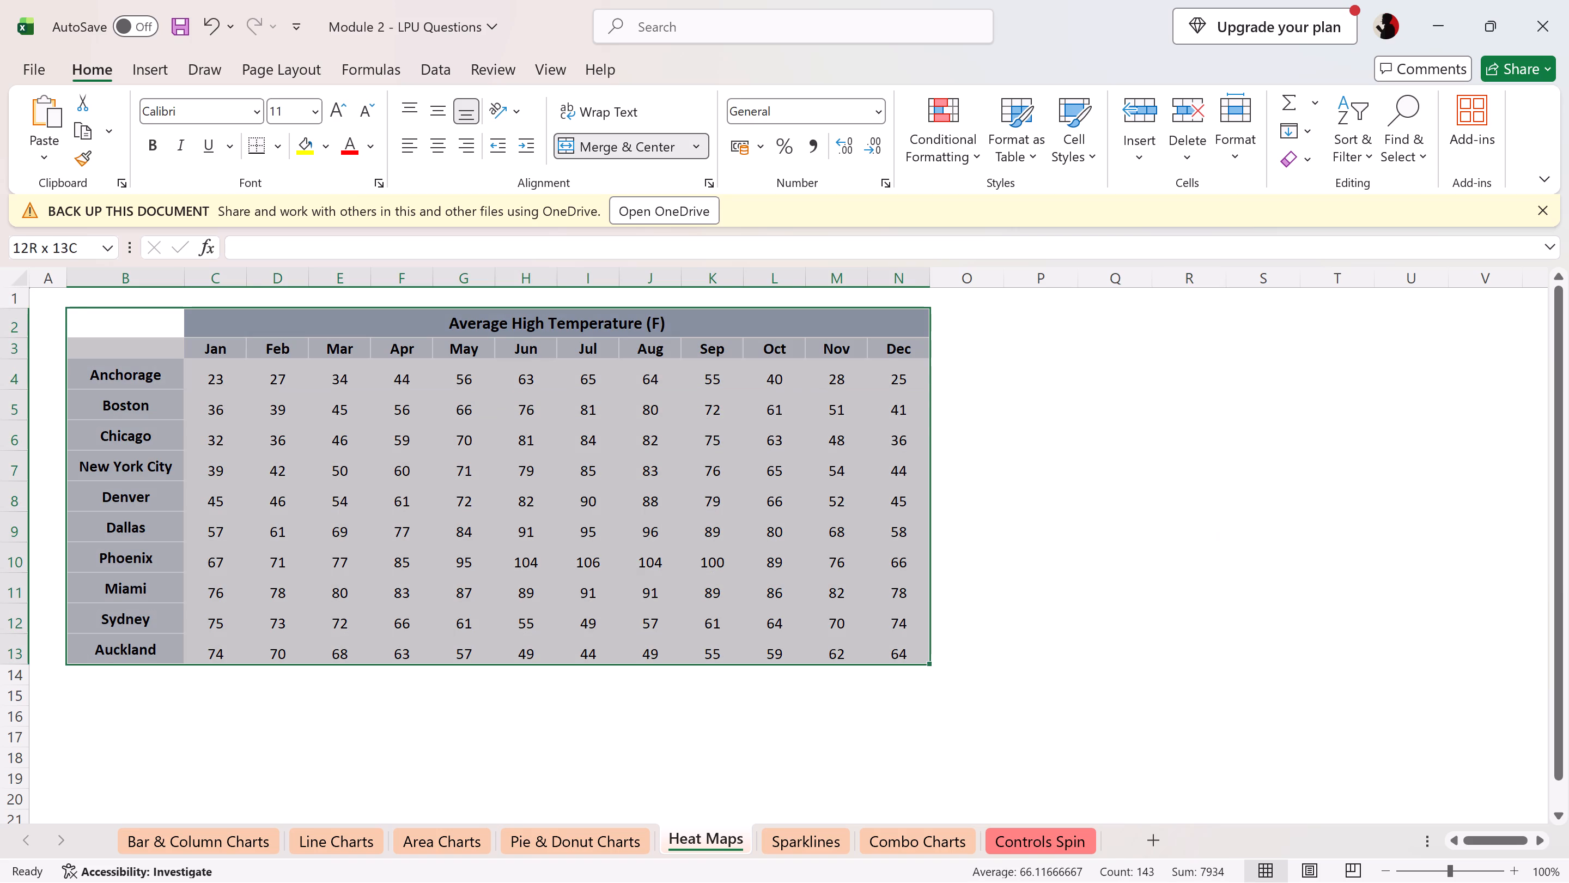
pyautogui.click(154, 63)
pyautogui.click(576, 119)
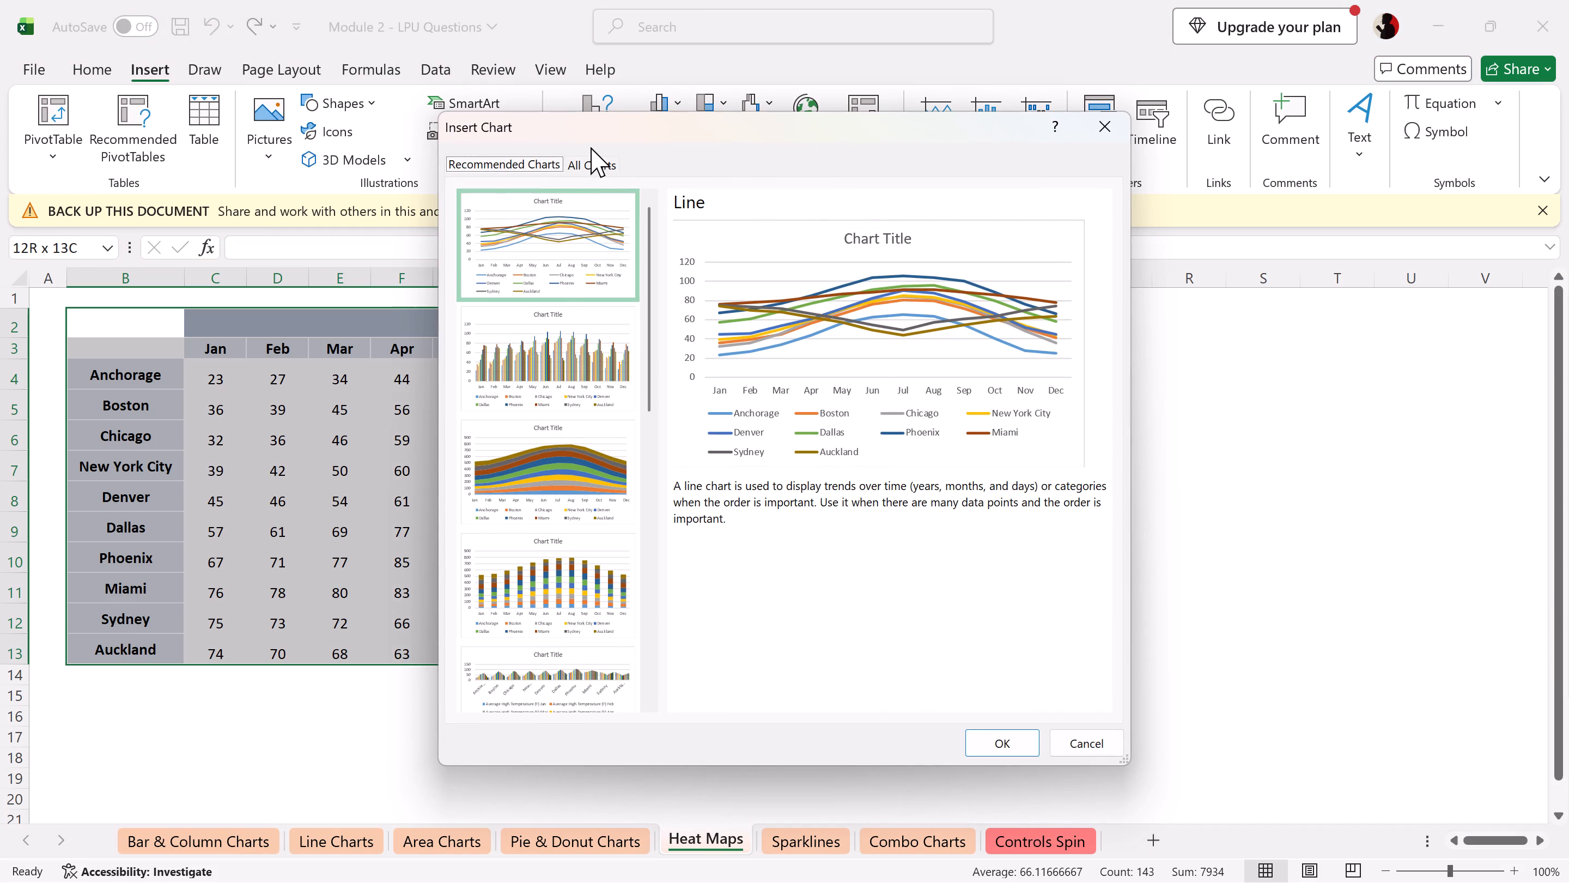
pyautogui.click(593, 159)
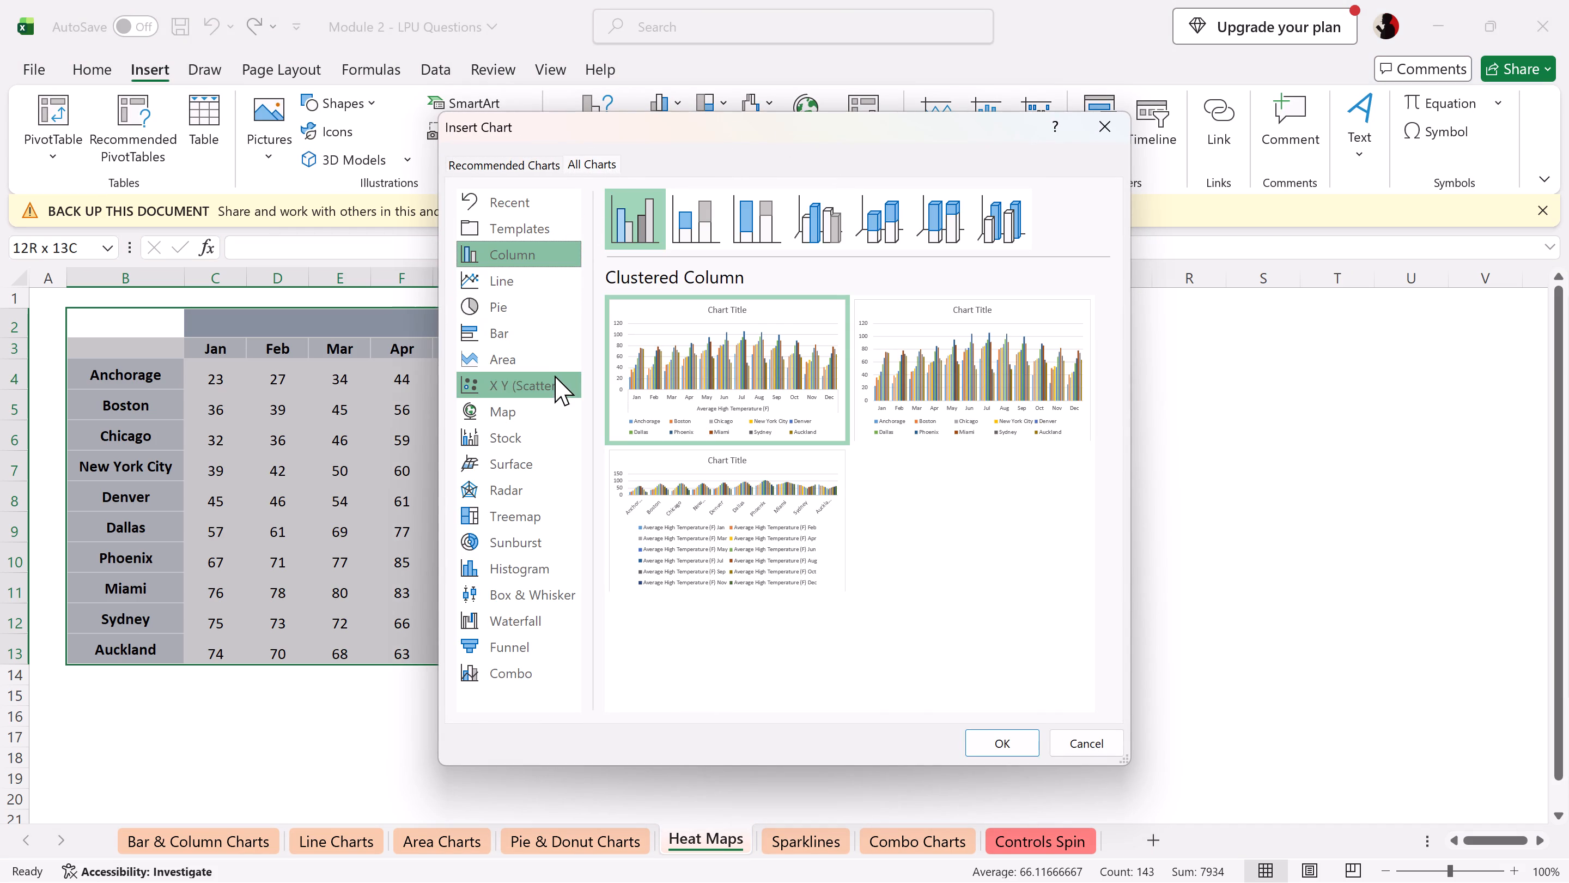
pyautogui.click(552, 408)
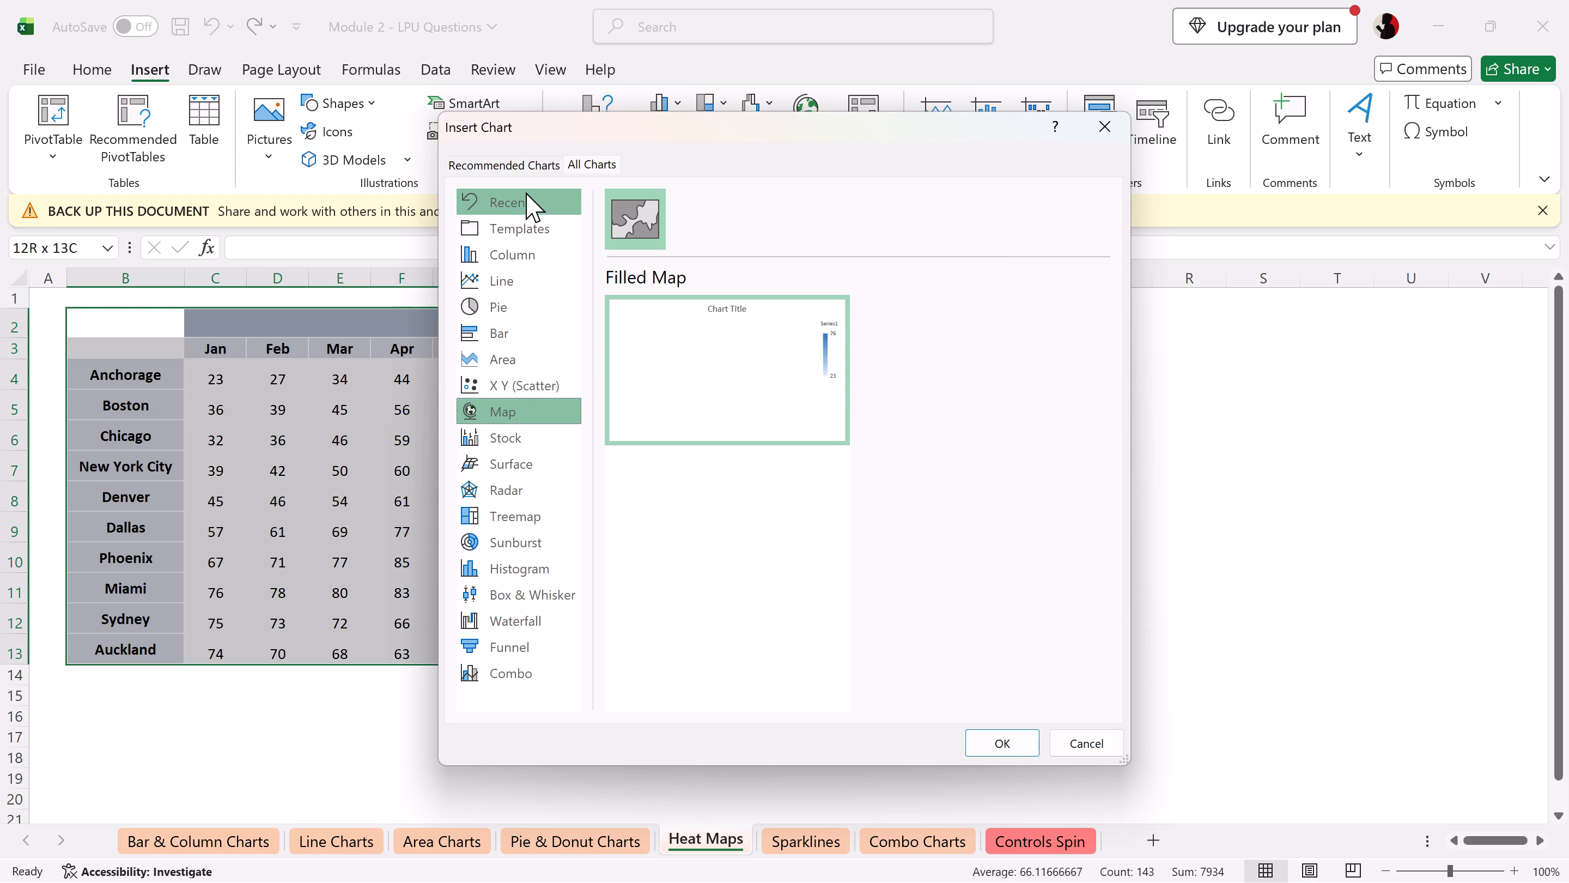
pyautogui.click(550, 235)
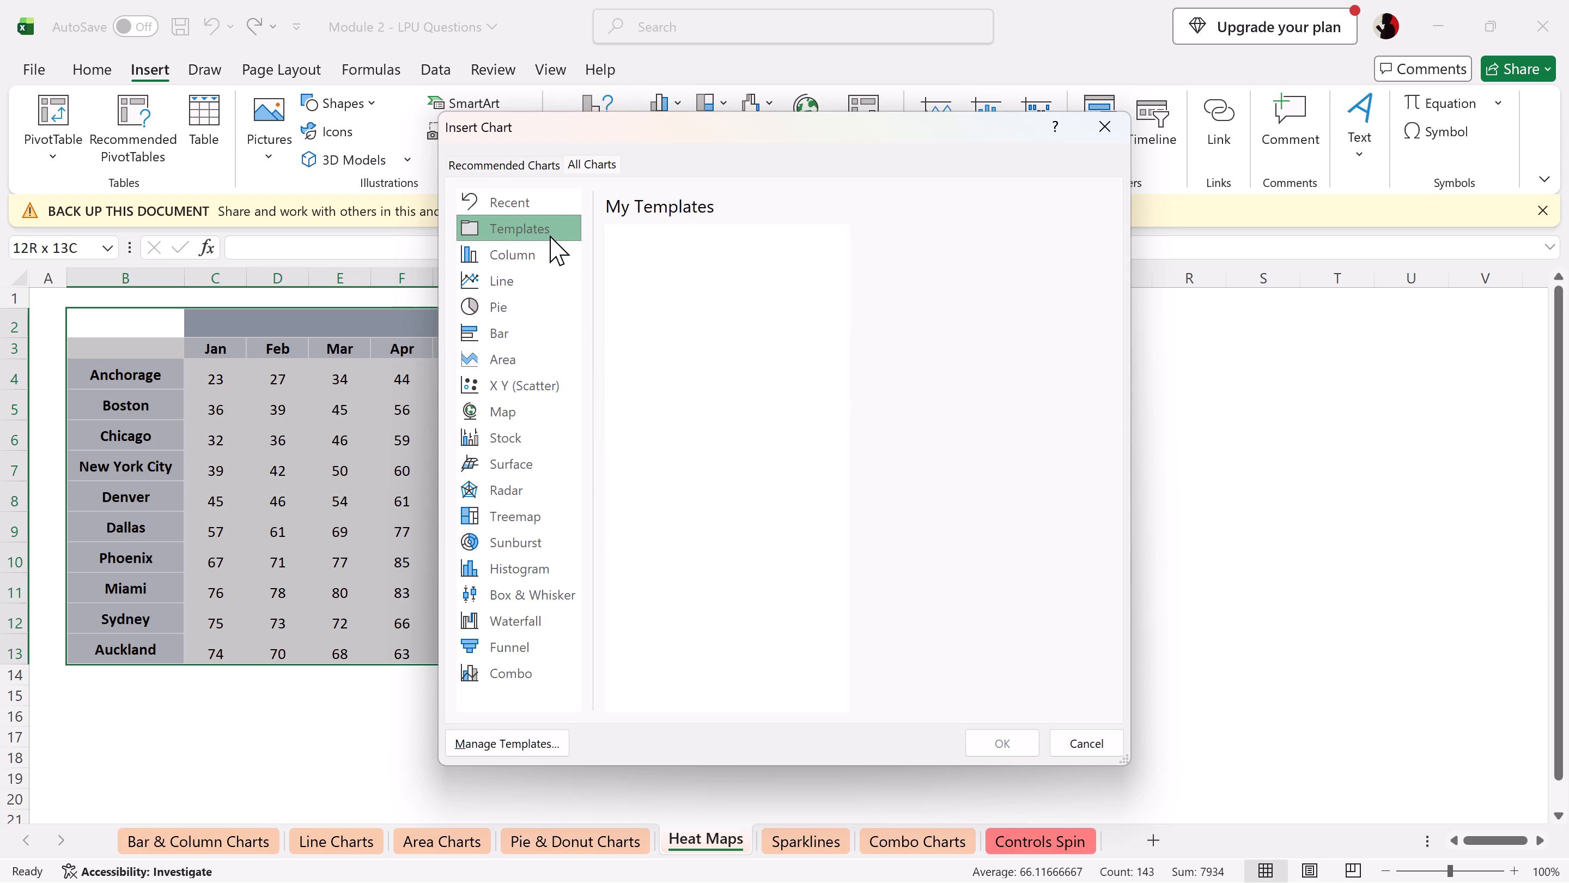
pyautogui.click(552, 262)
pyautogui.click(557, 277)
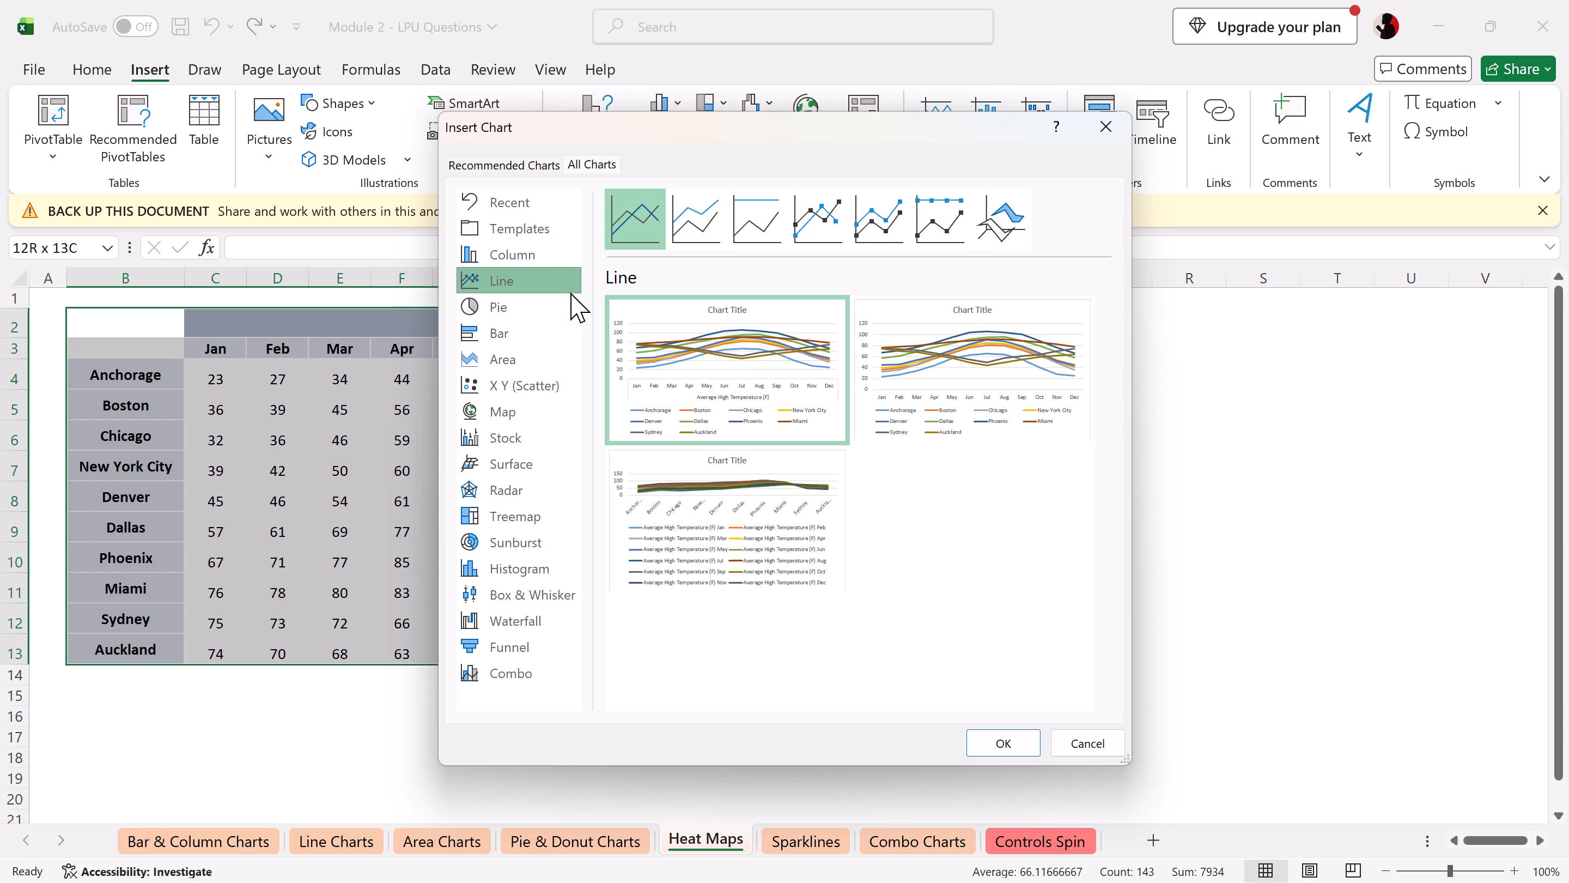
pyautogui.click(558, 416)
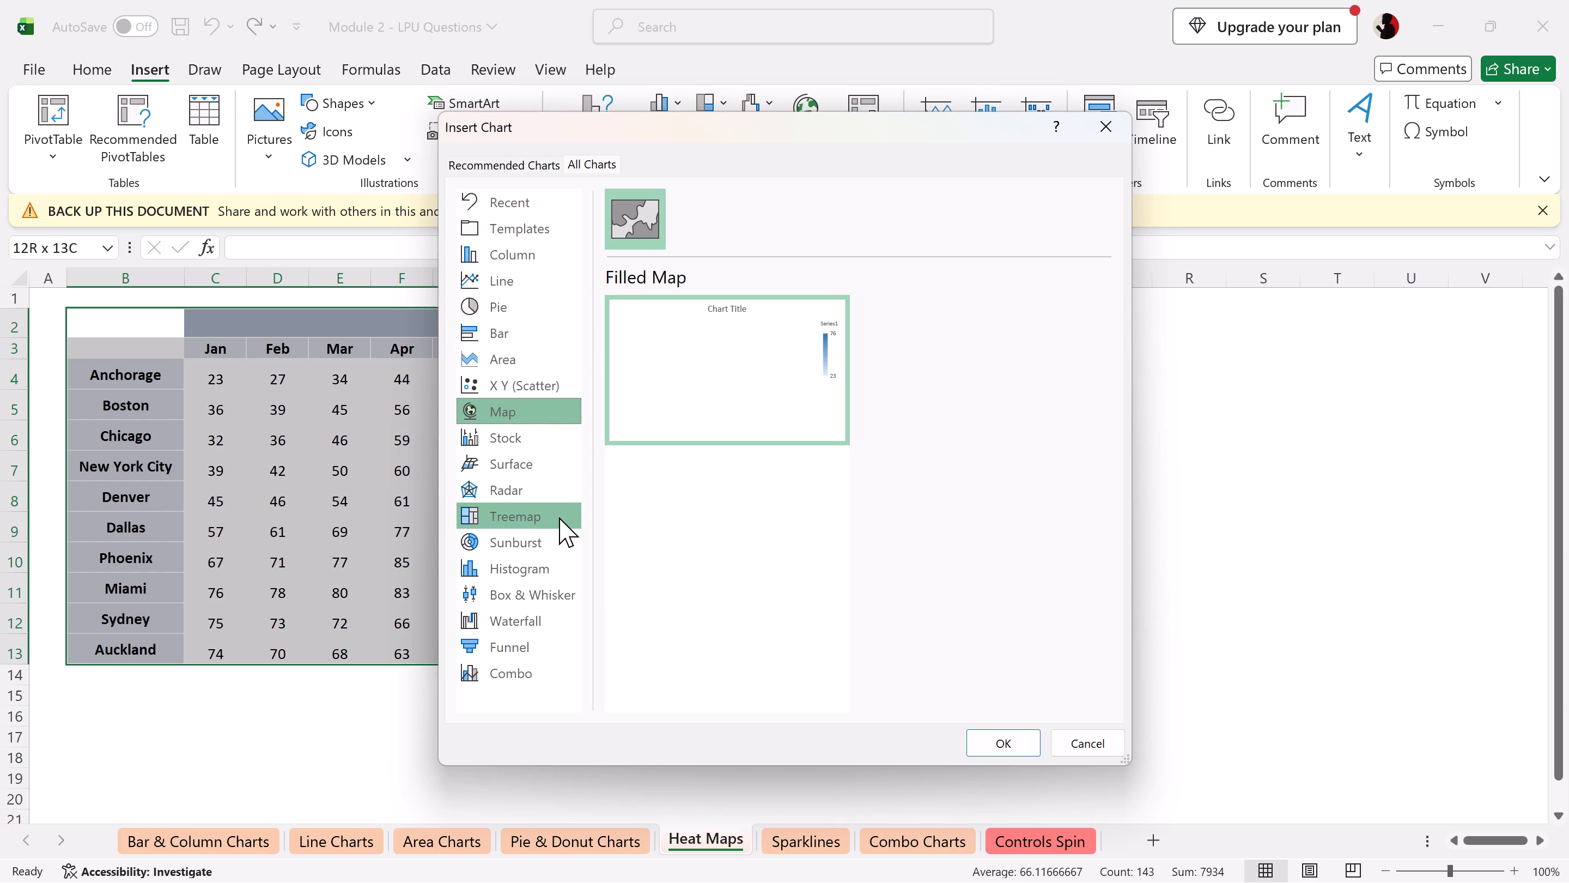
pyautogui.click(559, 517)
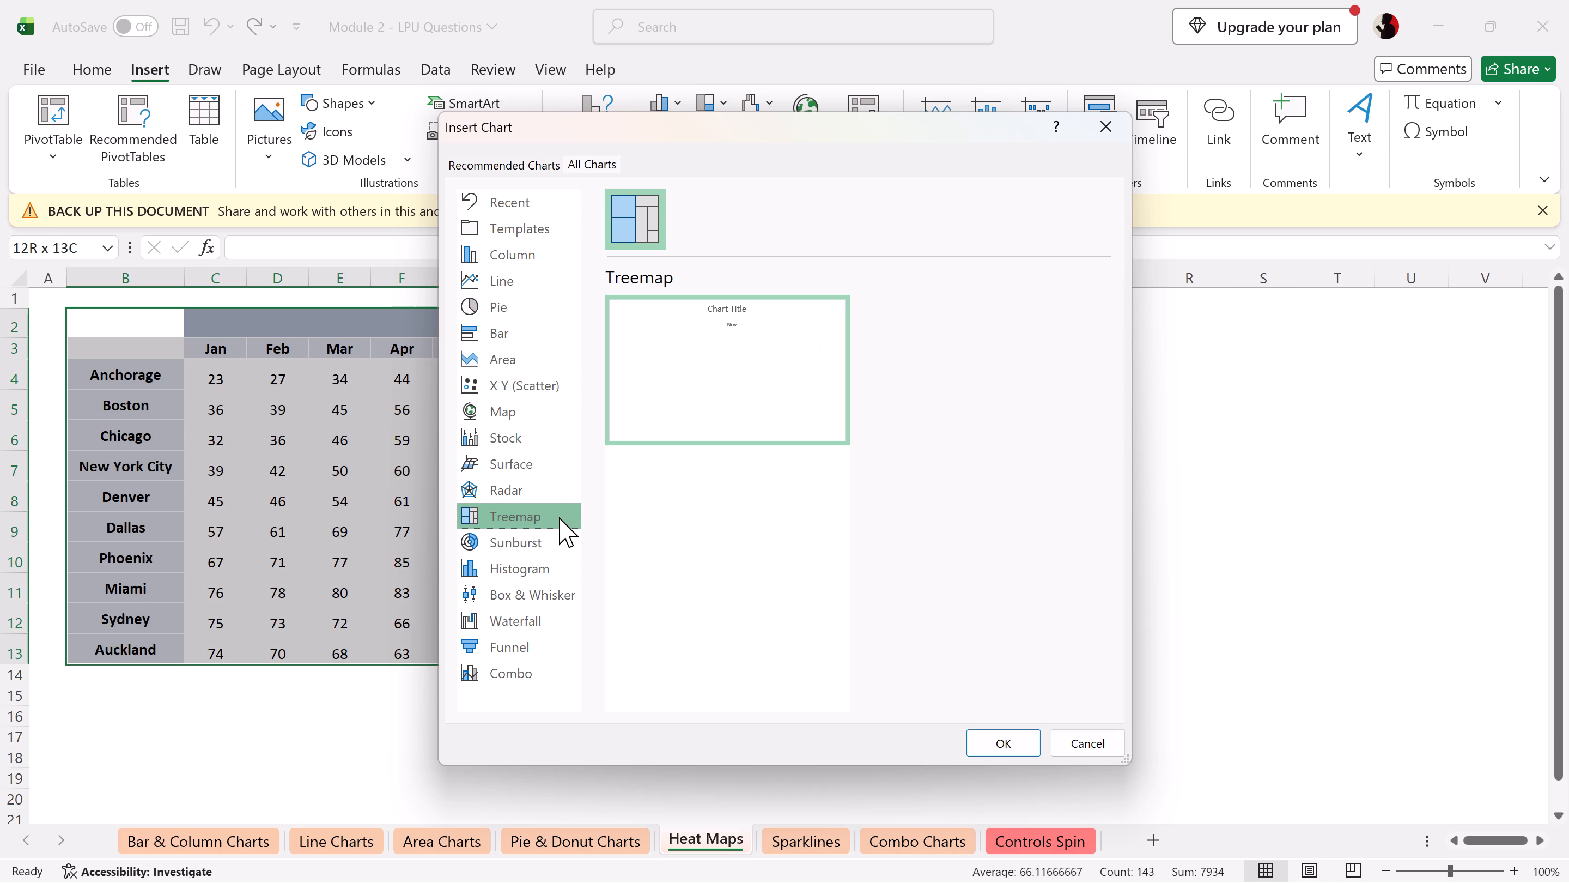
pyautogui.click(1071, 745)
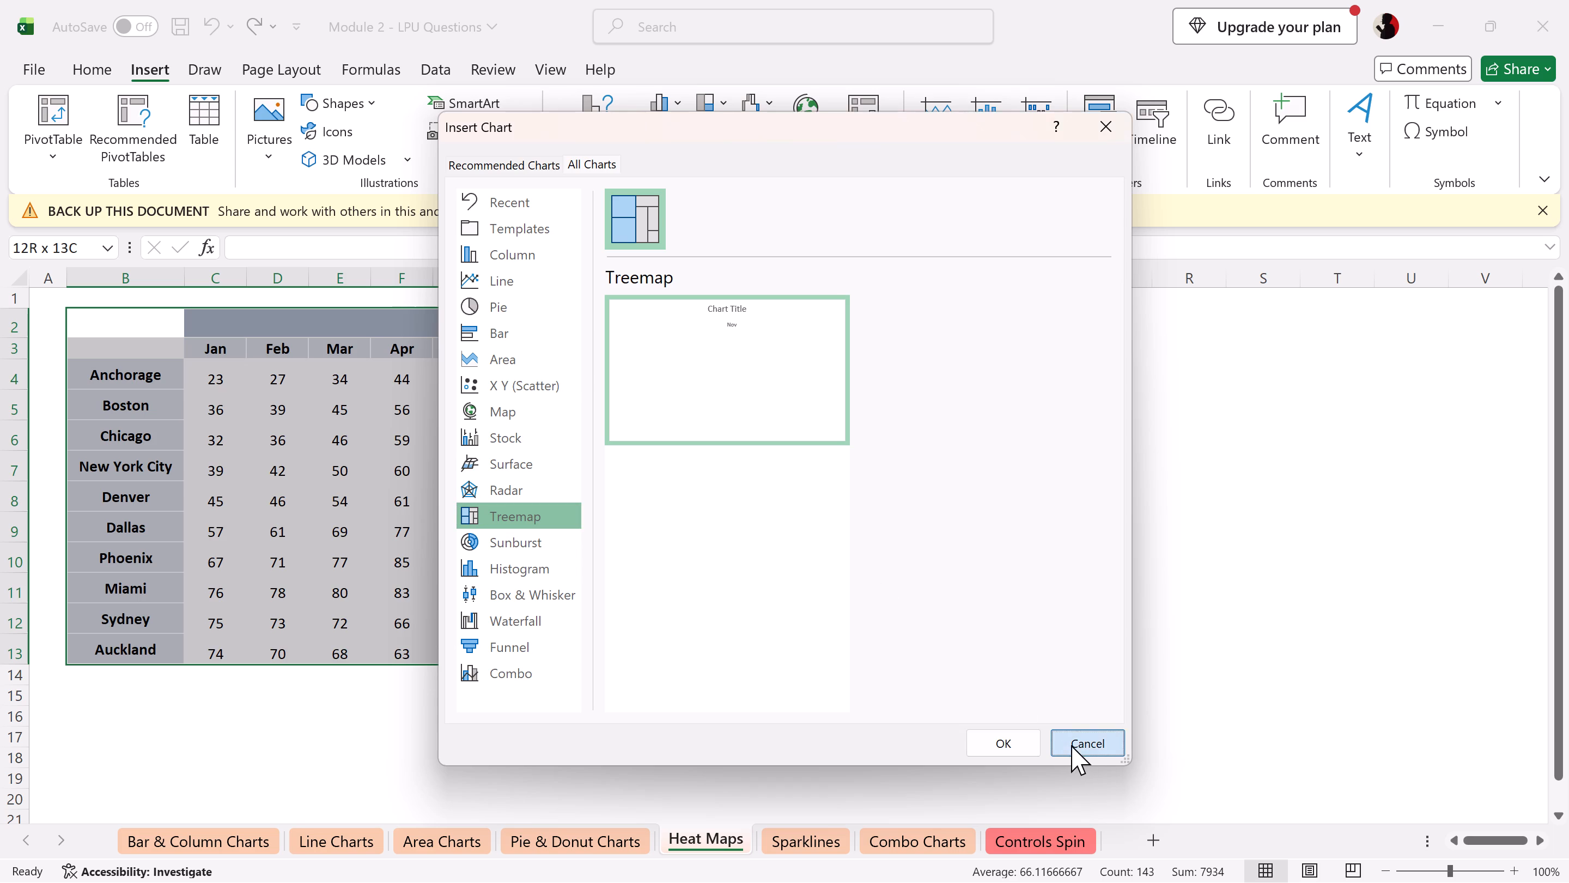
pyautogui.click(826, 788)
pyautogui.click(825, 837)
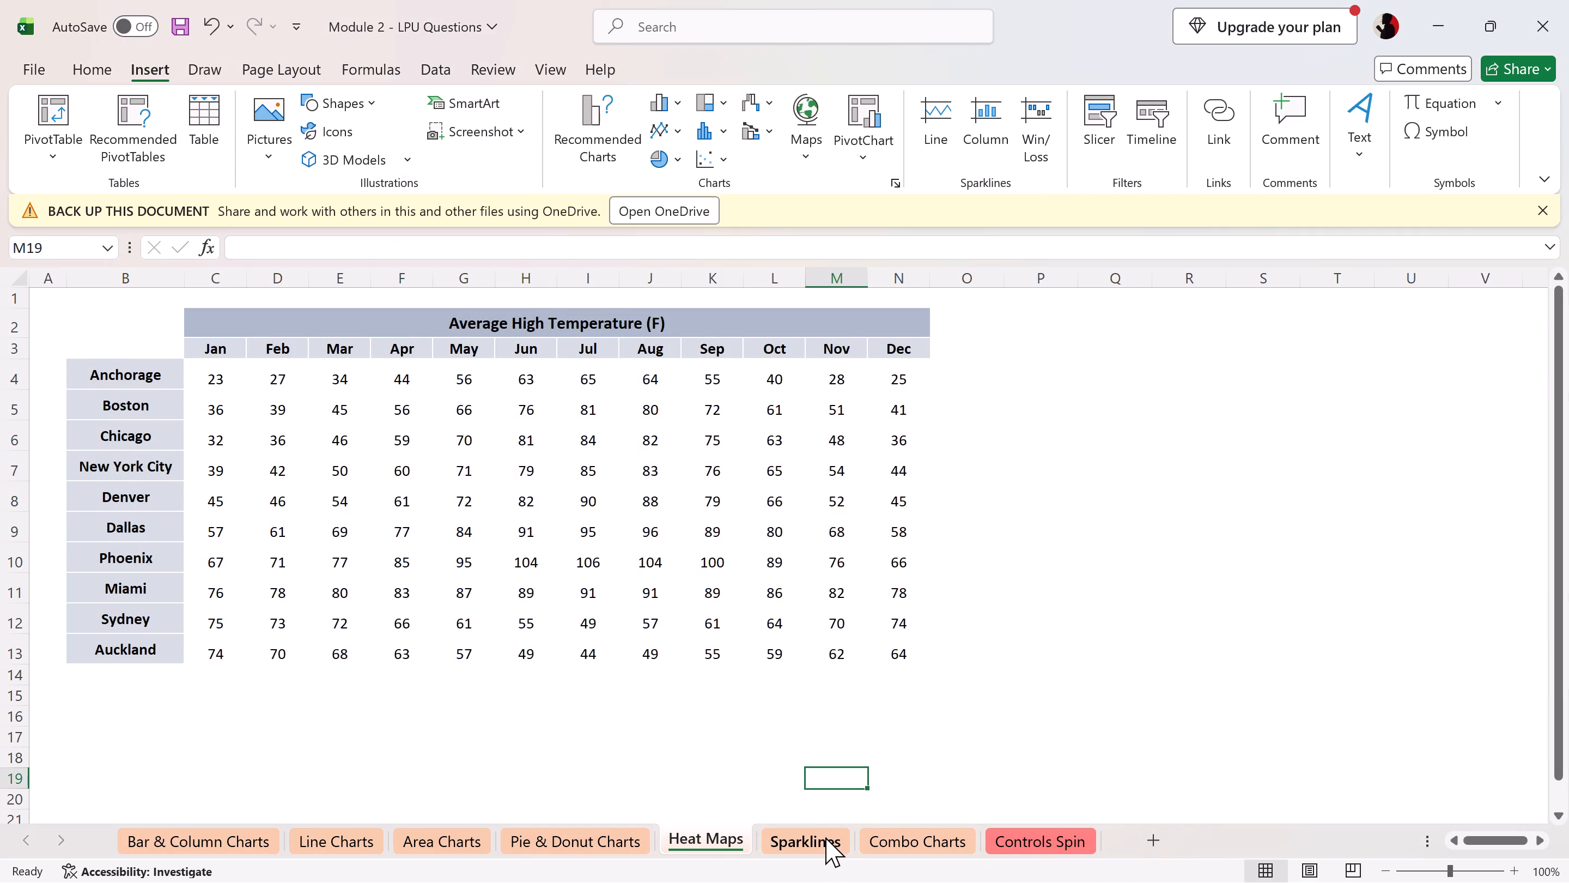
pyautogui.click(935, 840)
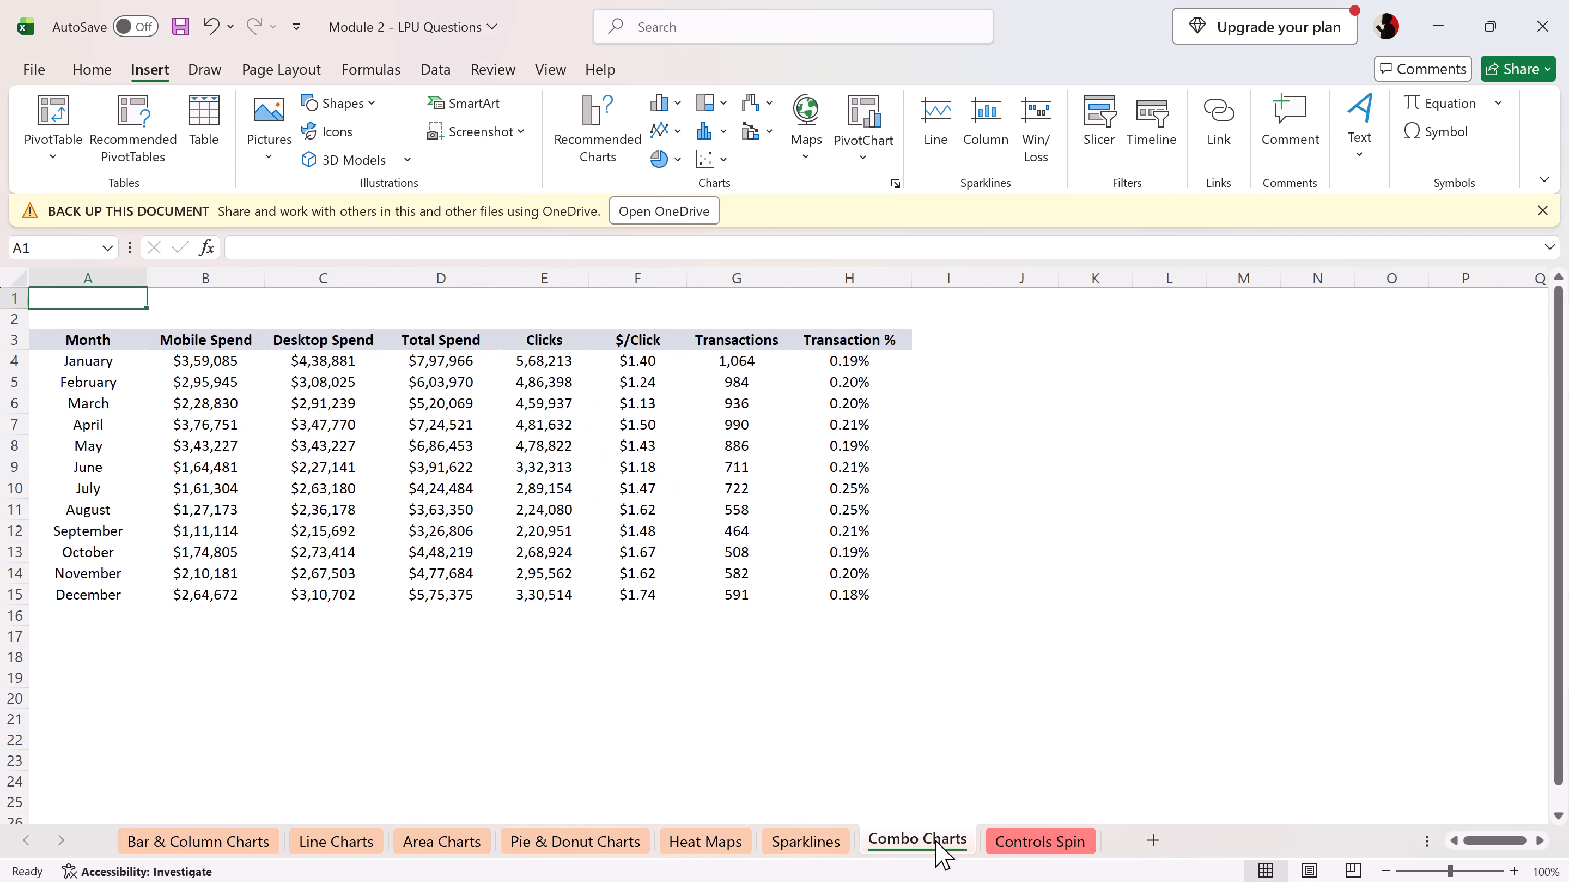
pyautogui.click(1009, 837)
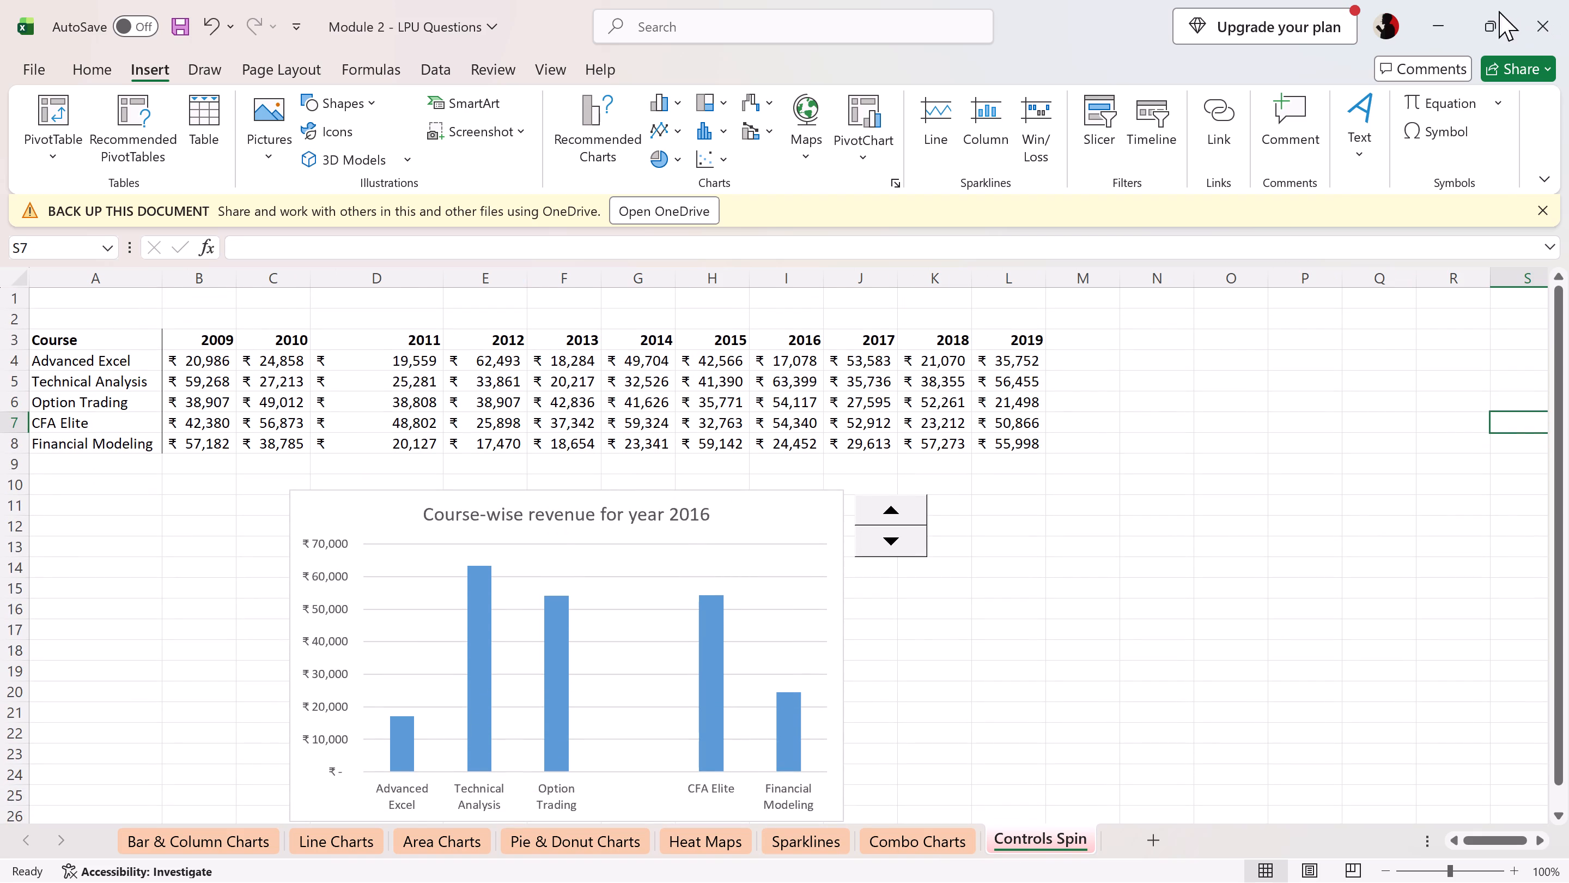
# Switch to the Module 1 - Questions workbook, open its Practice IM sheet and enable editing.
pyautogui.click(1443, 16)
pyautogui.scroll(1, 704, 374)
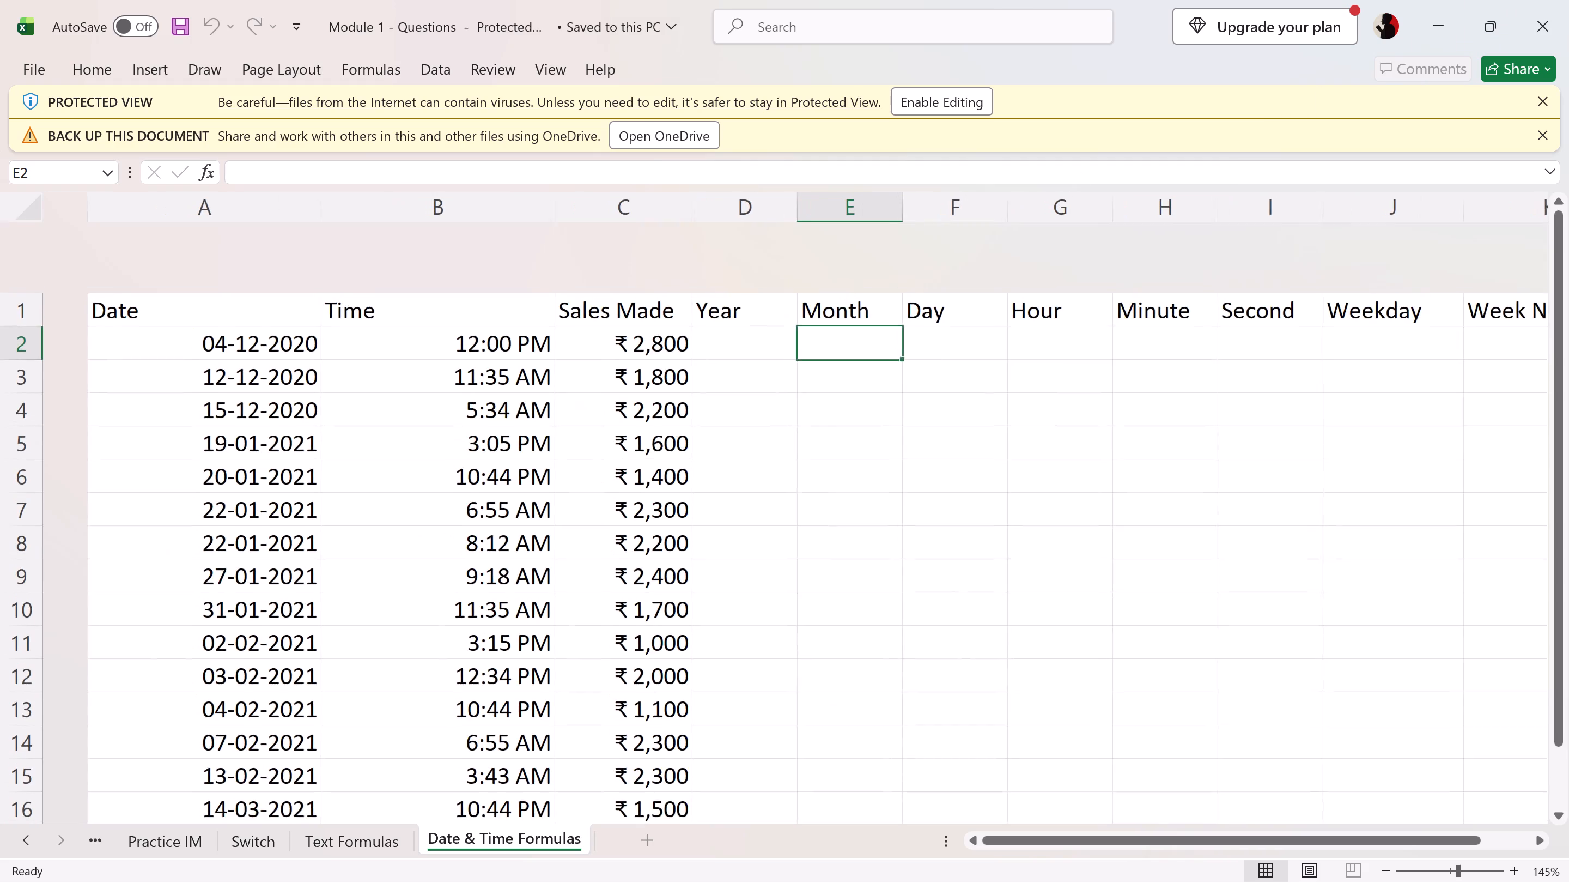
pyautogui.scroll(-1, 704, 374)
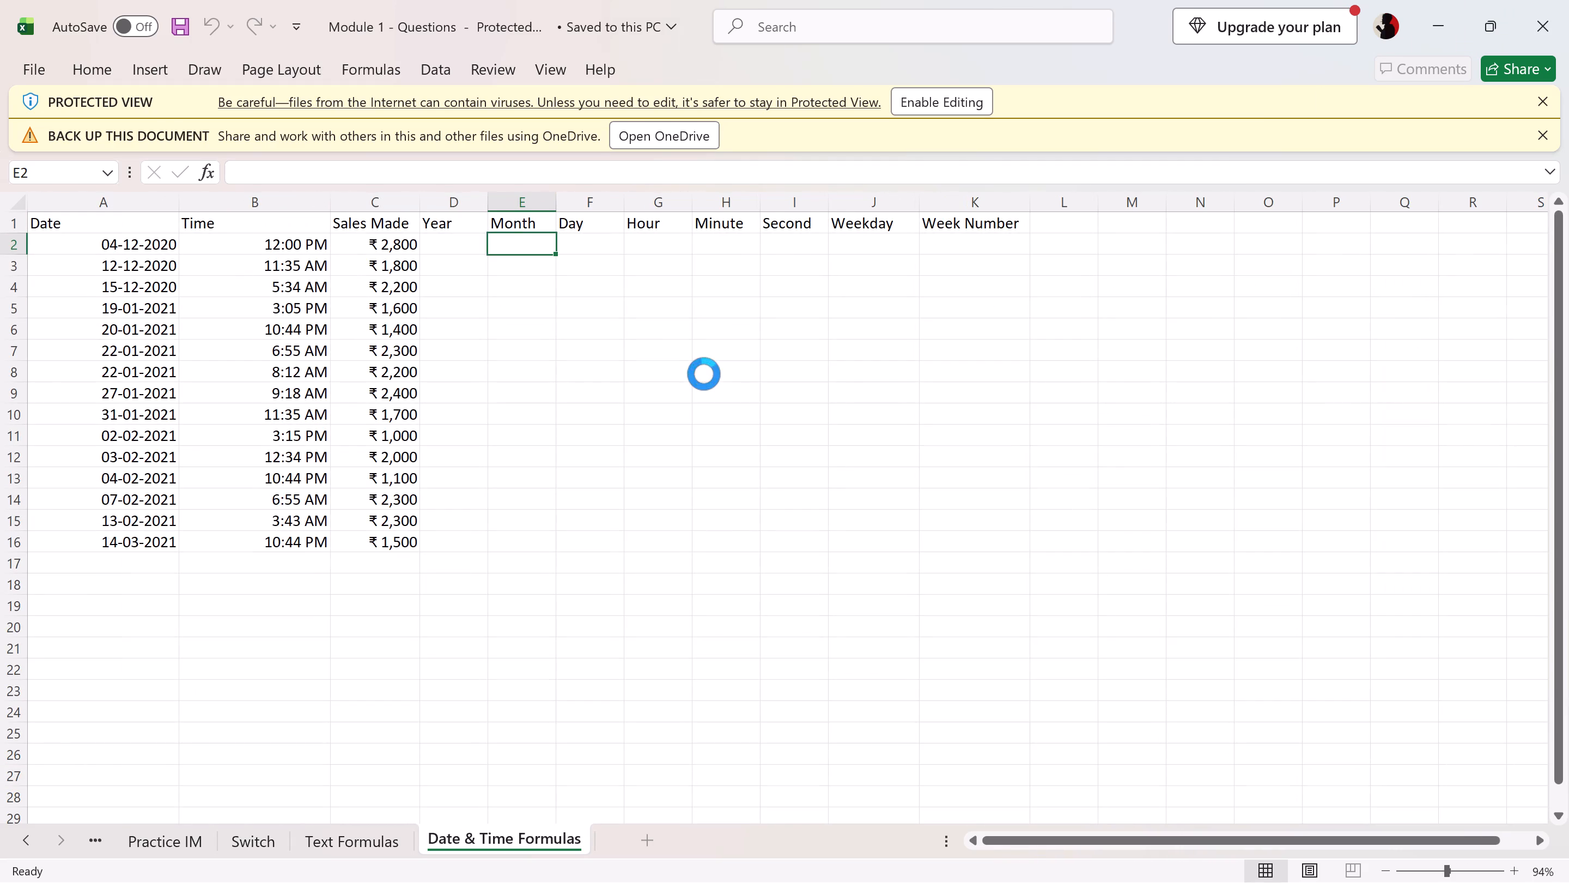
pyautogui.click(162, 847)
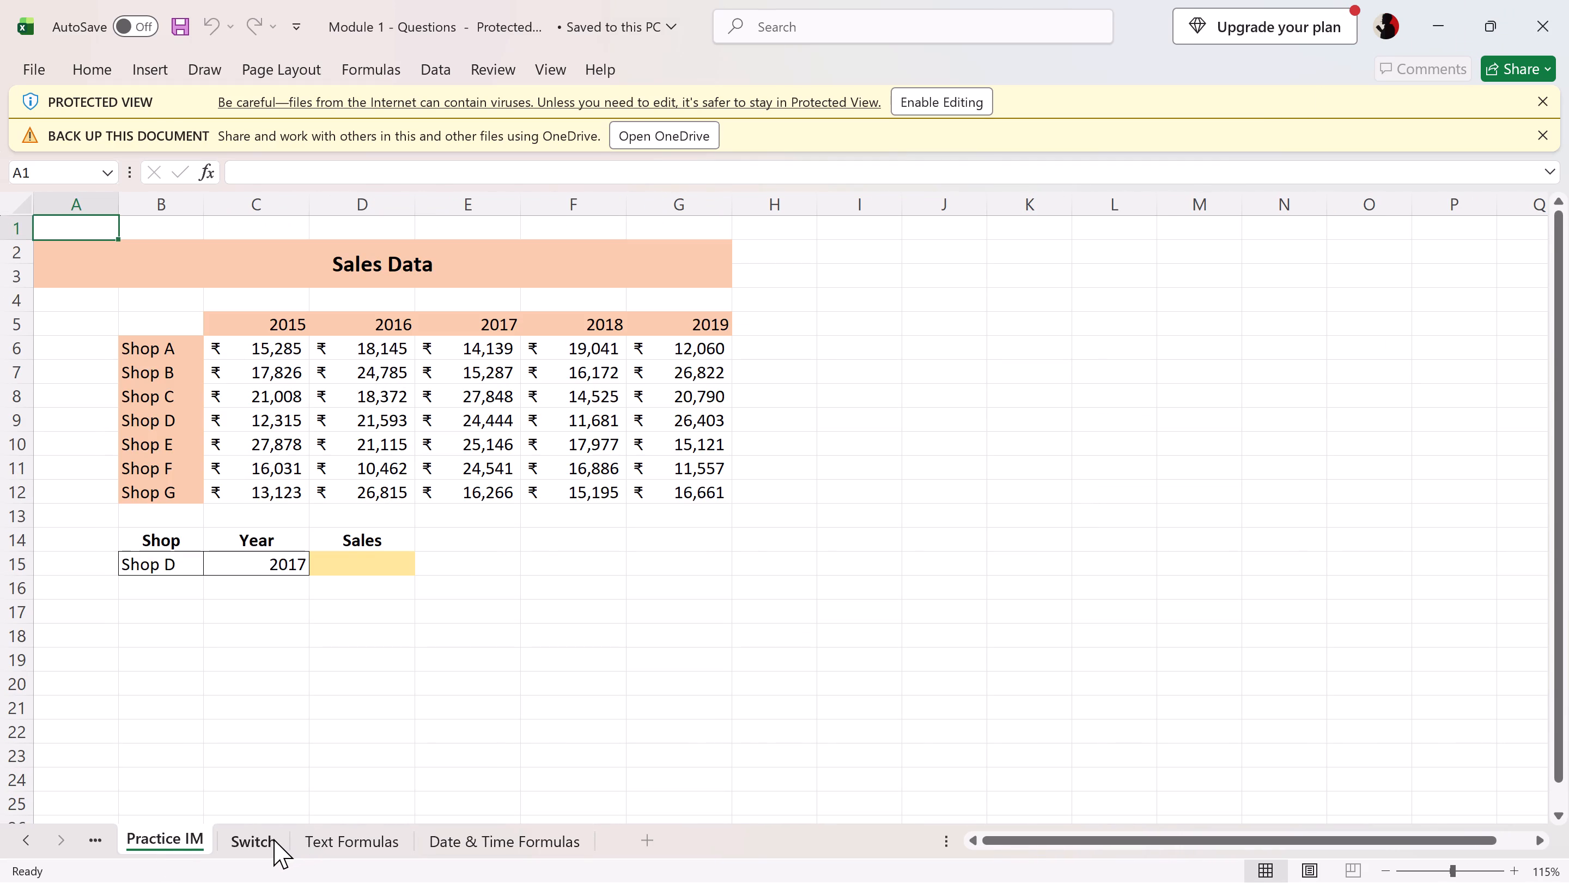
pyautogui.click(923, 104)
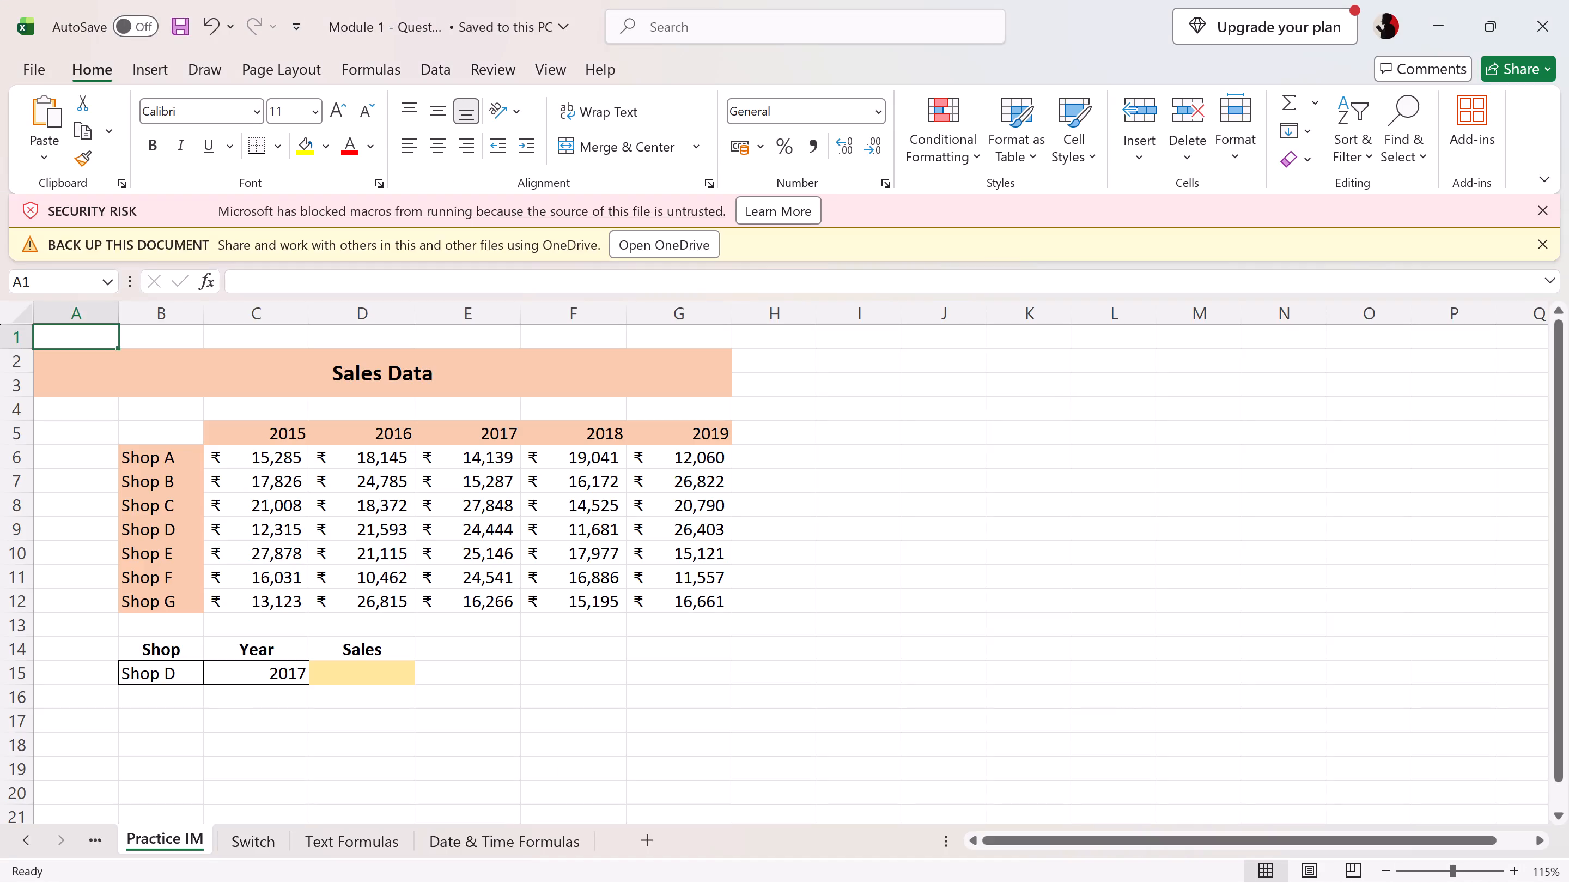
# Copy Shop D's 2017 sales figure from E9 into the Sales cell D15 of the lookup table.
pyautogui.scroll(-1, 465, 553)
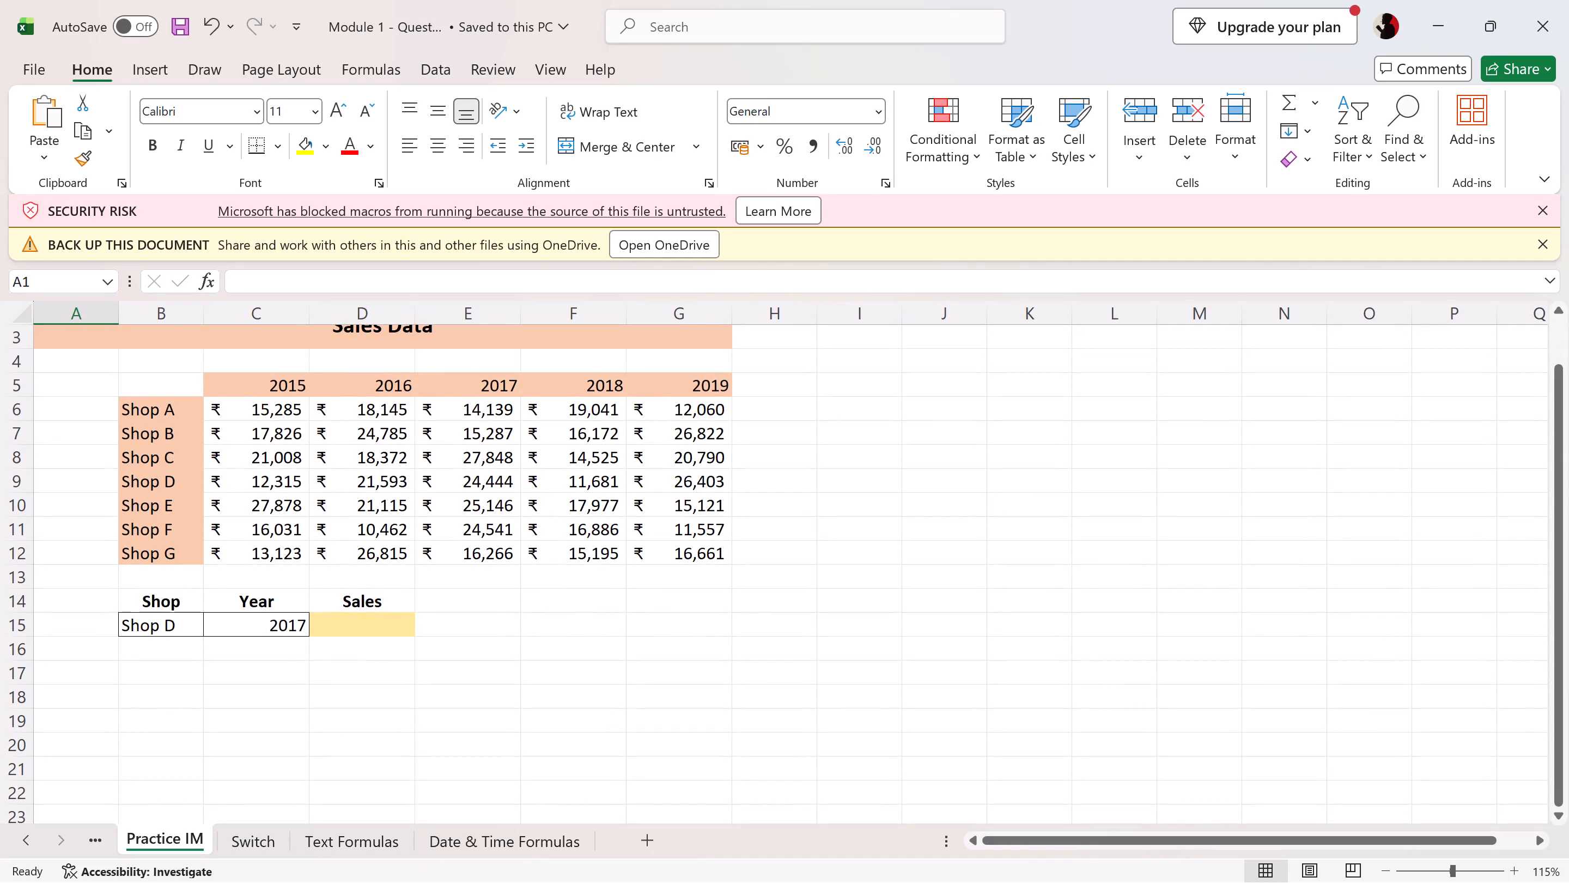
pyautogui.click(352, 619)
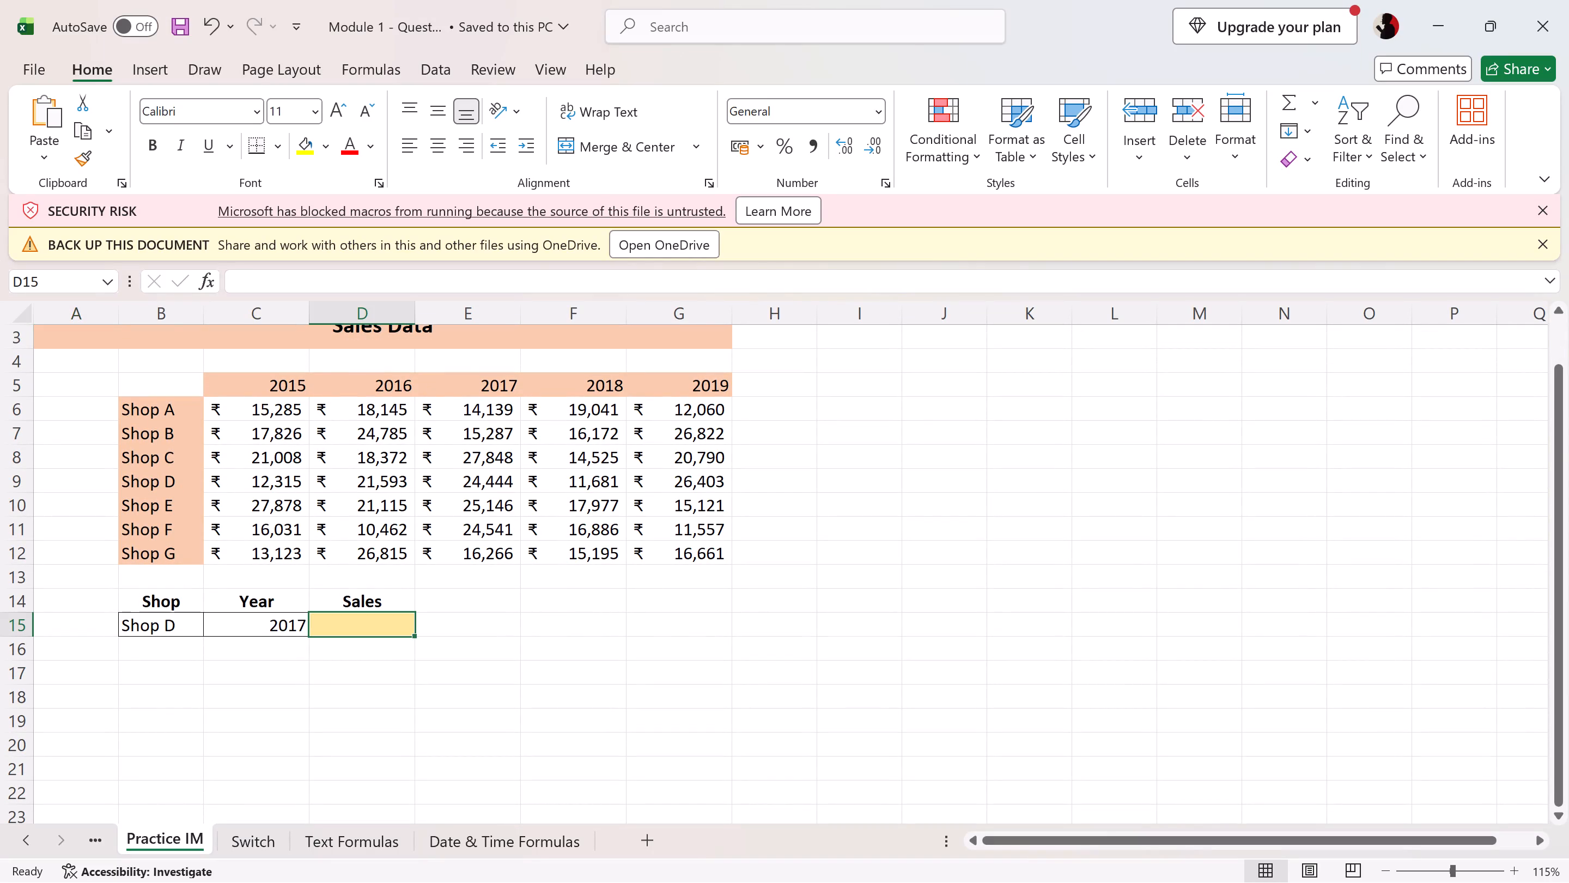
pyautogui.press('=')
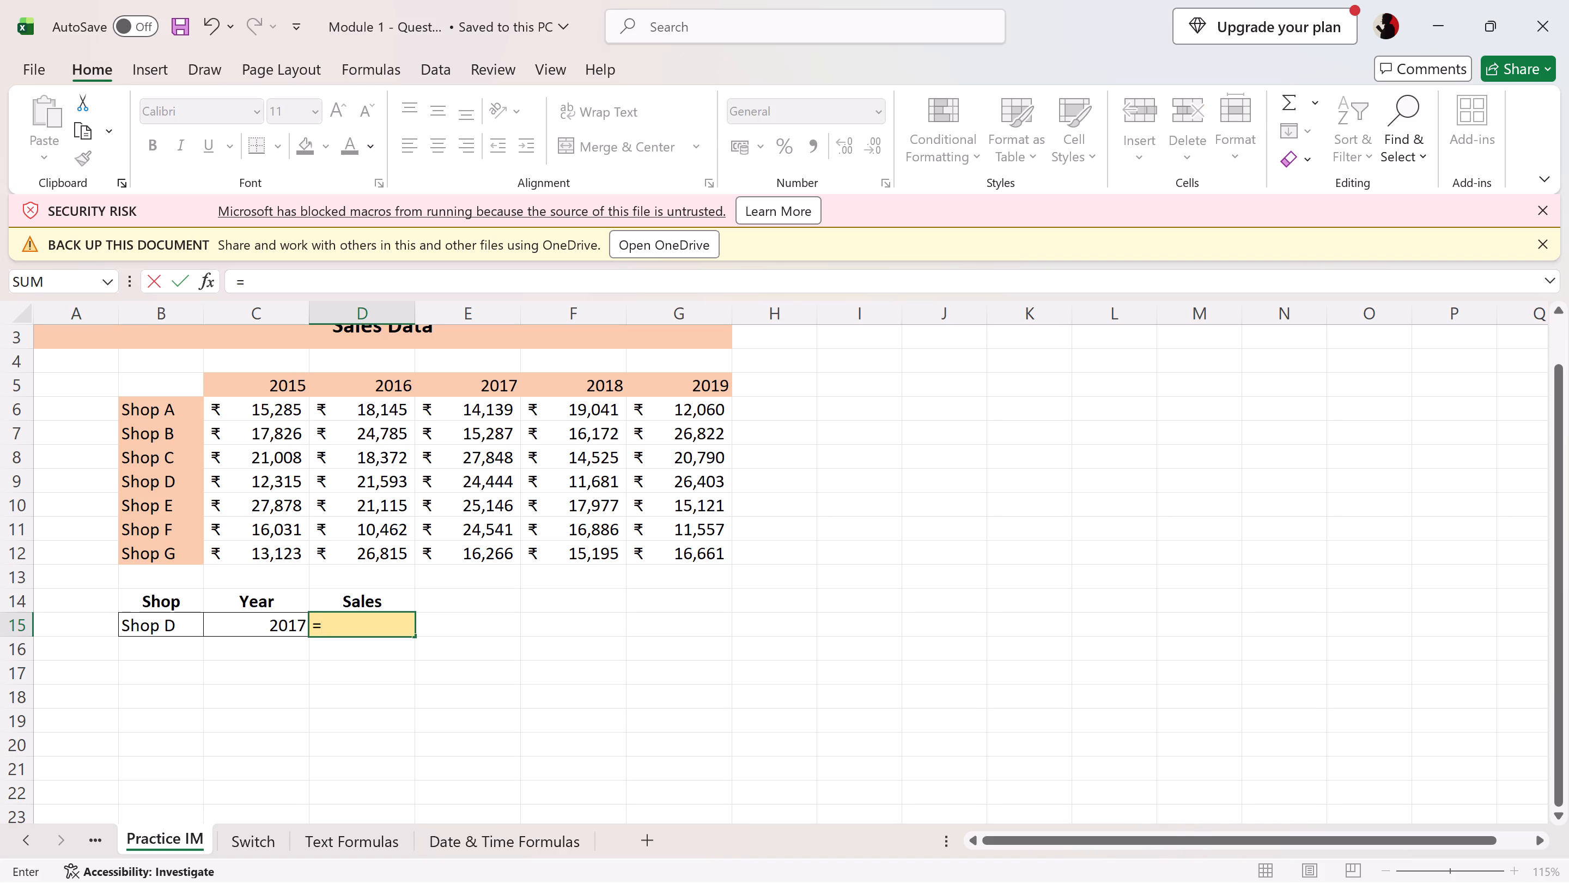
pyautogui.press('BackSpace')
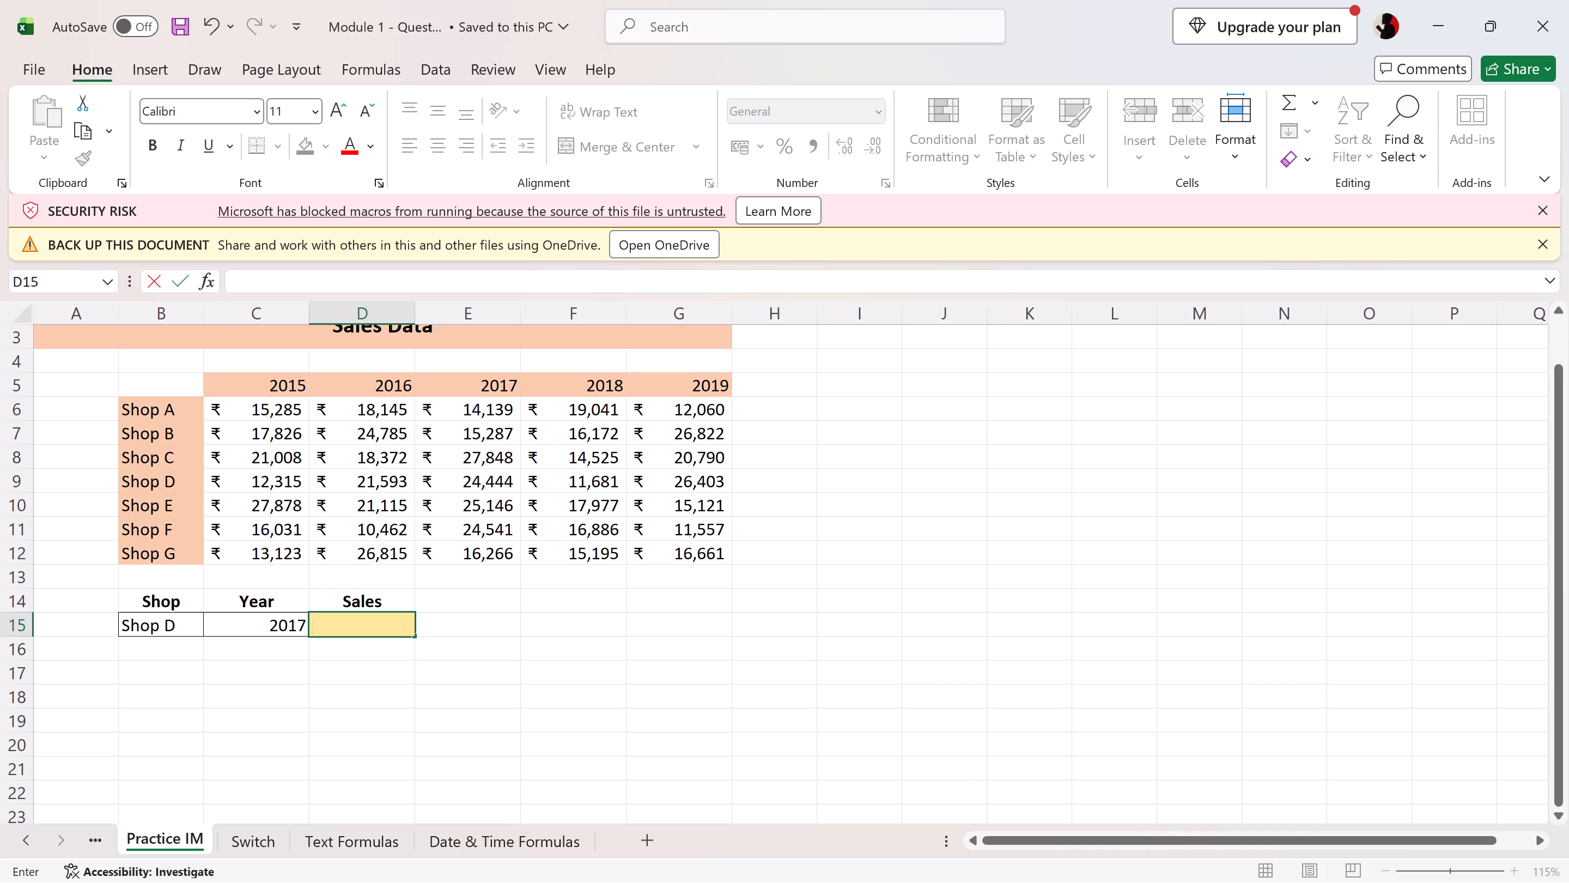
pyautogui.click(488, 477)
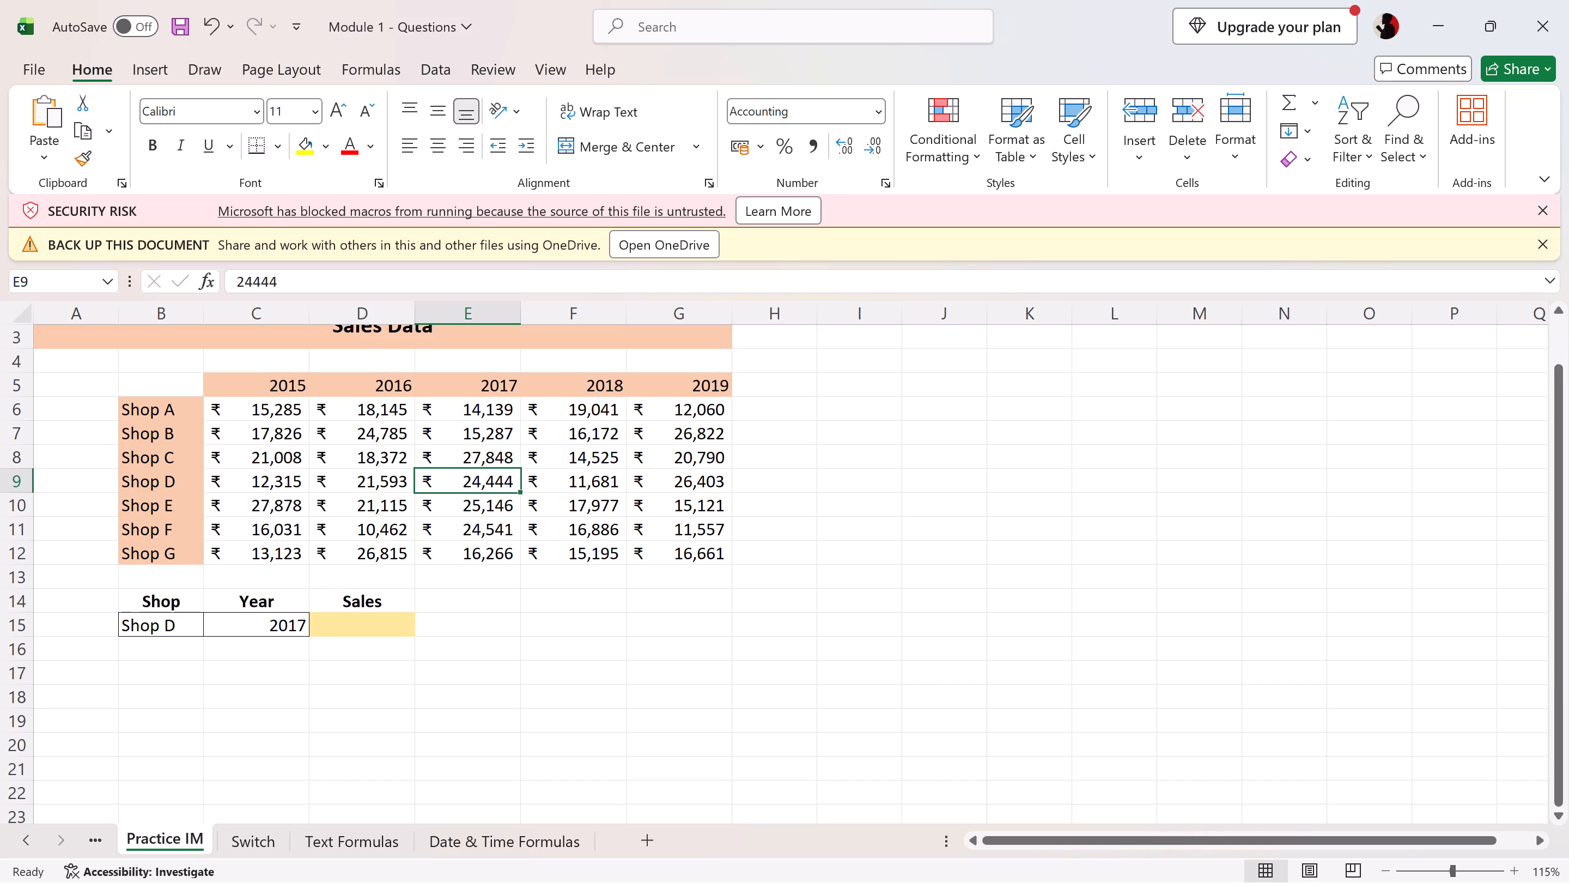
pyautogui.hotkey('ctrl', 'c')
pyautogui.click(354, 630)
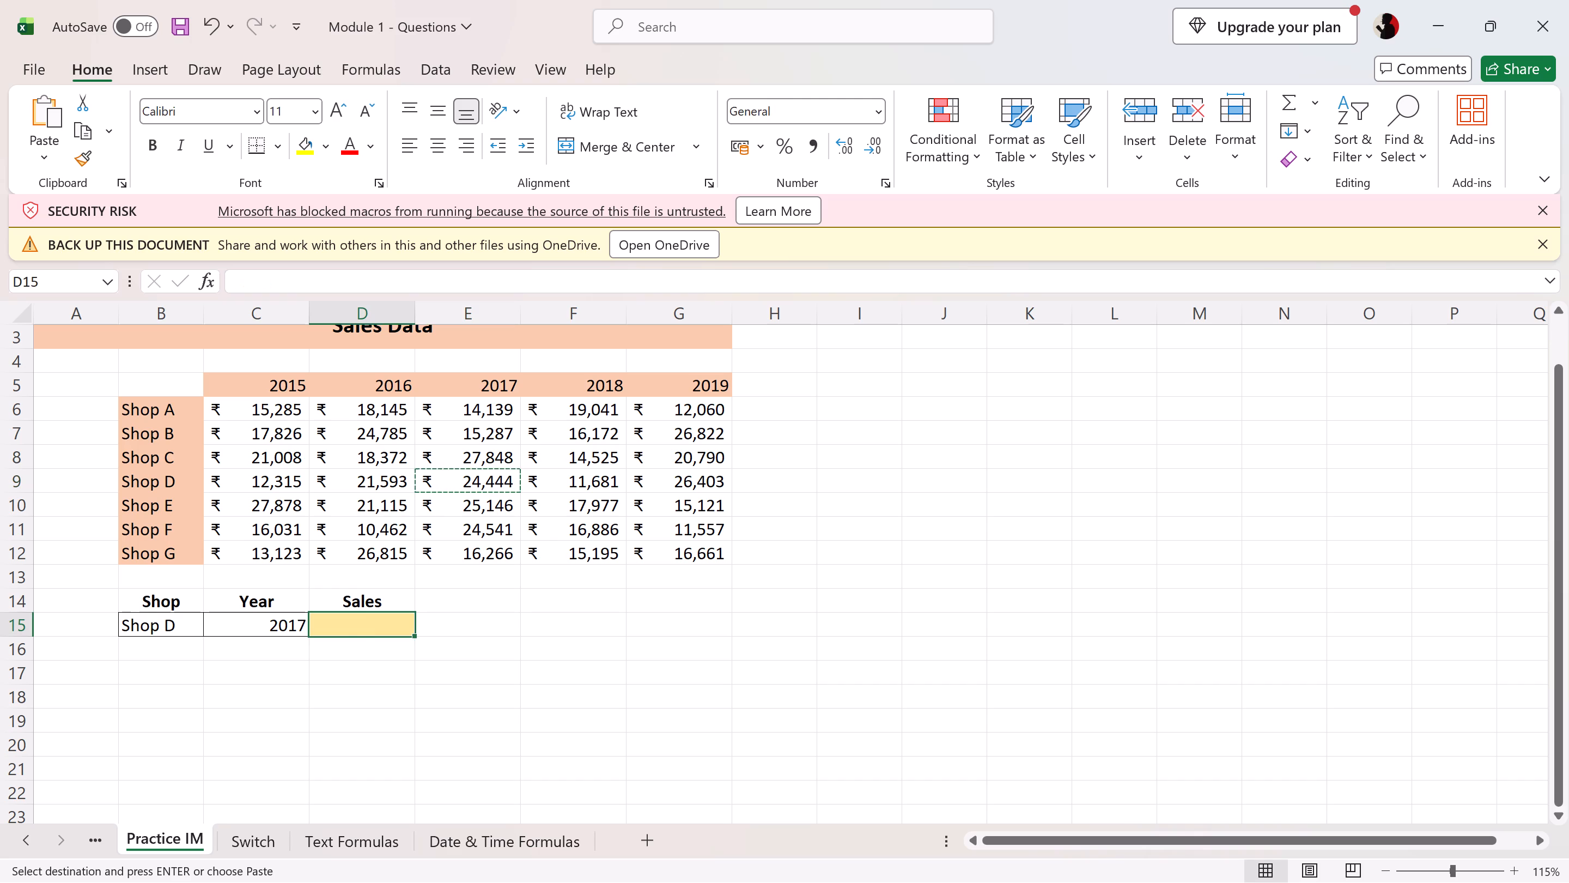
pyautogui.hotkey('ctrl', 'v')
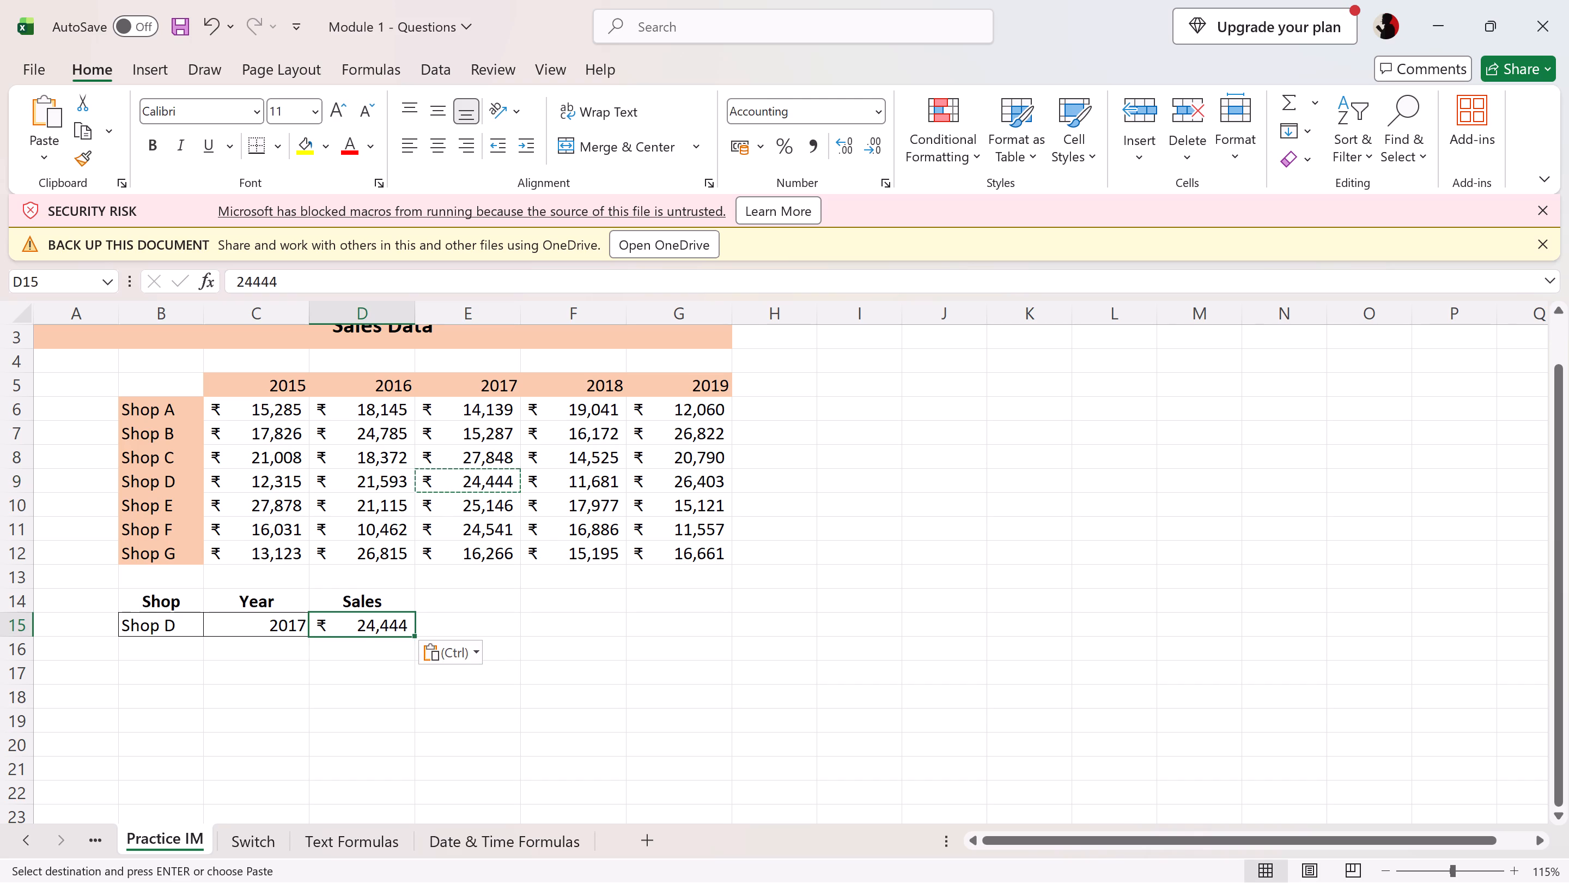
pyautogui.click(543, 631)
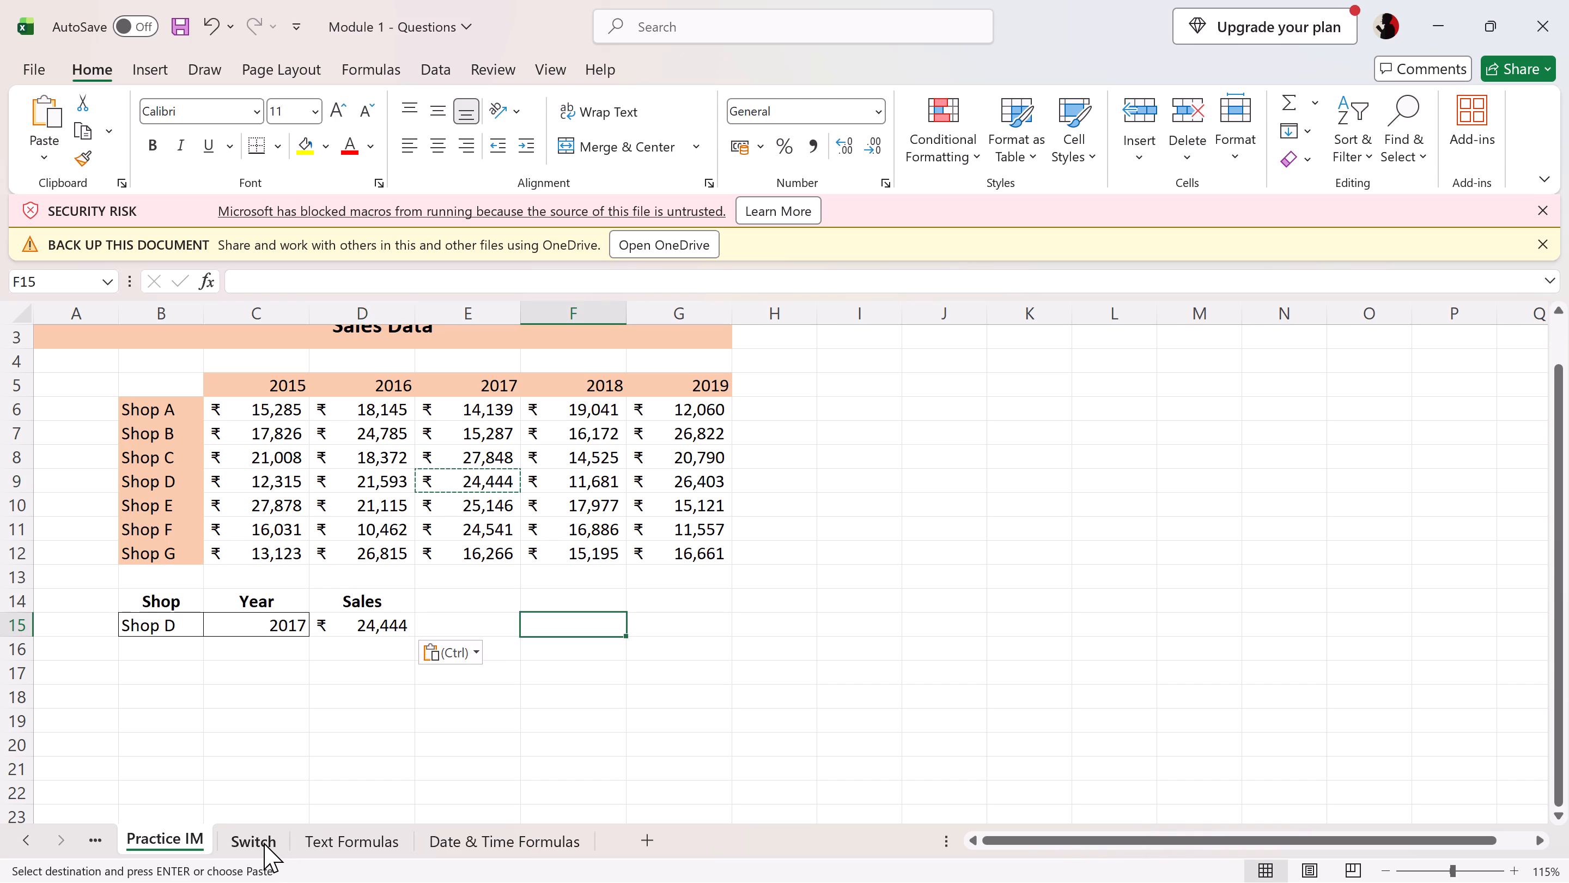
pyautogui.click(250, 689)
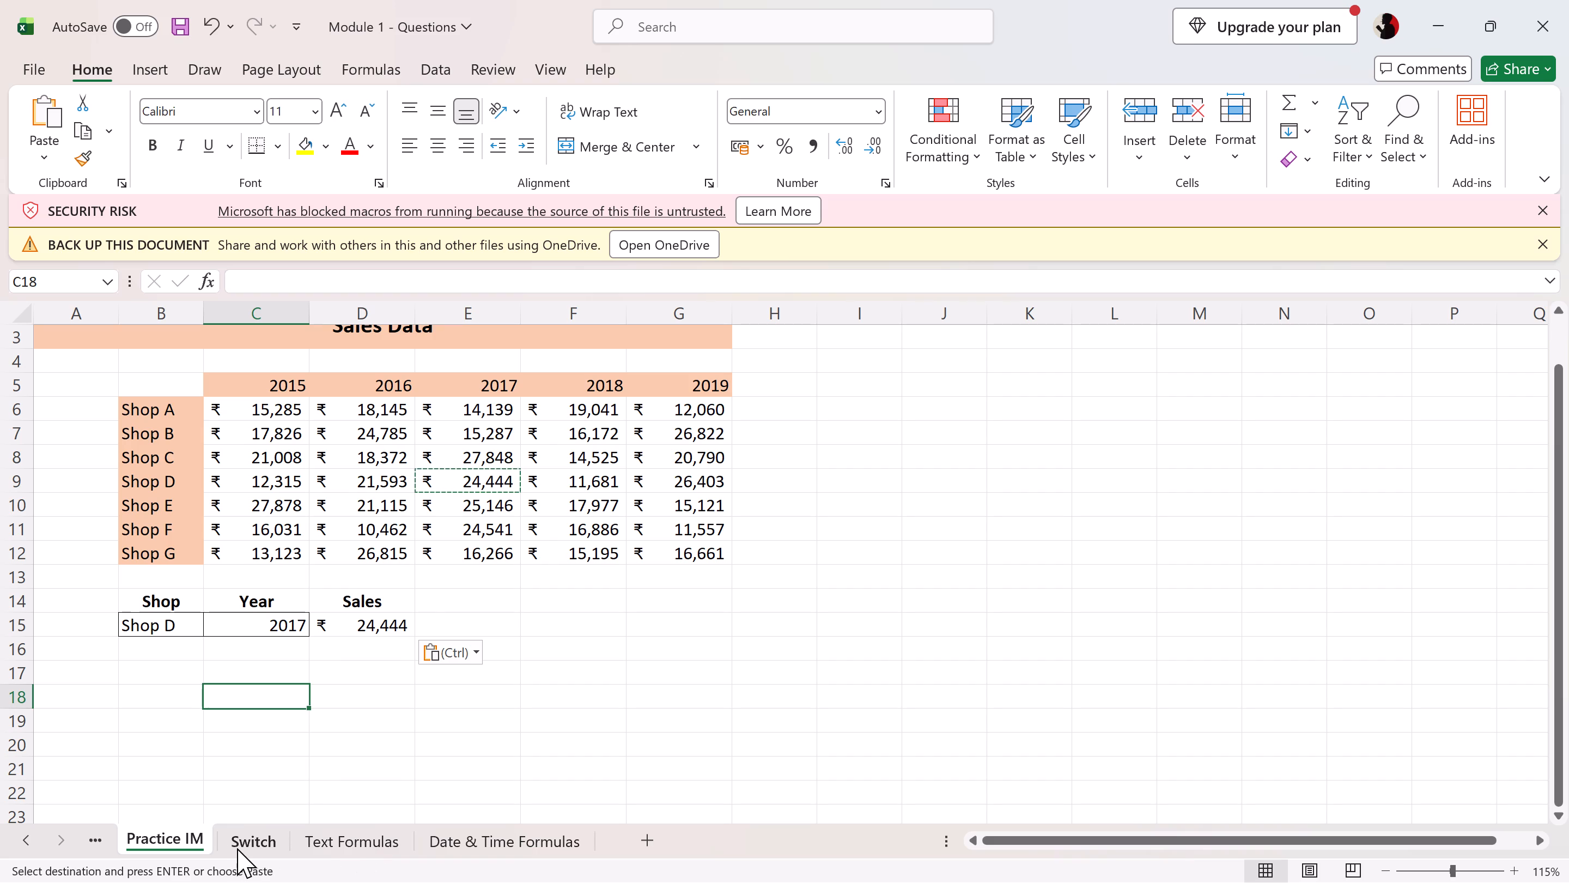
# On the Text Formulas sheet, enter =UPPER(A2) in B2 under Upper Case.
pyautogui.click(232, 846)
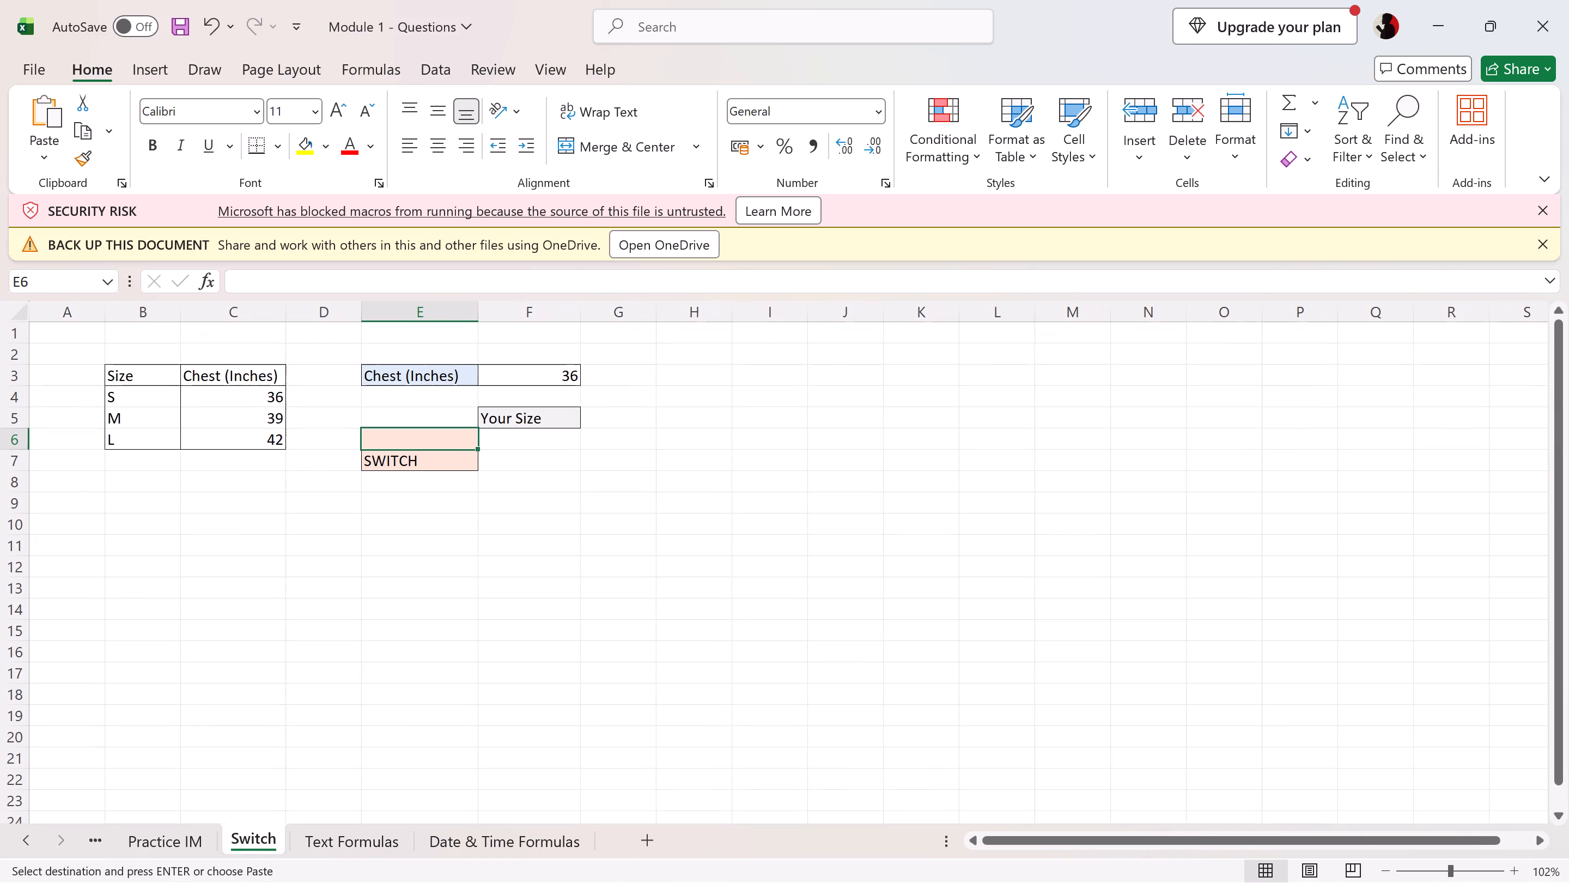
pyautogui.click(363, 850)
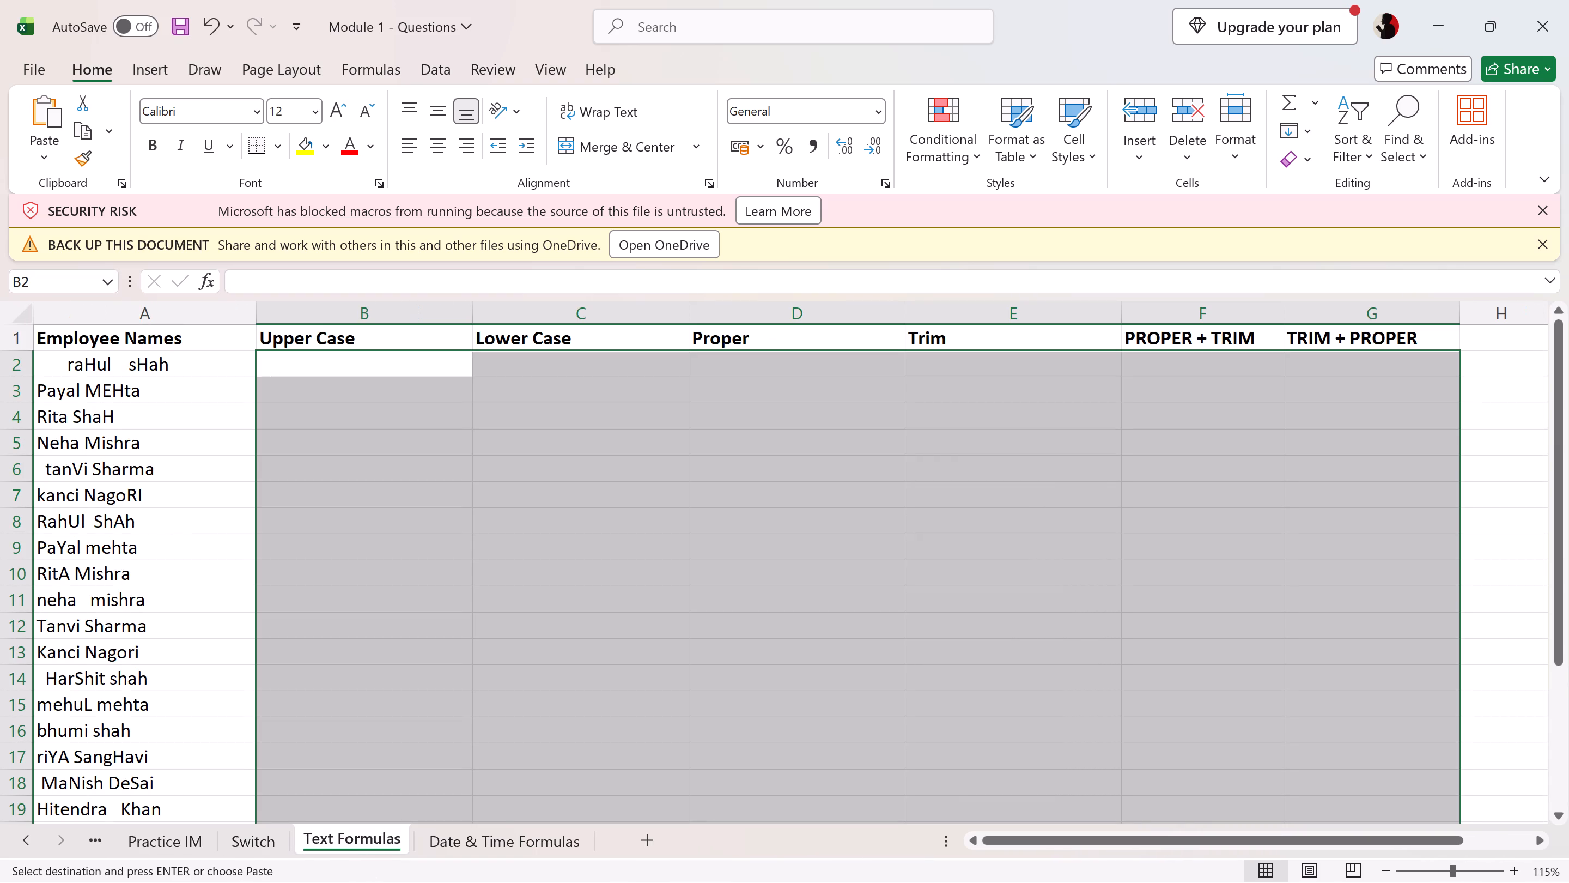
pyautogui.click(370, 362)
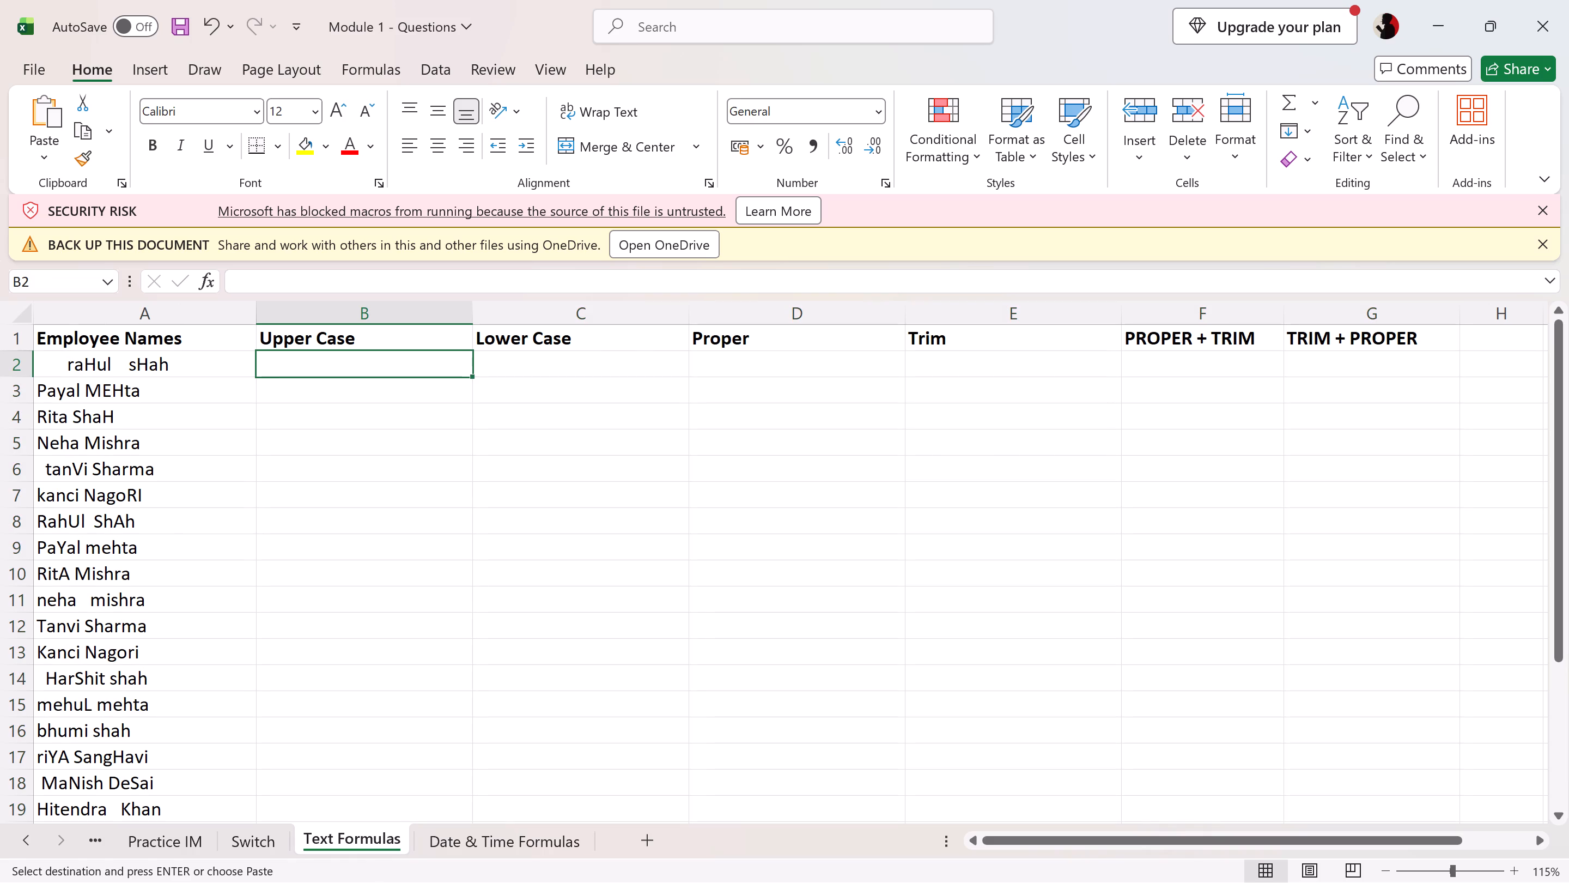
pyautogui.press('=')
pyautogui.press('u')
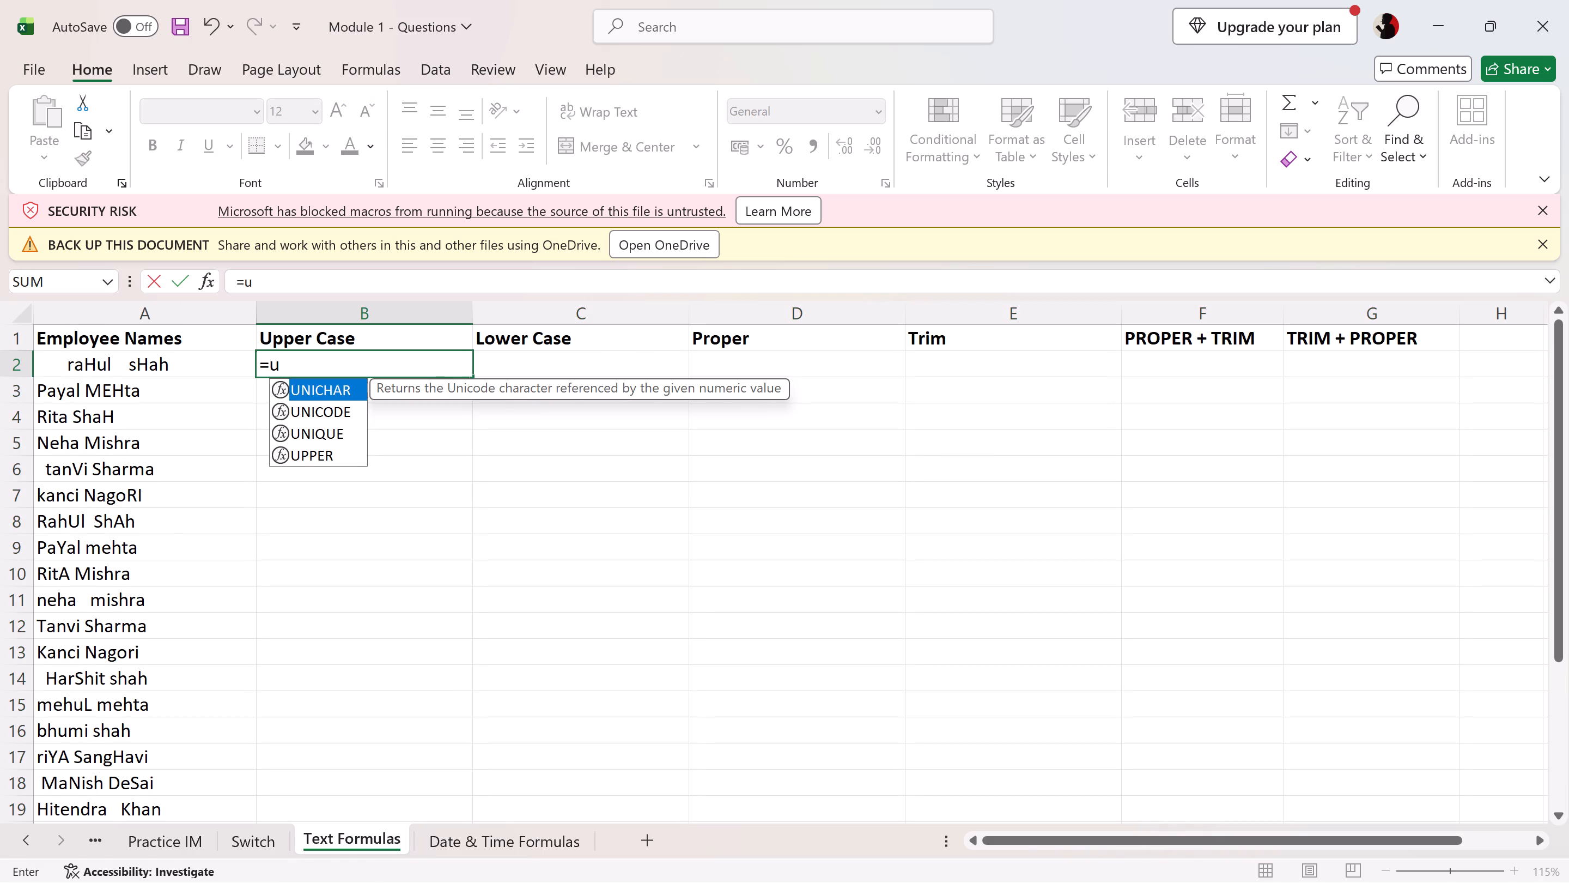
pyautogui.press('Down')
pyautogui.press('Down')
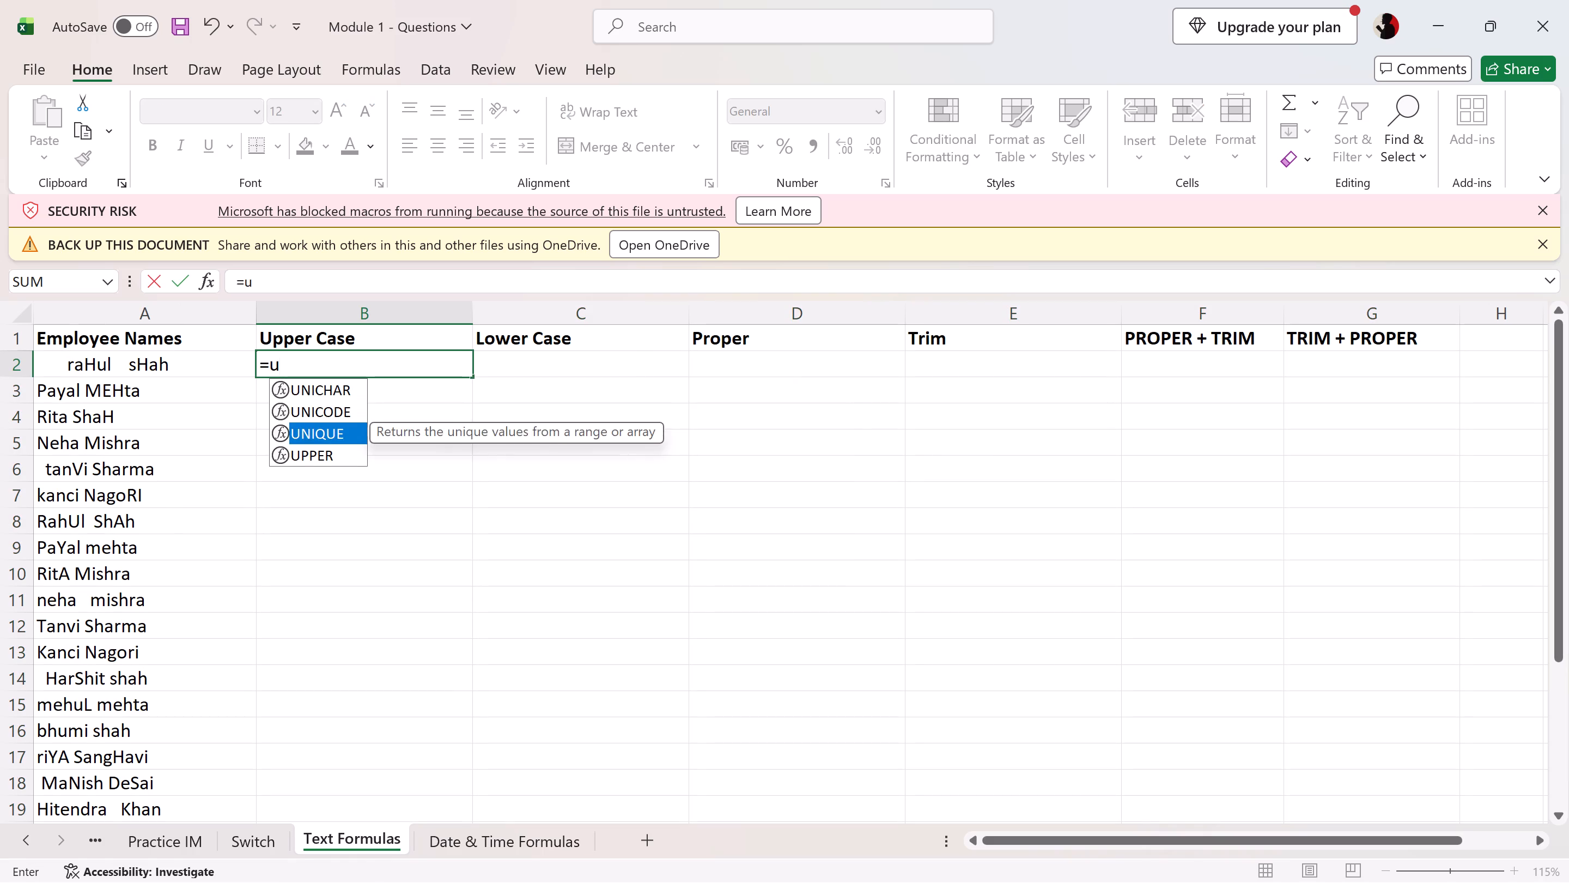
pyautogui.press('Down')
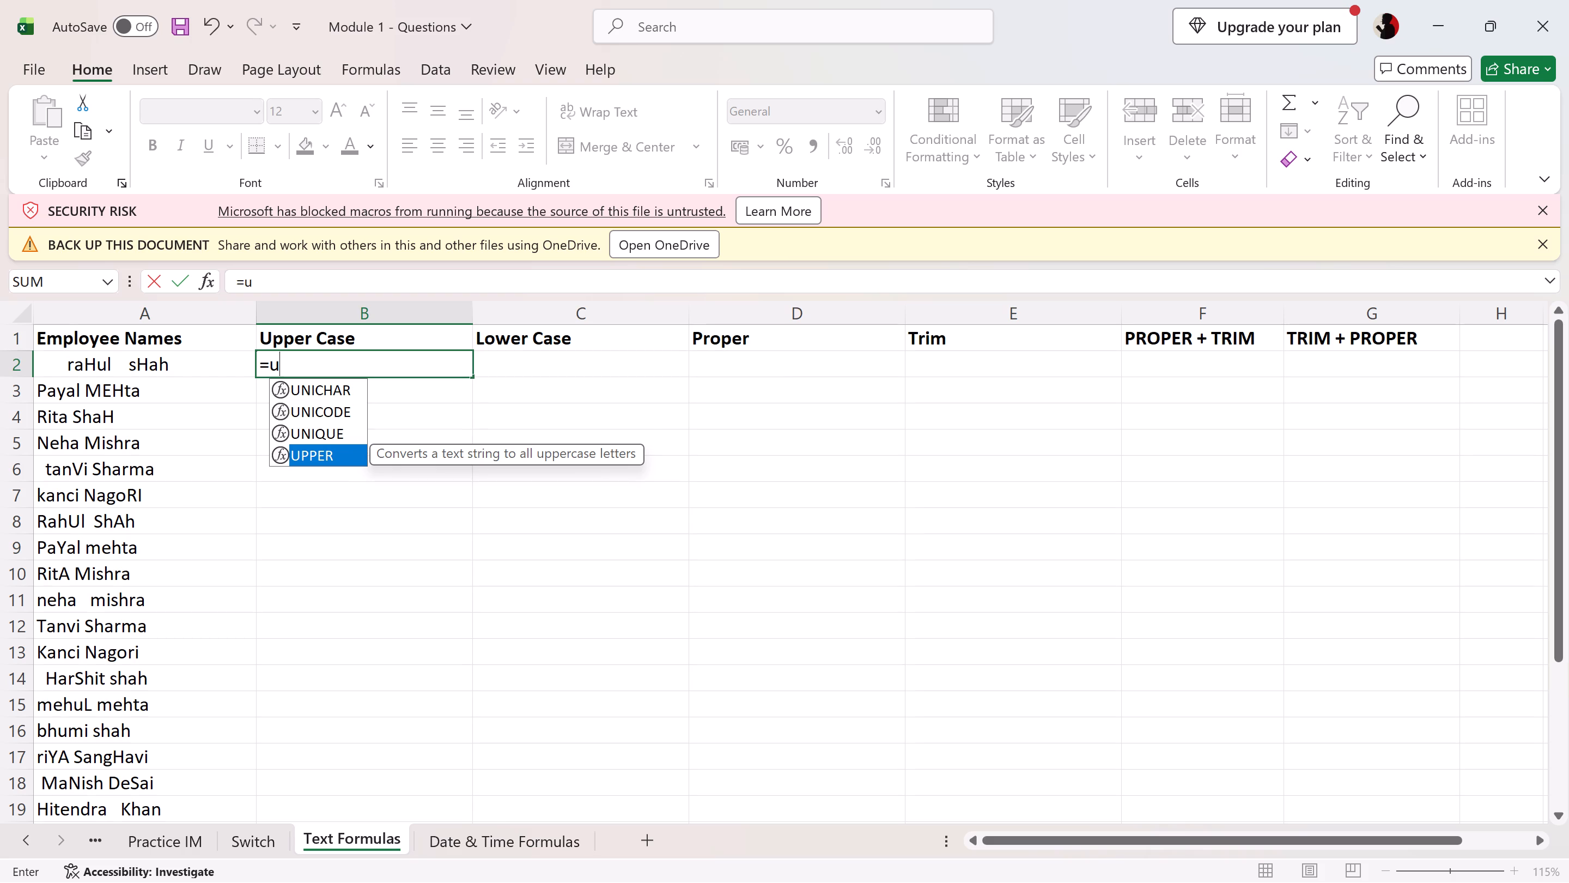
pyautogui.press('Tab')
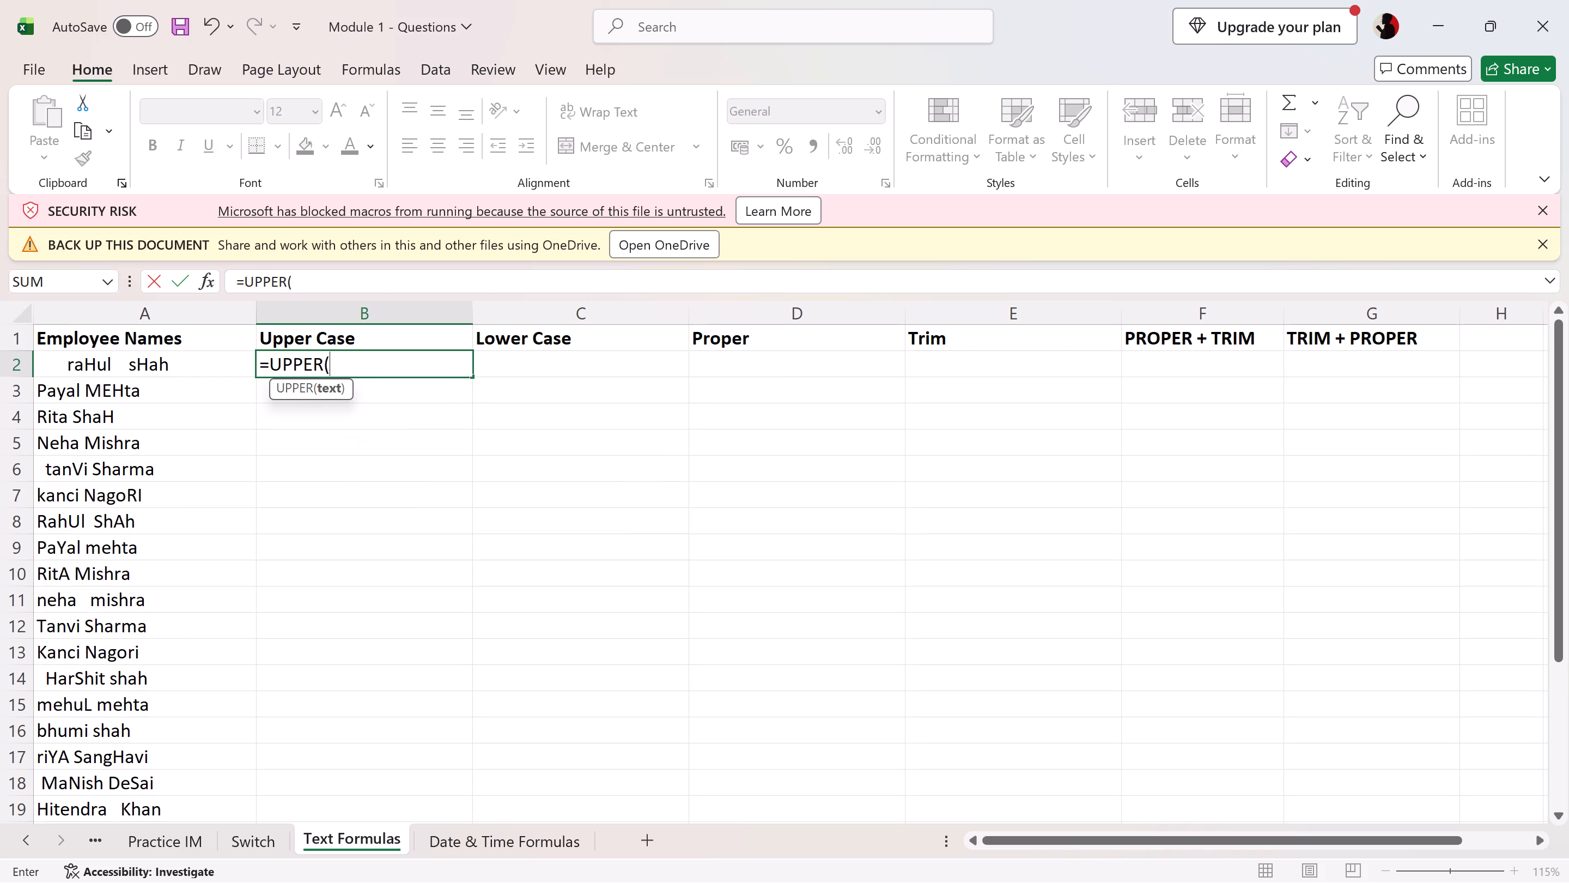
pyautogui.click(136, 362)
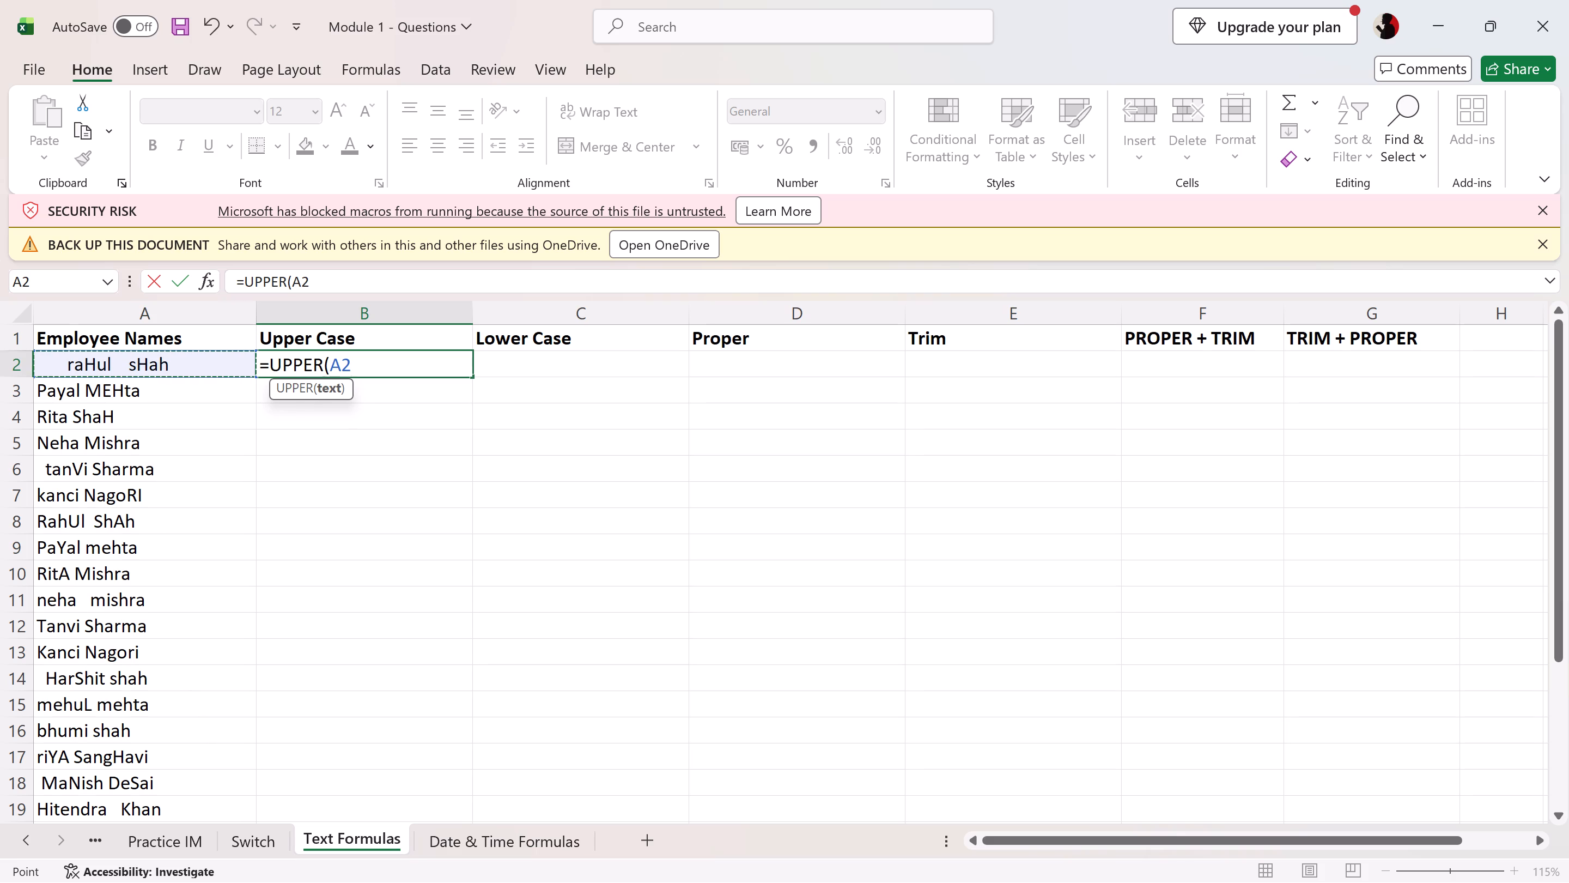
pyautogui.hotkey('shift', ')')
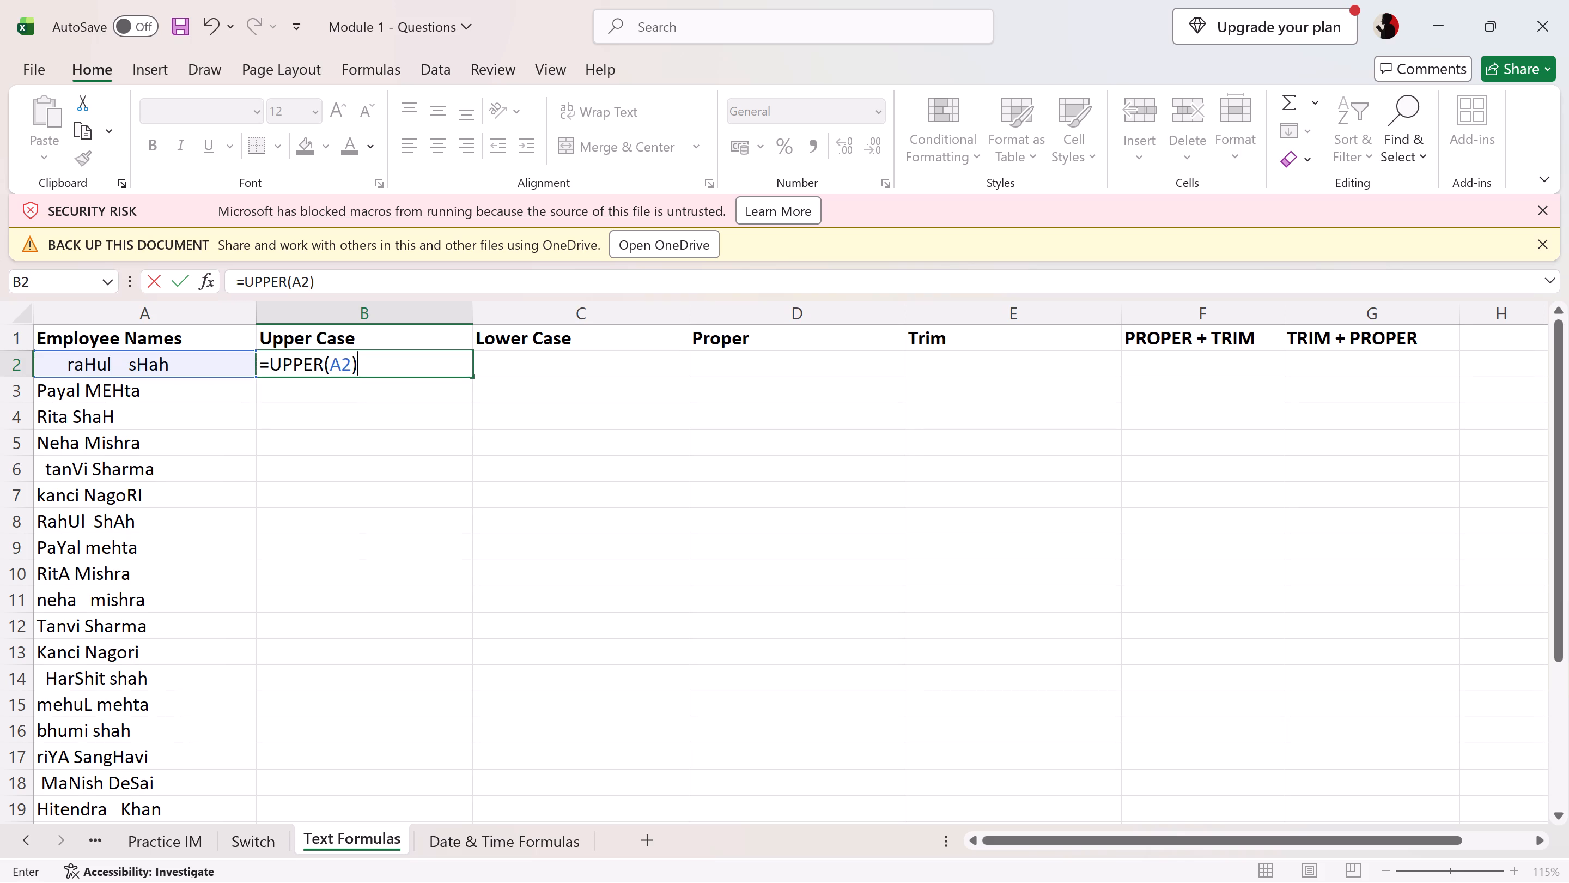
pyautogui.press('Return')
# Fill the UPPER formula from B2 down through B27 for all employee names.
pyautogui.click(307, 364)
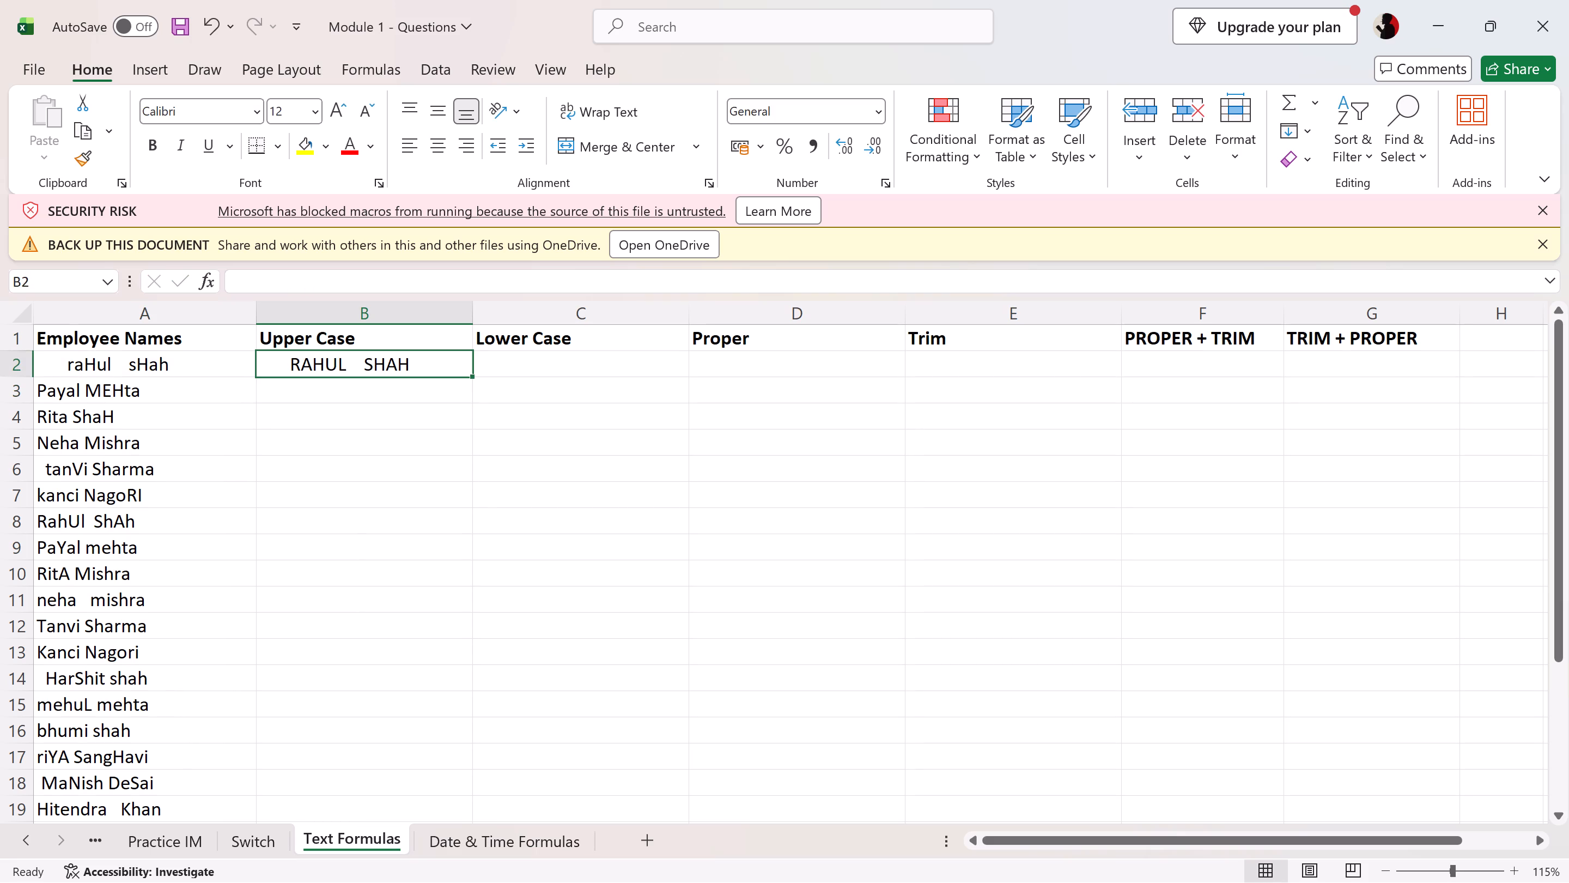
pyautogui.keyDown('ctrl'); pyautogui.click(472, 377); pyautogui.keyUp('ctrl')
pyautogui.moveTo(472, 377); pyautogui.dragTo(475, 426)
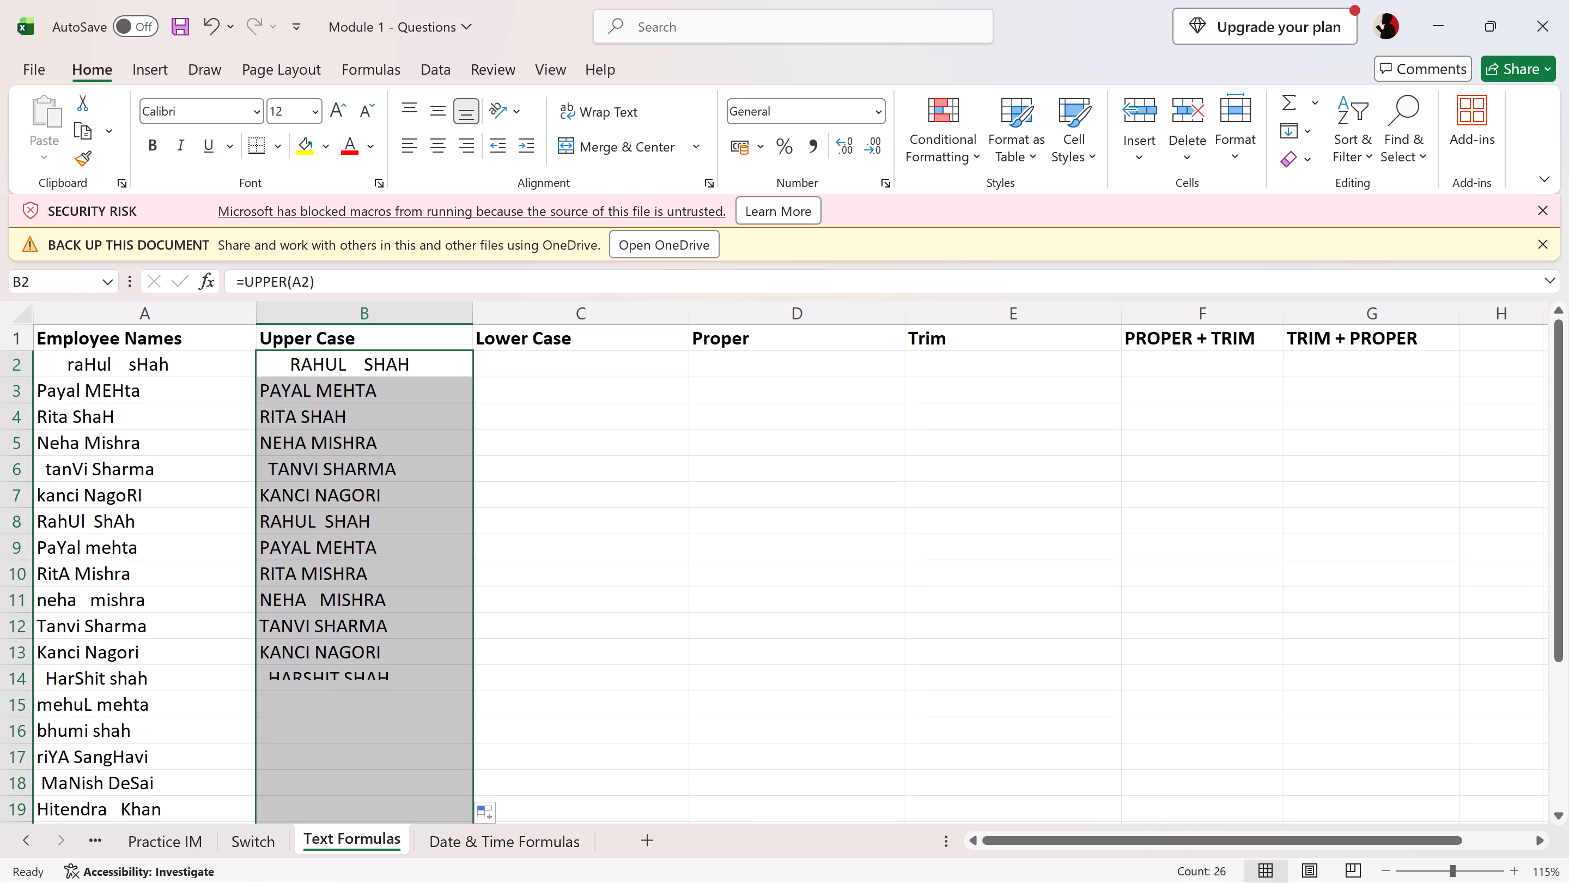
pyautogui.moveTo(475, 426); pyautogui.dragTo(467, 478)
pyautogui.scroll(-1, 467, 478)
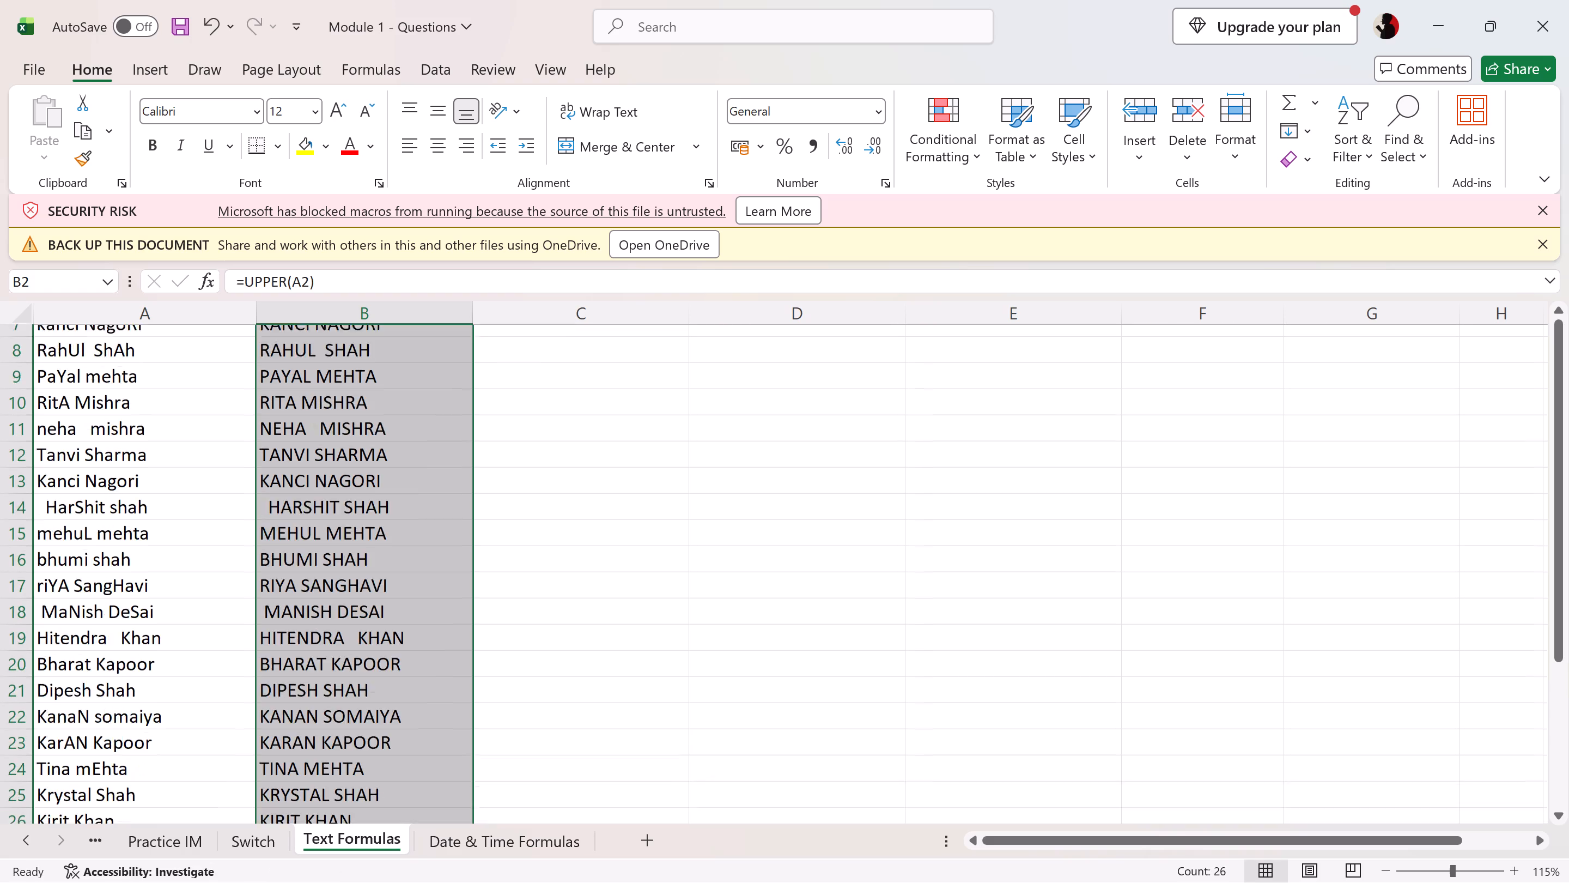
pyautogui.scroll(-2, 467, 478)
pyautogui.scroll(4, 467, 478)
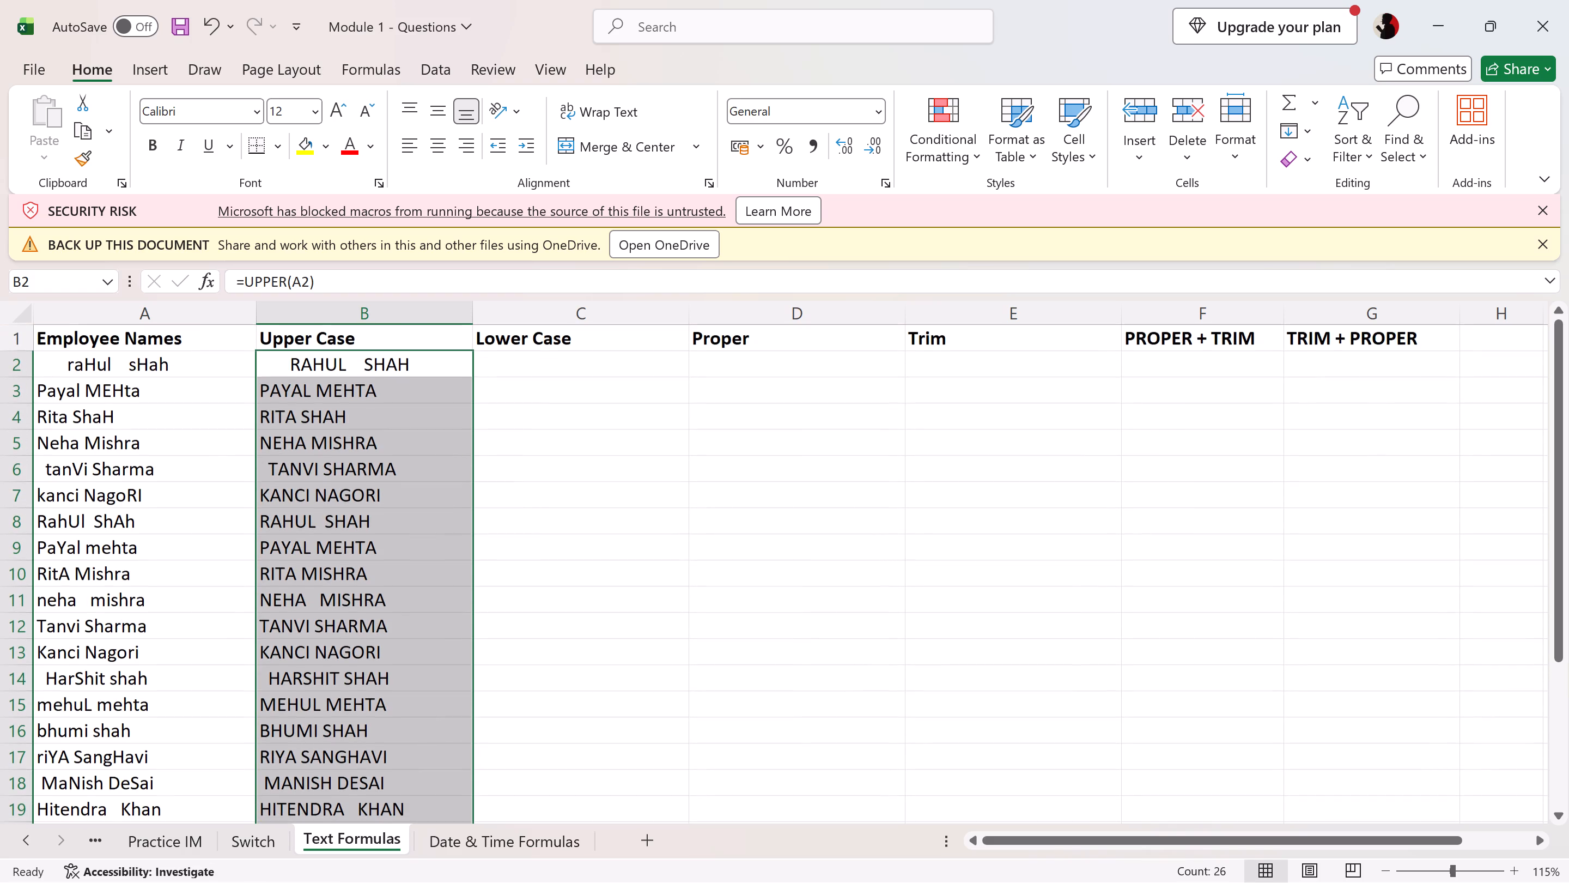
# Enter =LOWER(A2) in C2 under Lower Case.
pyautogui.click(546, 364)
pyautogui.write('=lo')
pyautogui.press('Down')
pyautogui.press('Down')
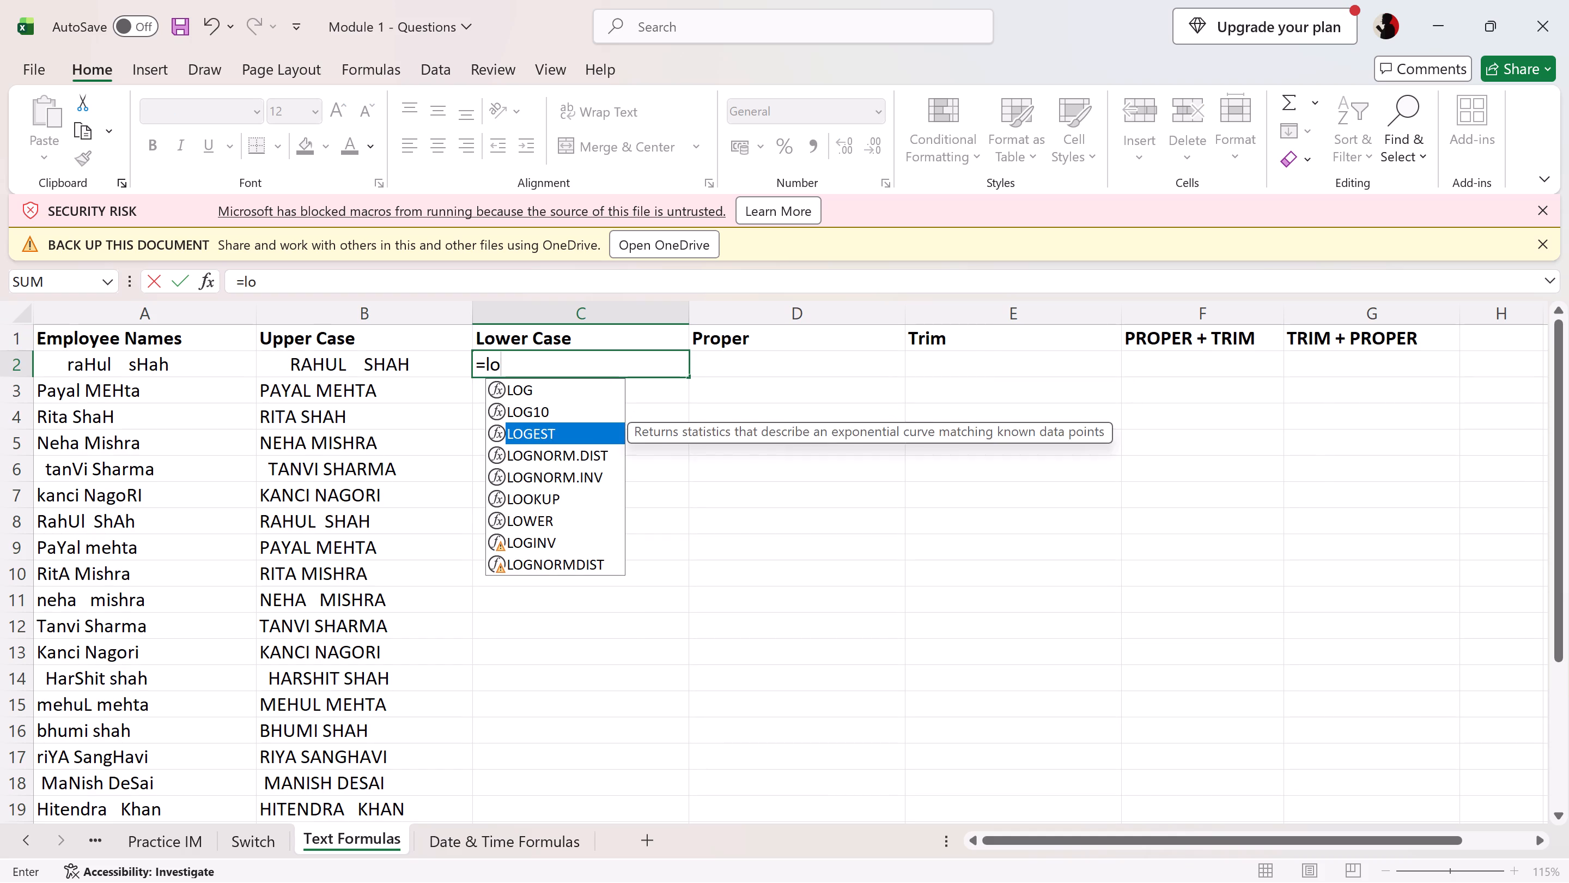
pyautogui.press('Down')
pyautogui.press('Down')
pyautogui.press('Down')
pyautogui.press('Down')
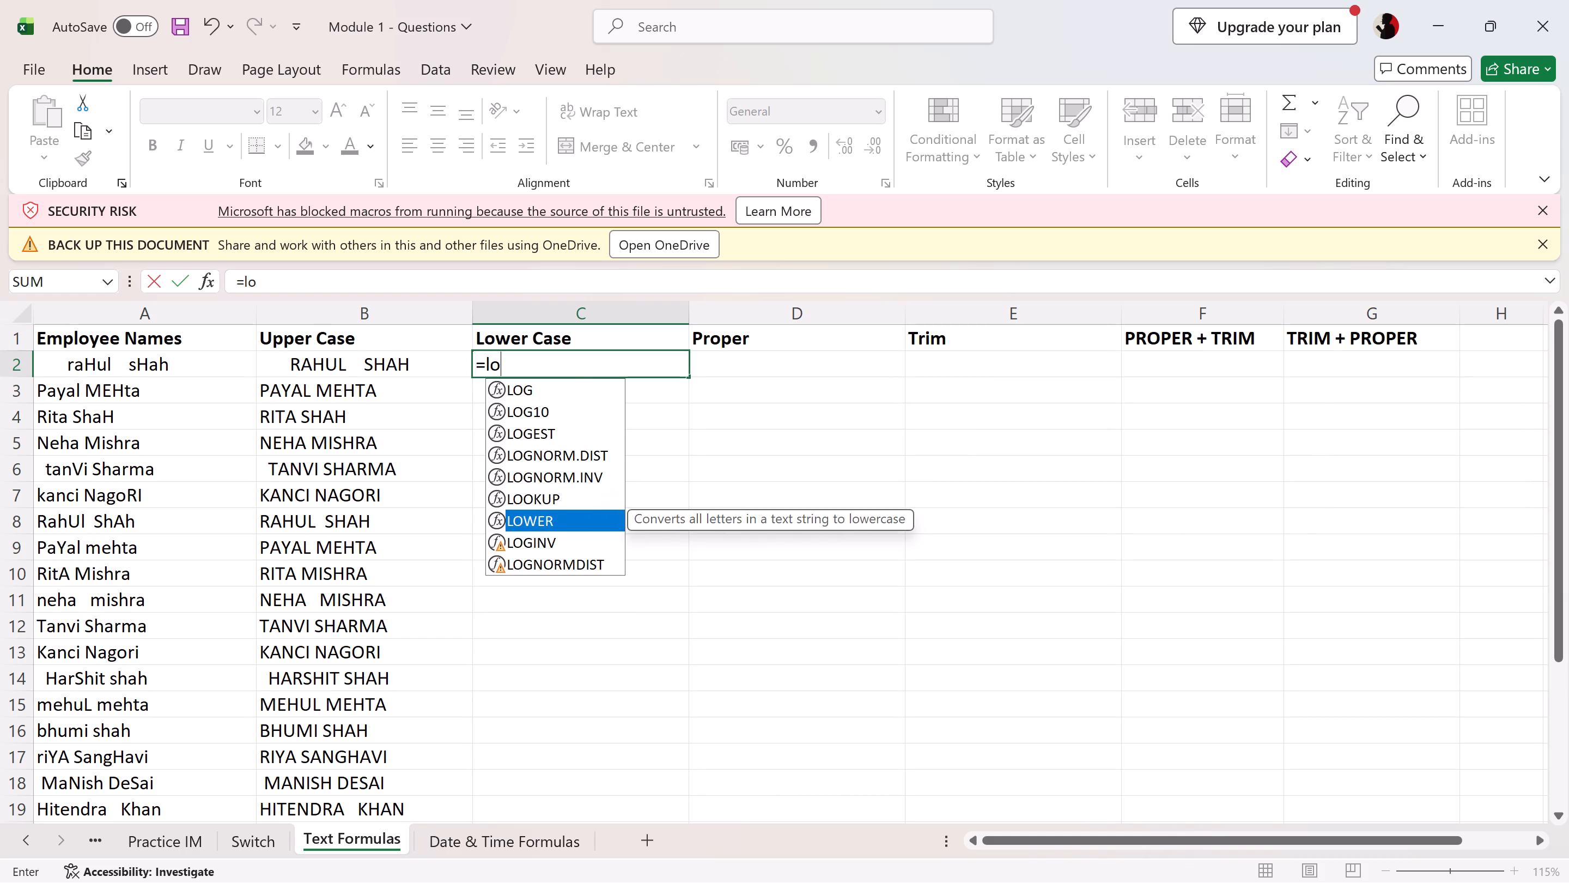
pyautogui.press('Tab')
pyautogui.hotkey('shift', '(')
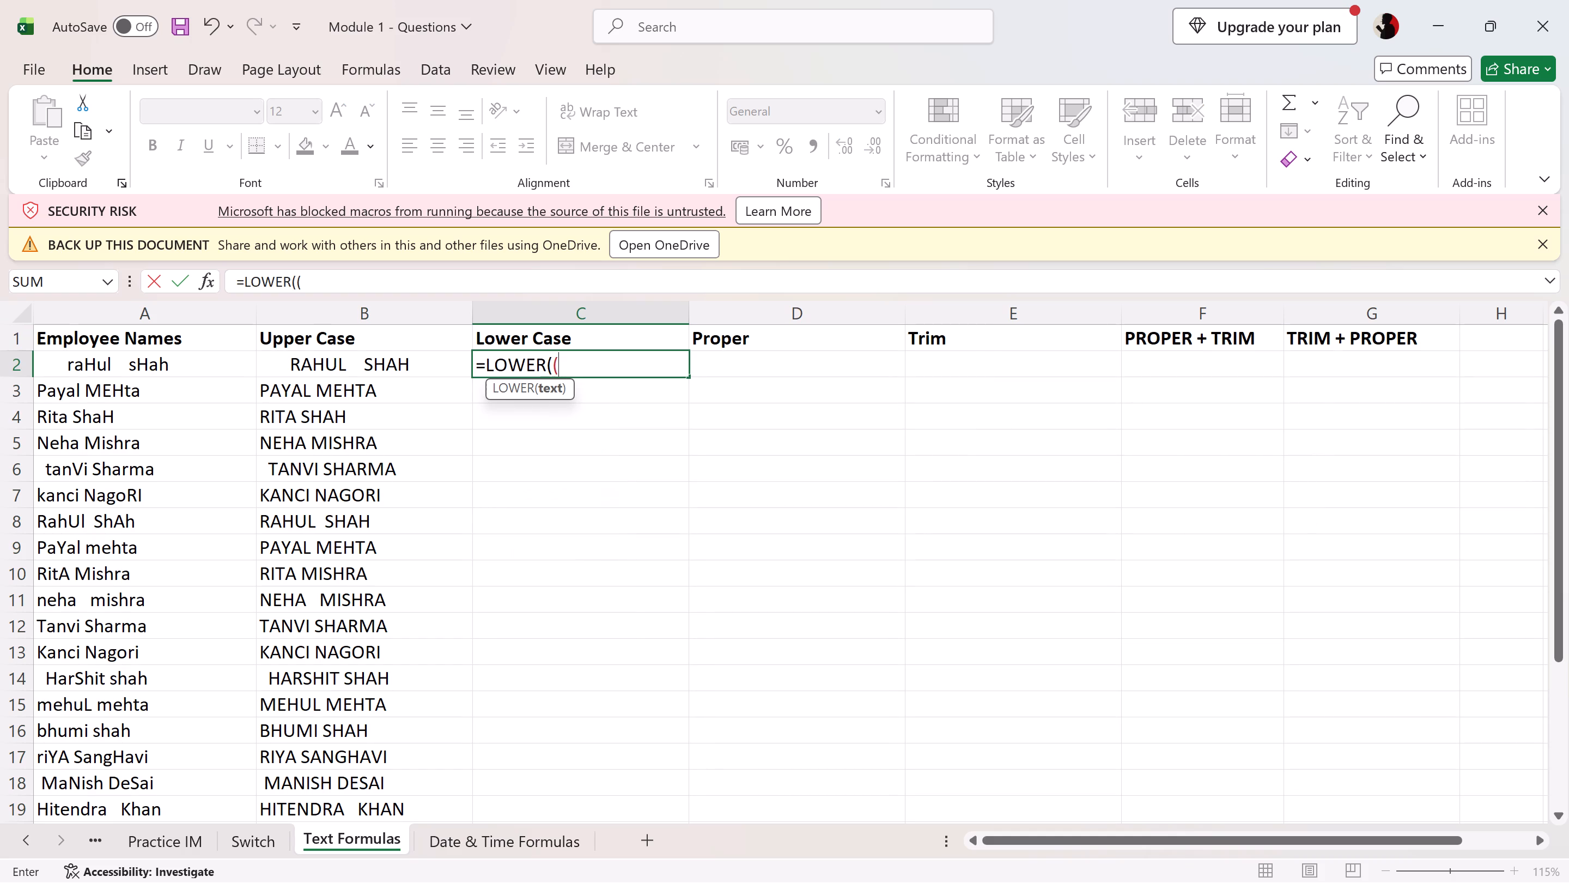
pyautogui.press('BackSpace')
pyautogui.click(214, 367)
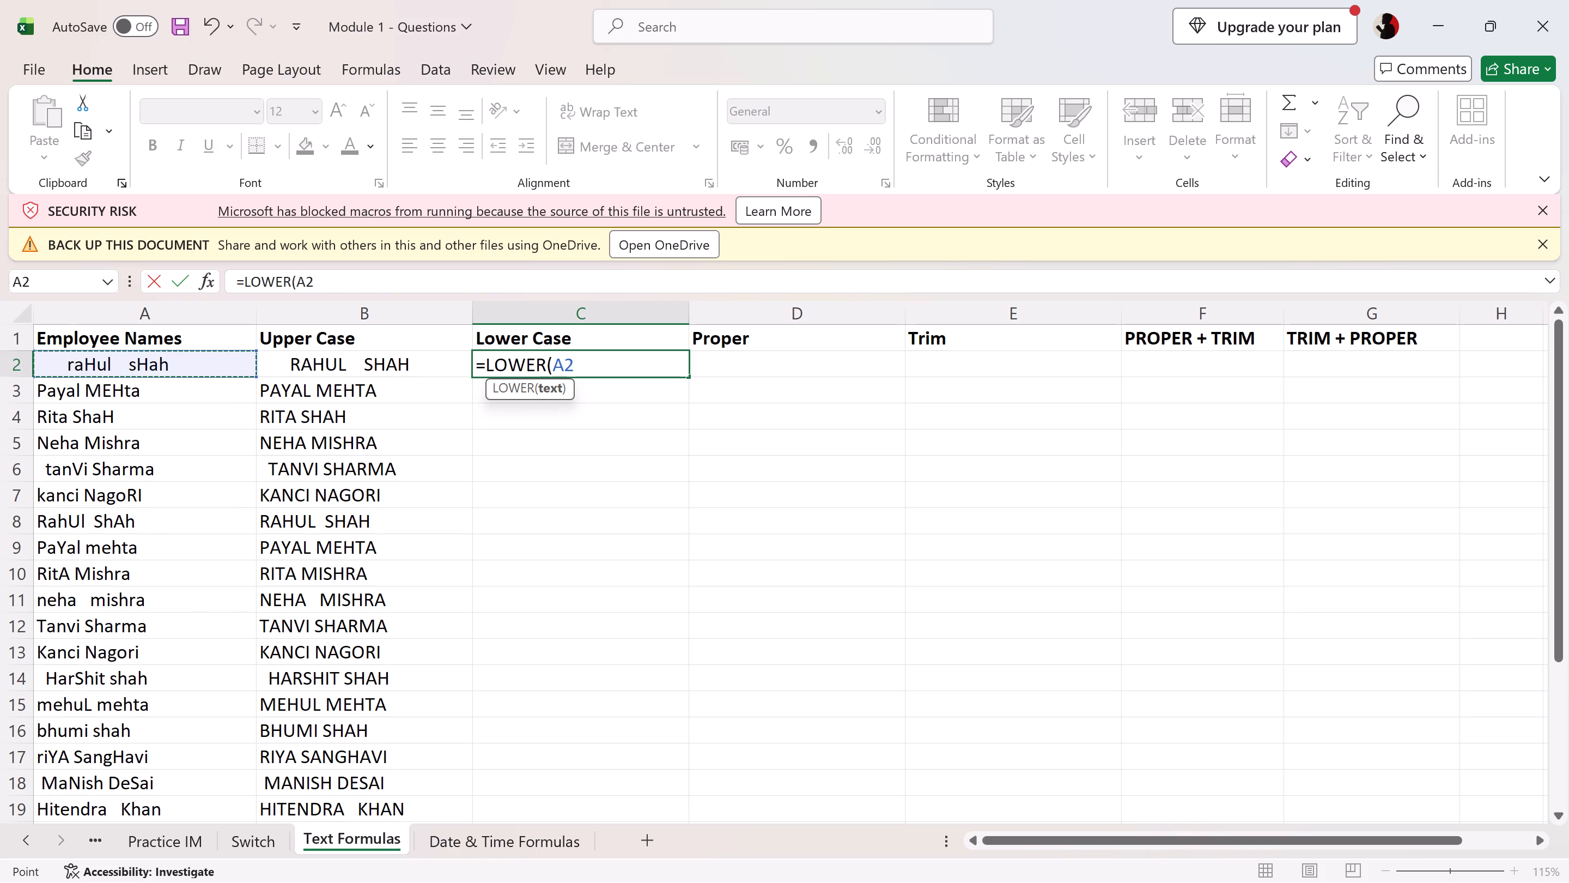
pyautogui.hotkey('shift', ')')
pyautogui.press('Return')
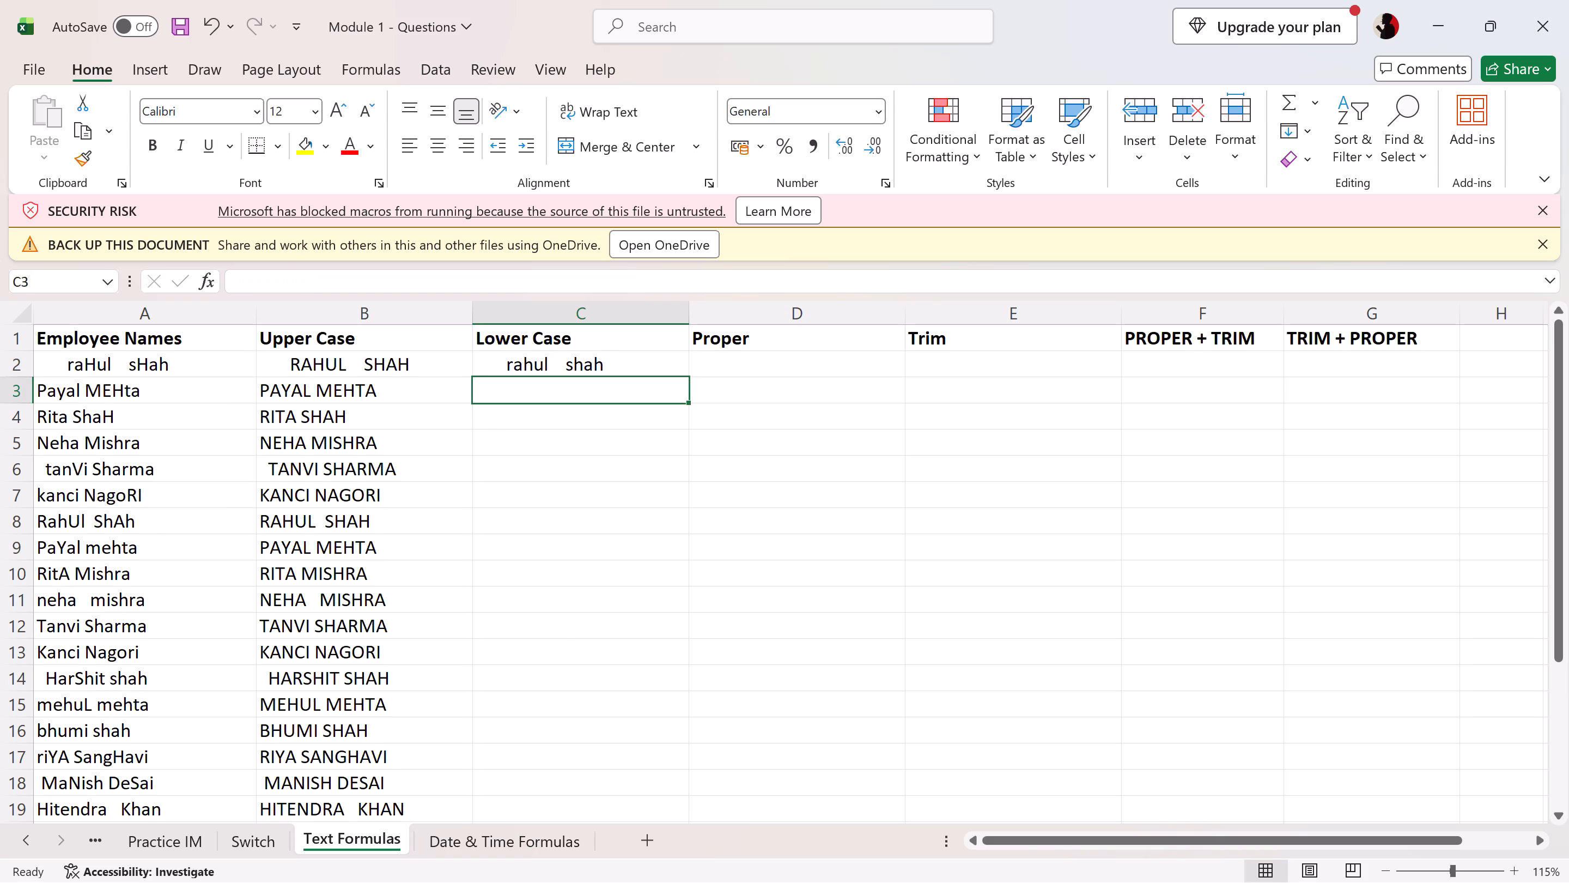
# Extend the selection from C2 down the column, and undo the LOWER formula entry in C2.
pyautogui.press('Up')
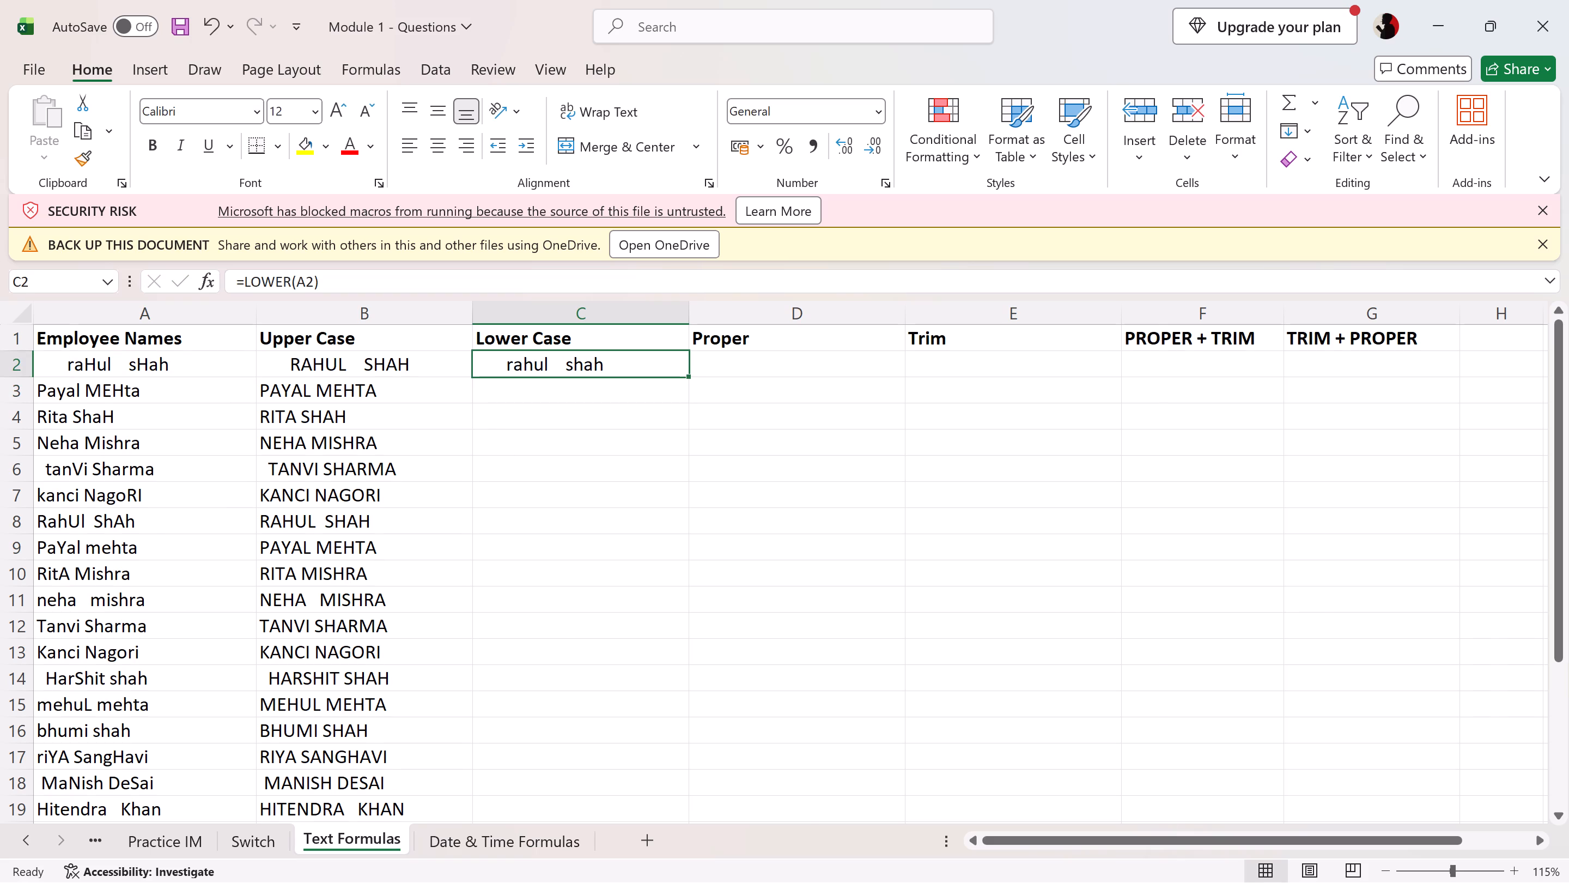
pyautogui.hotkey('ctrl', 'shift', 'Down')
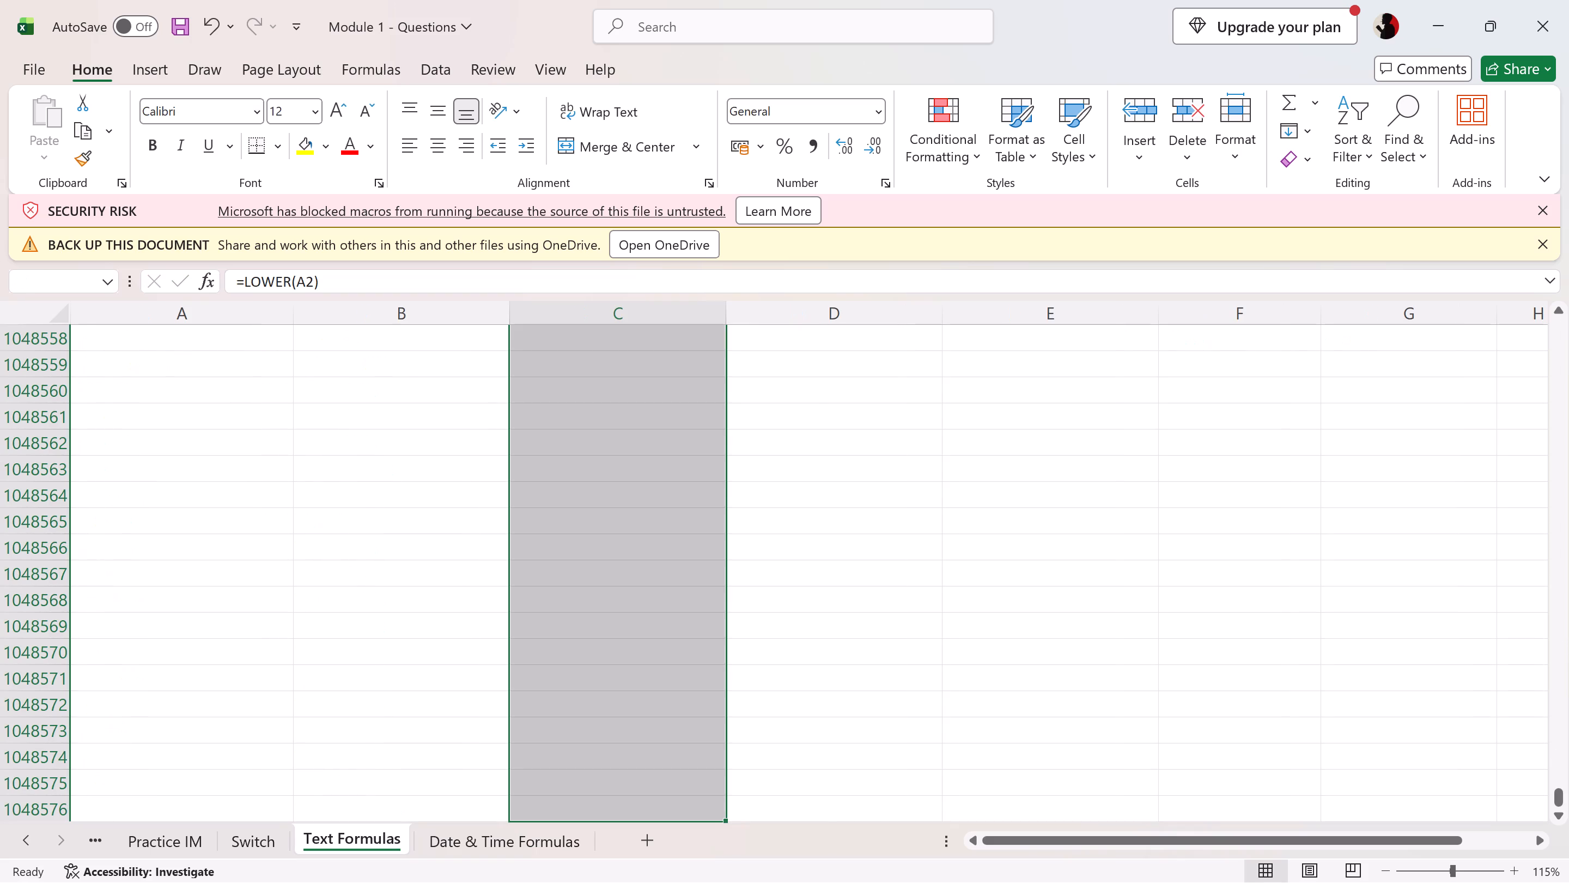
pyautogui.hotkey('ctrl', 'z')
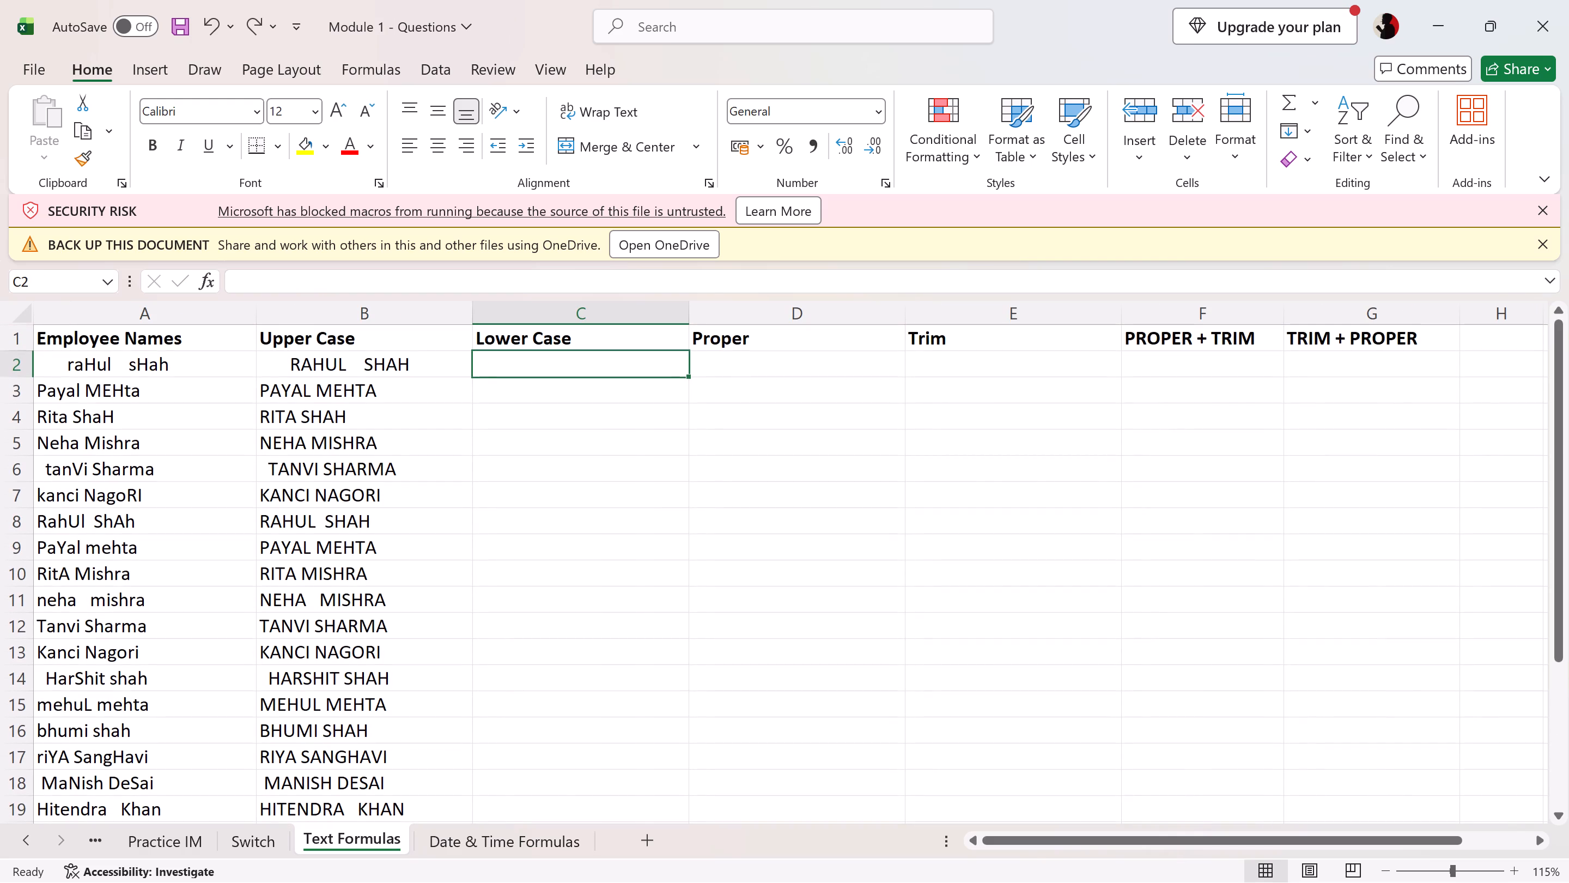
# Enter =LOWER(A2) in the empty C2 under Lower Case.
pyautogui.press('=')
pyautogui.write('lower(')
pyautogui.click(175, 371)
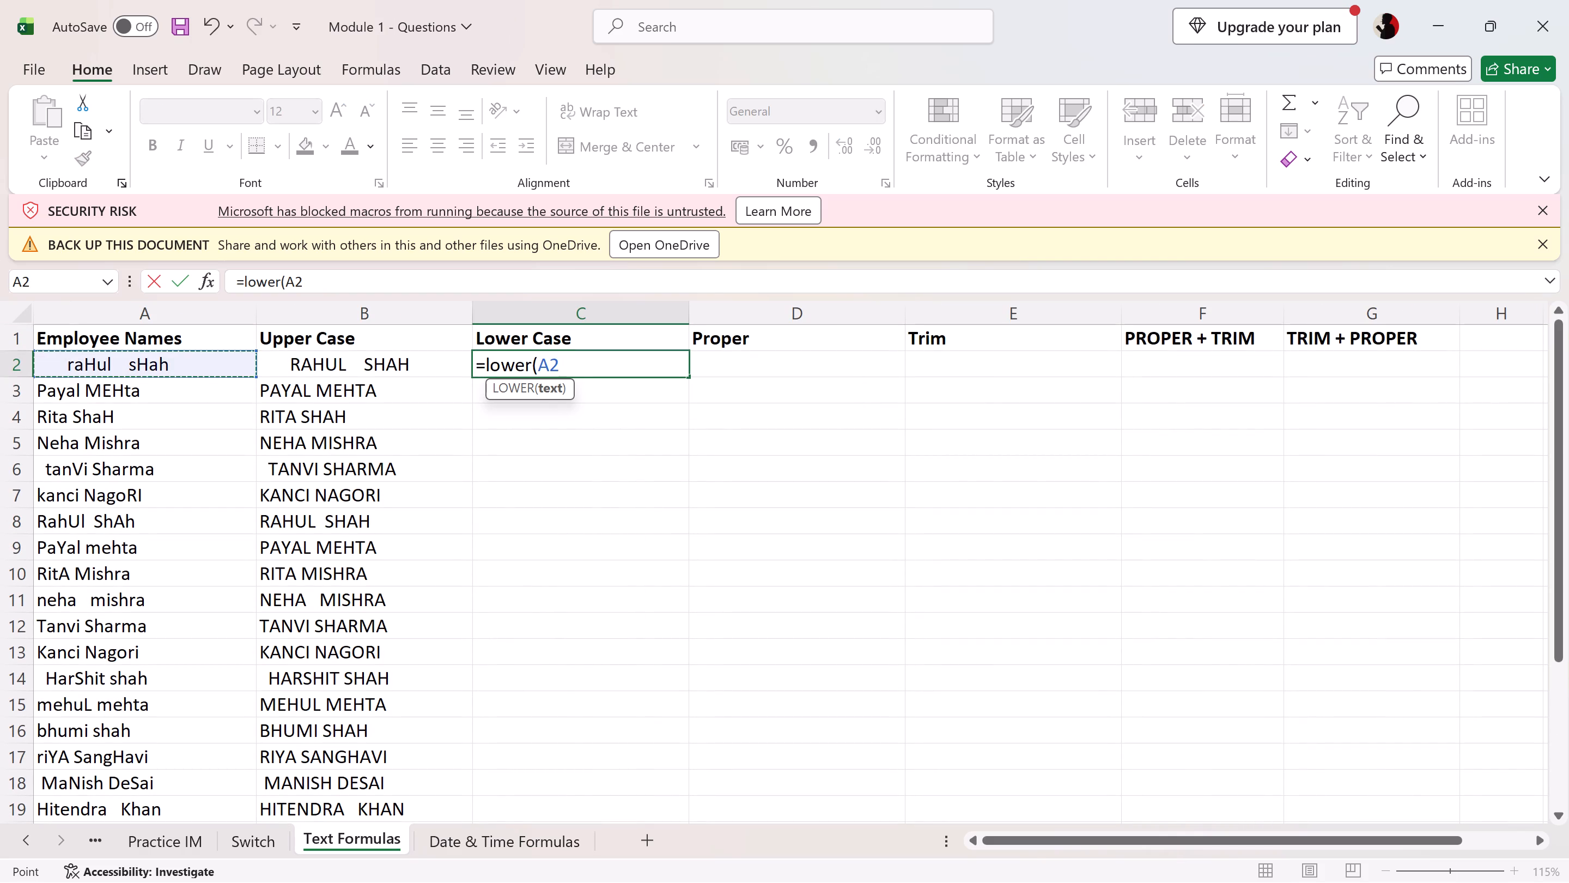
pyautogui.hotkey('shift', ')')
pyautogui.press('Return')
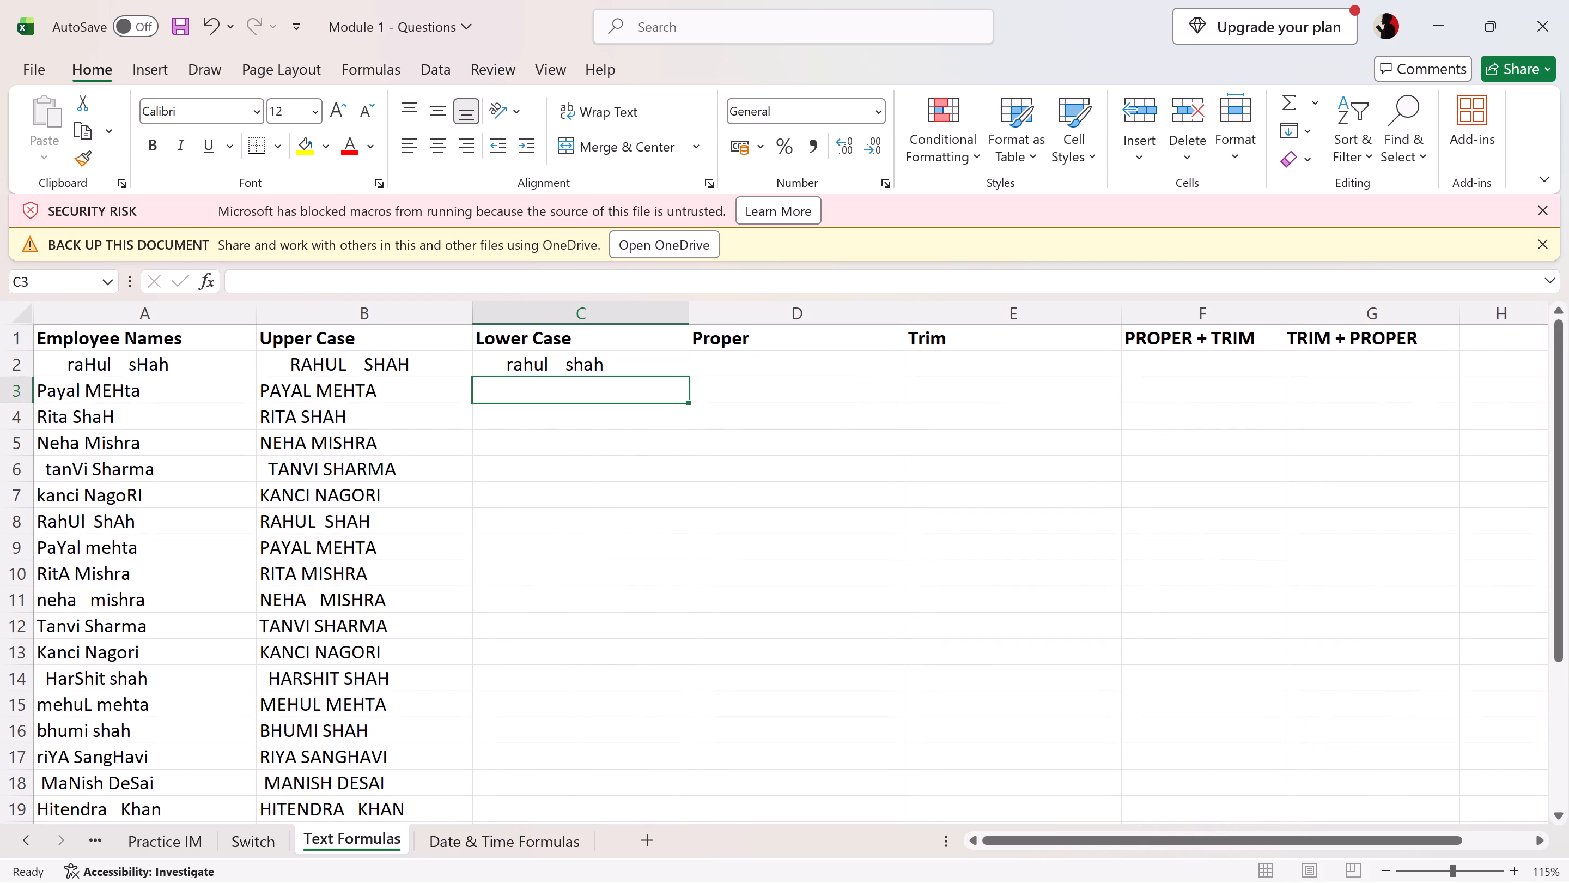
# Fill the LOWER formula from C2 down through C27 for all employee names.
pyautogui.click(615, 364)
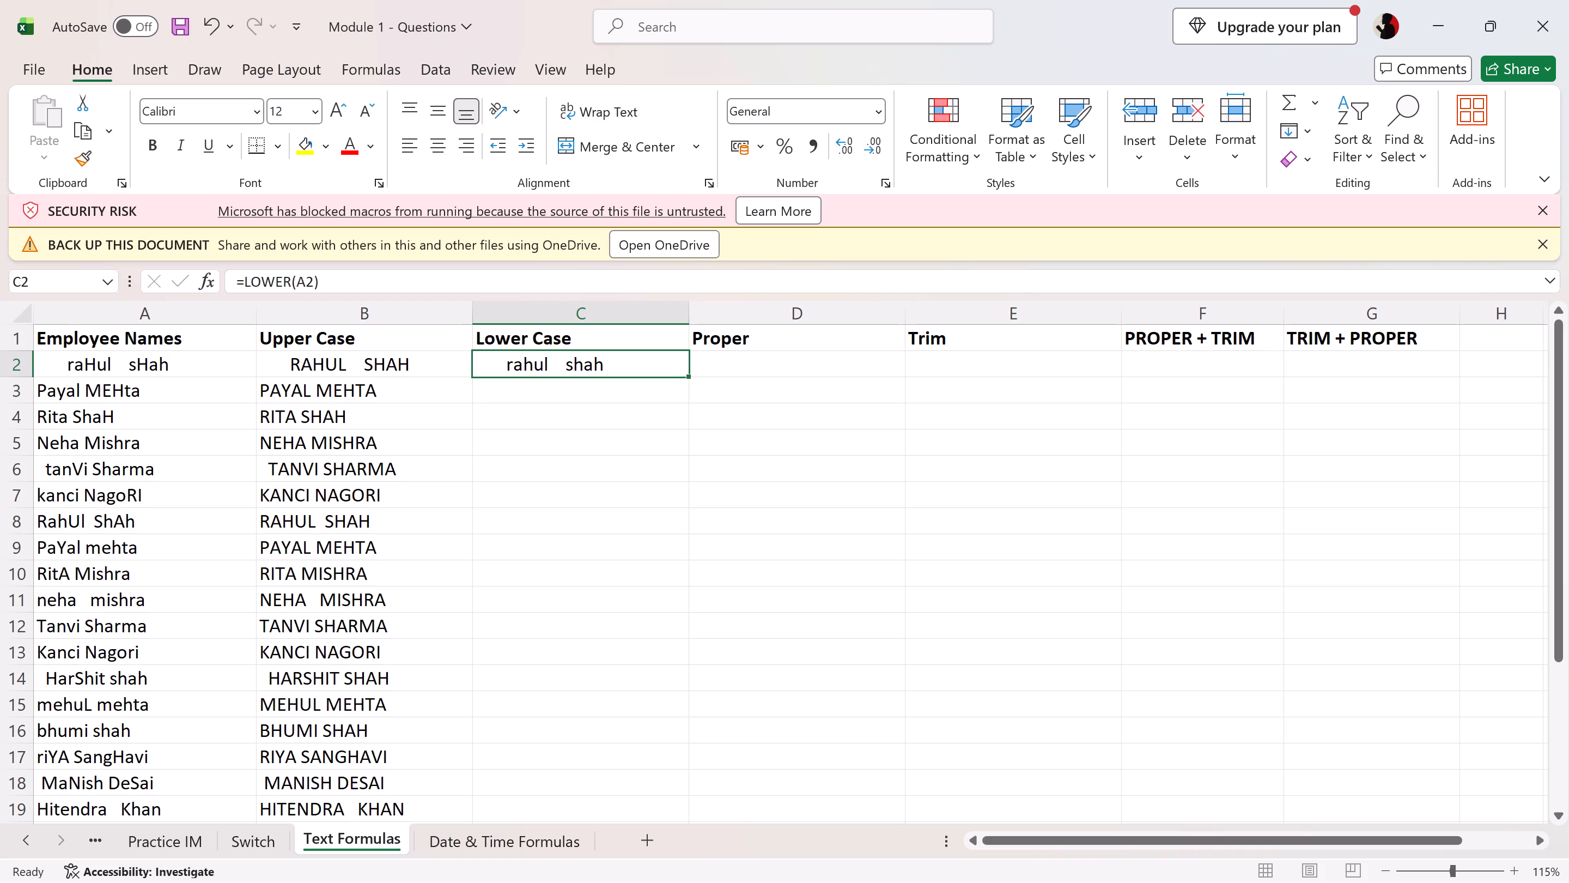
pyautogui.moveTo(689, 370); pyautogui.dragTo(701, 822)
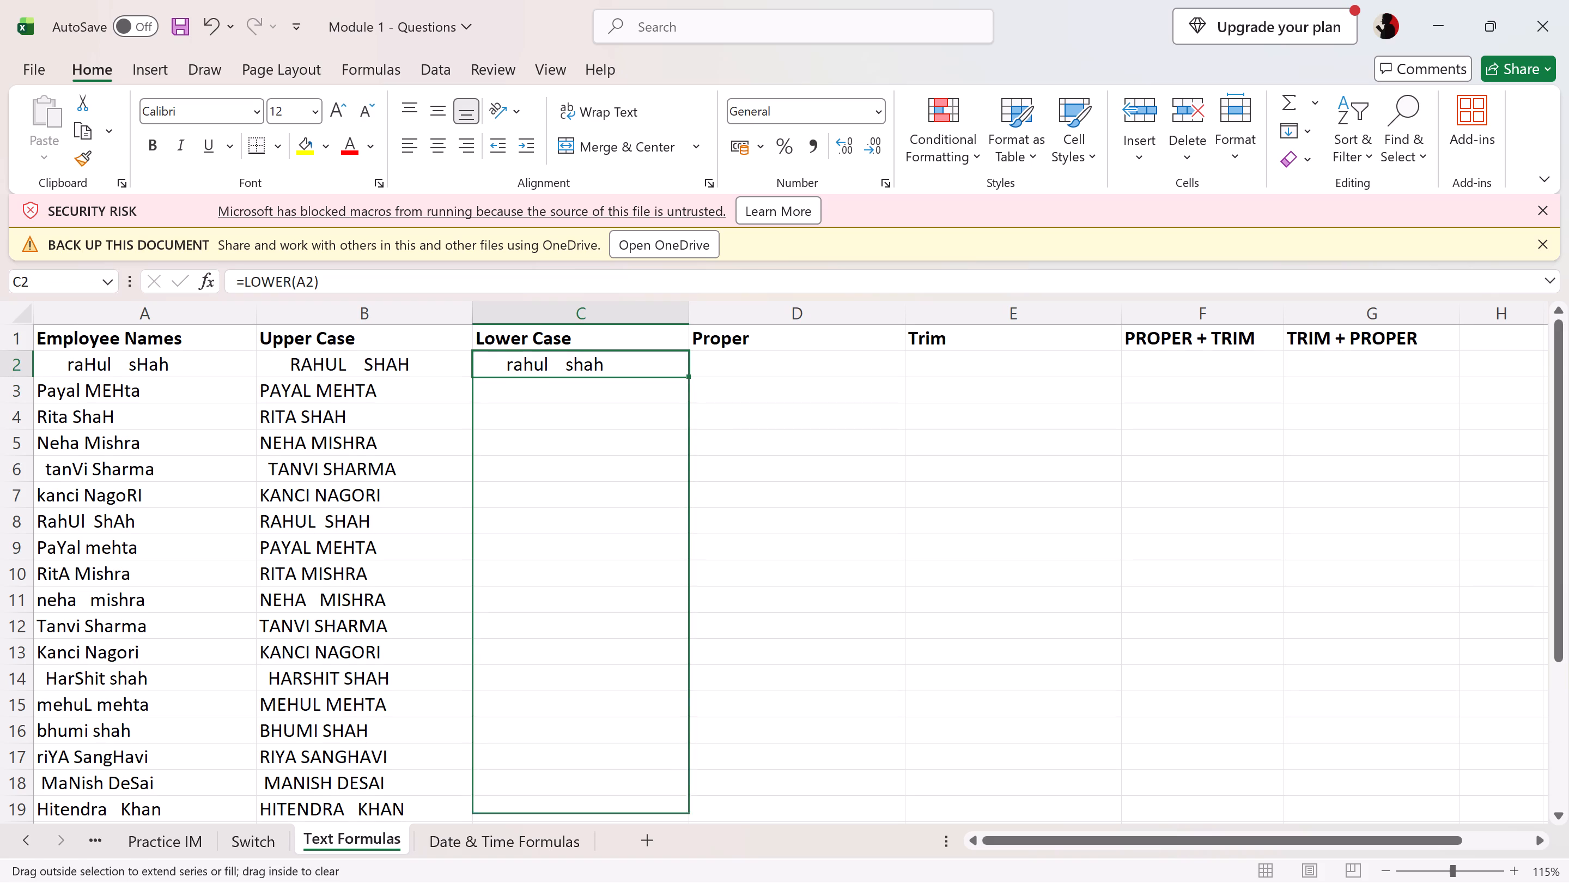
pyautogui.moveTo(701, 822); pyautogui.dragTo(652, 729)
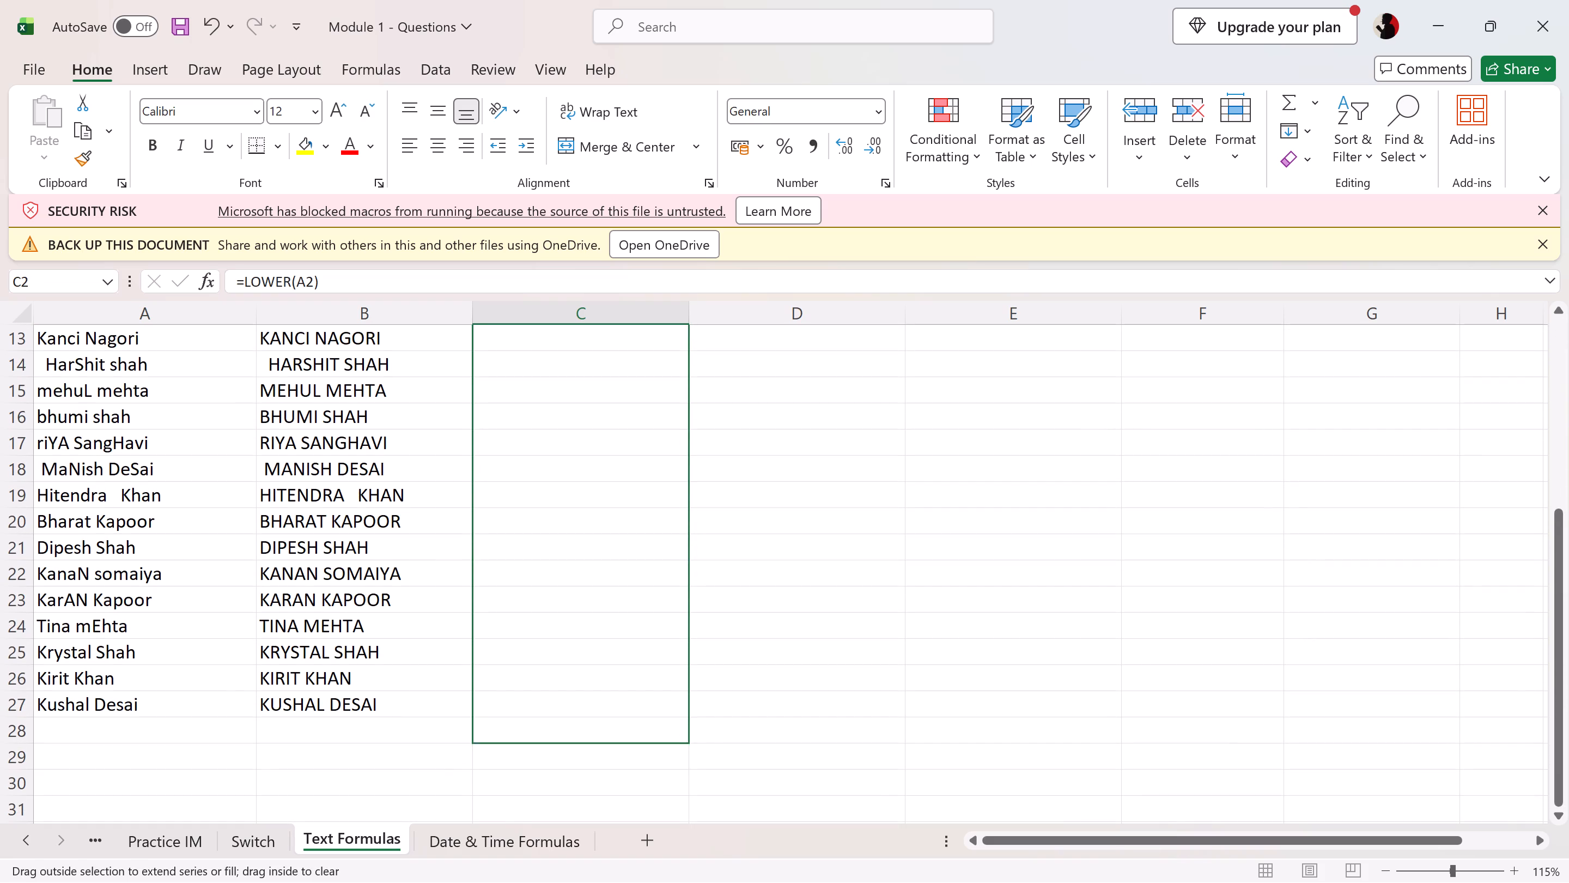
pyautogui.moveTo(652, 729); pyautogui.dragTo(650, 704)
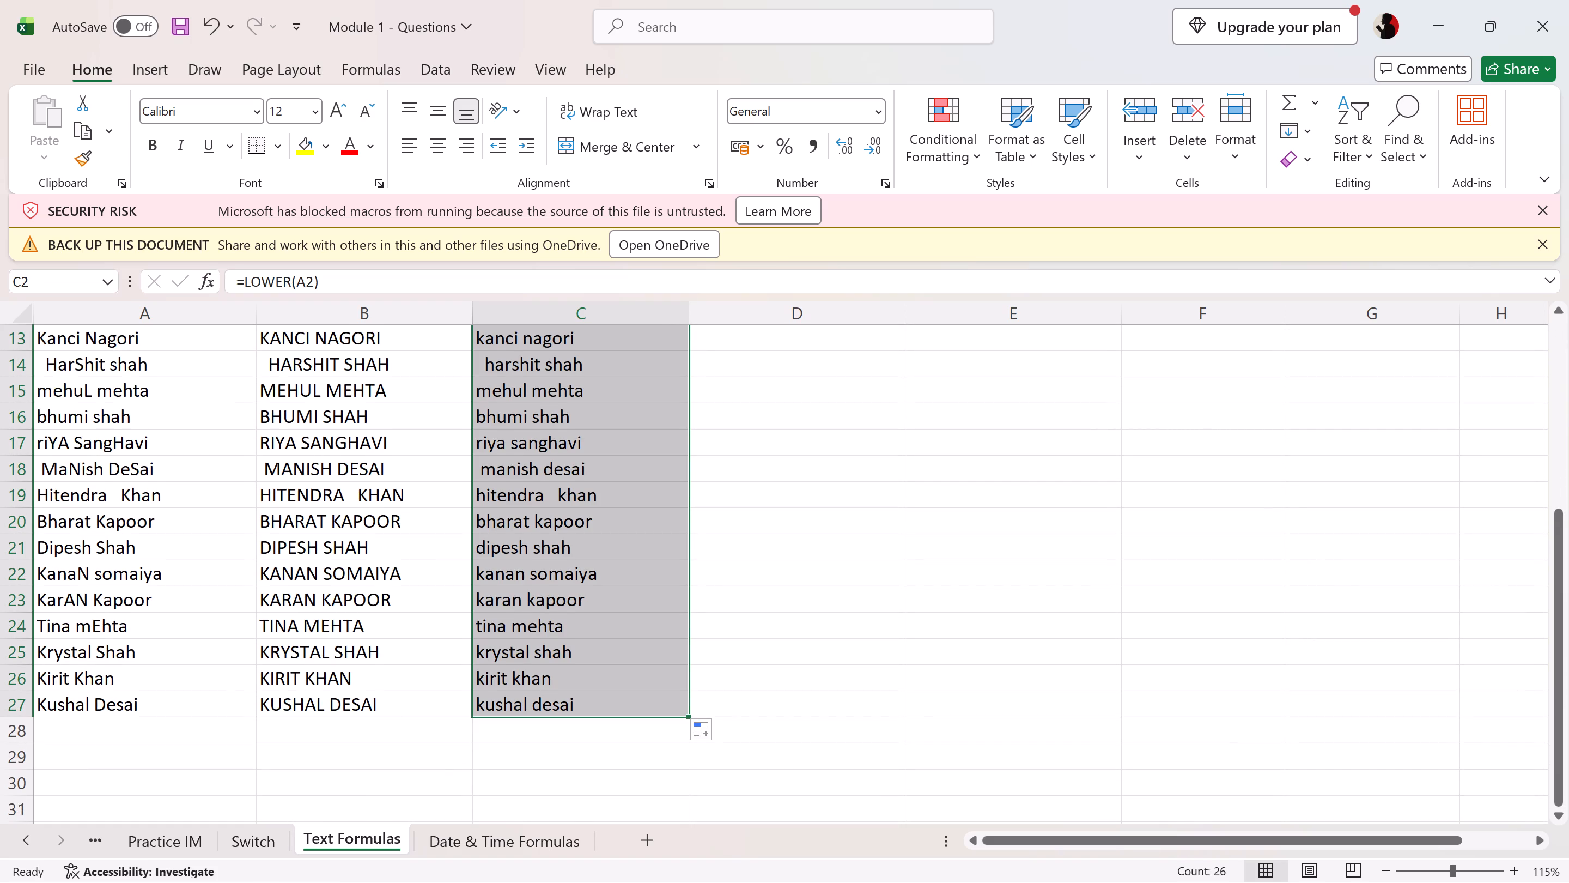
pyautogui.scroll(2, 650, 704)
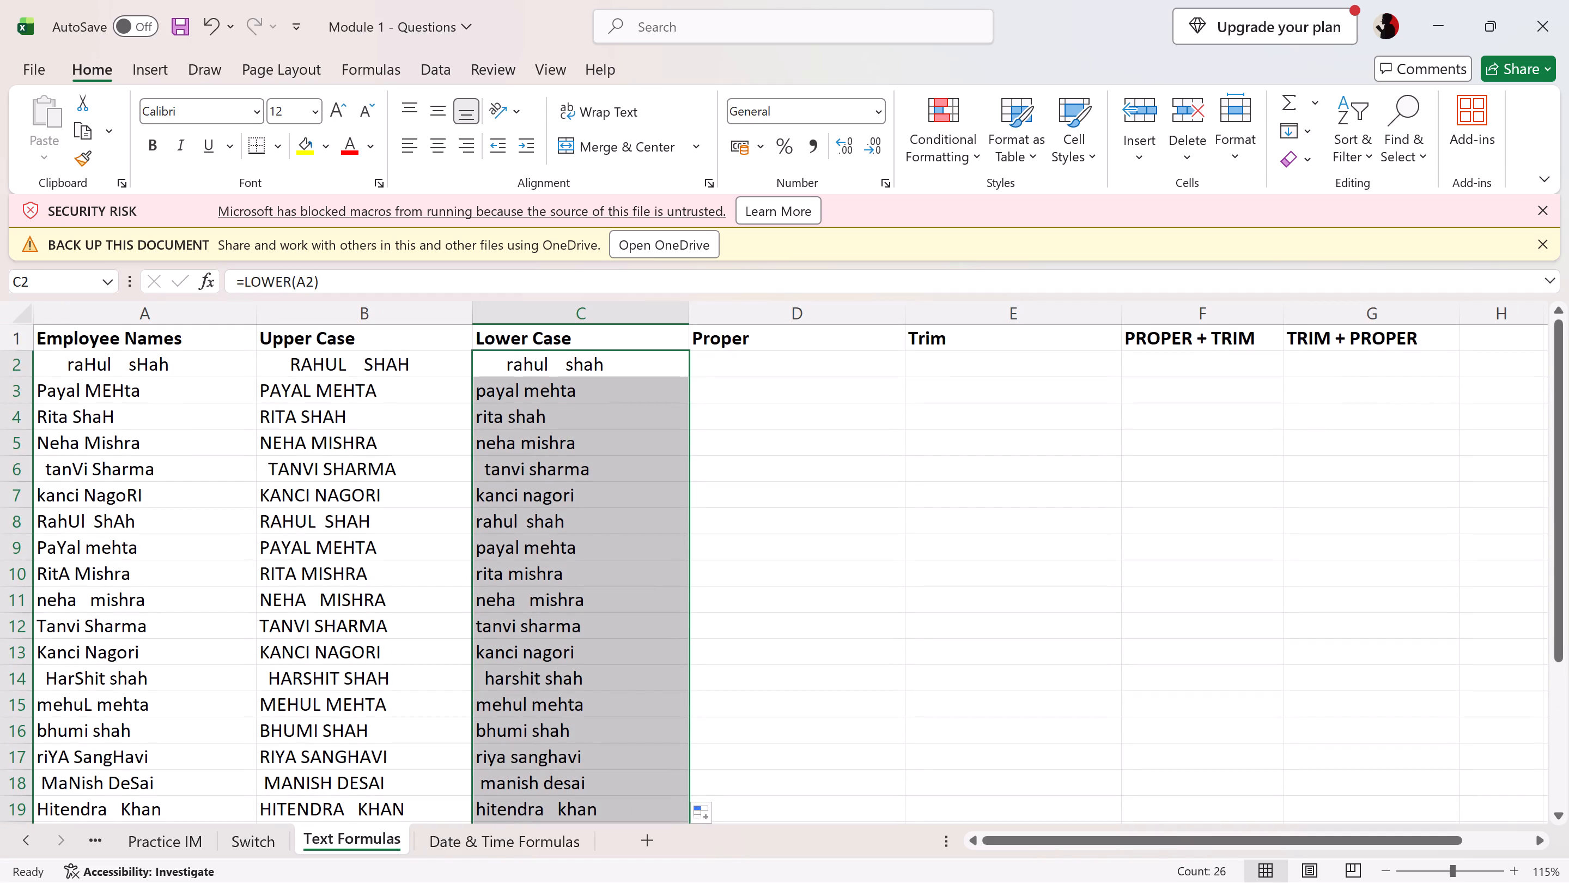
# Enter =PROPER(A2) in D2 under Proper.
pyautogui.click(789, 362)
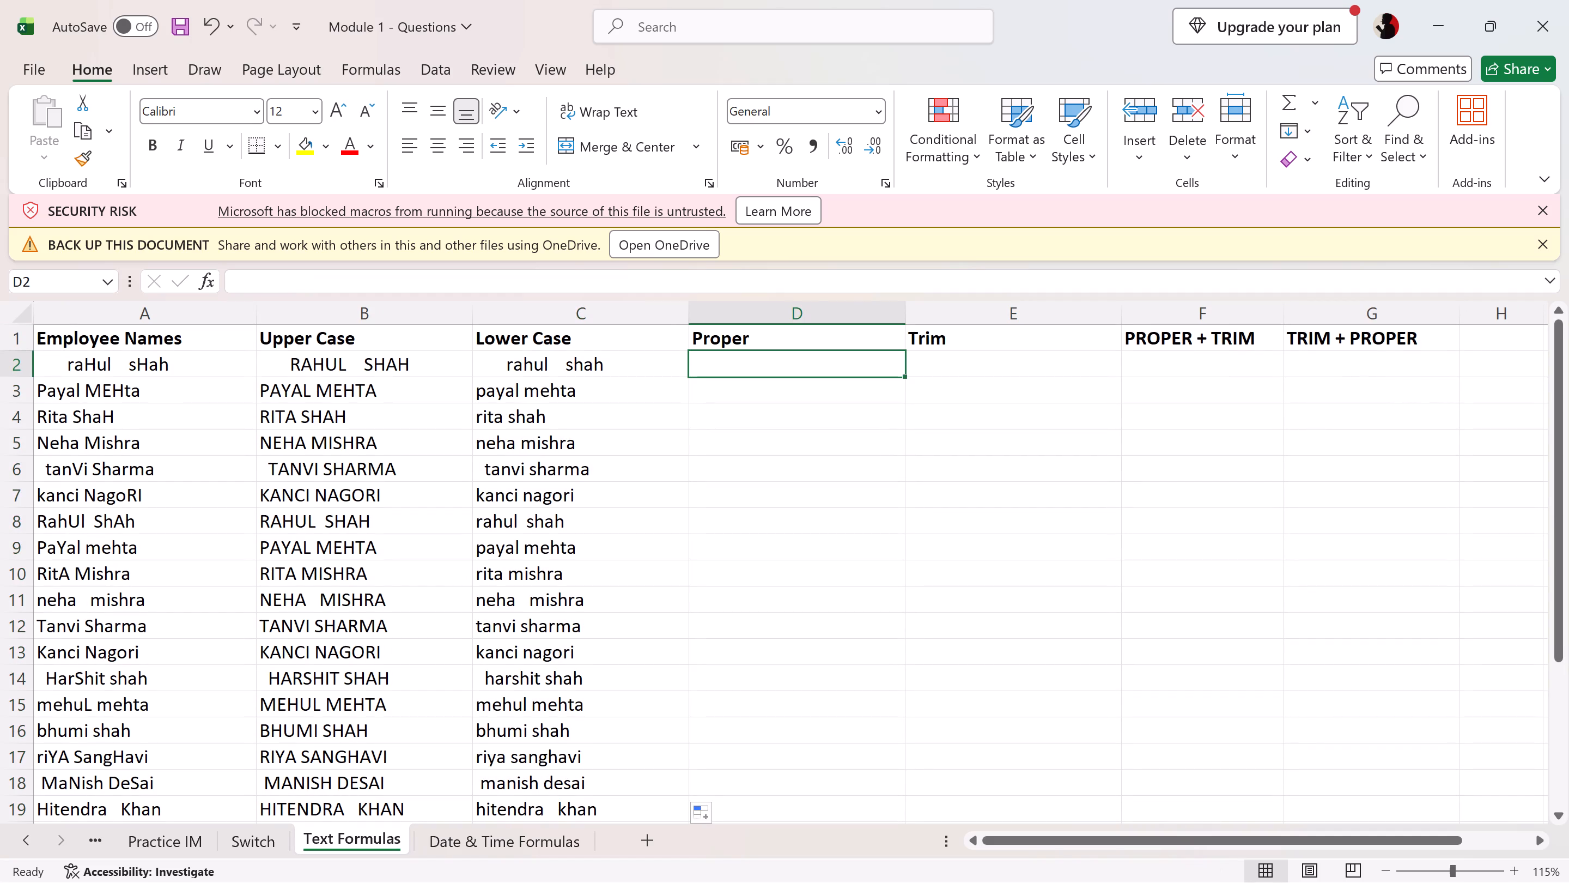
pyautogui.press('=')
pyautogui.press('p')
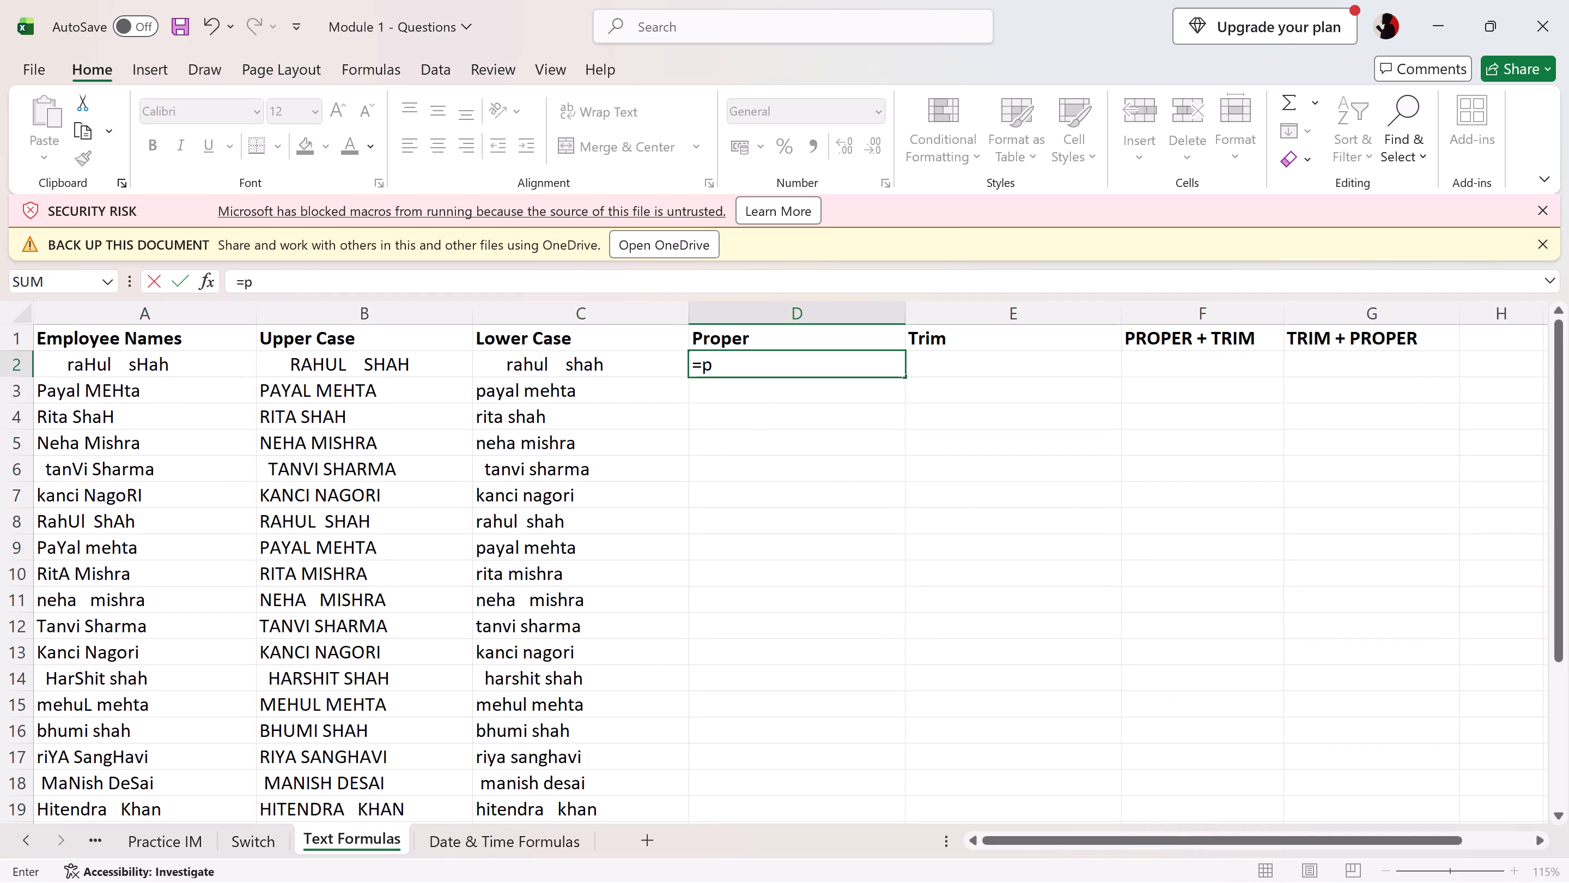
pyautogui.press('r')
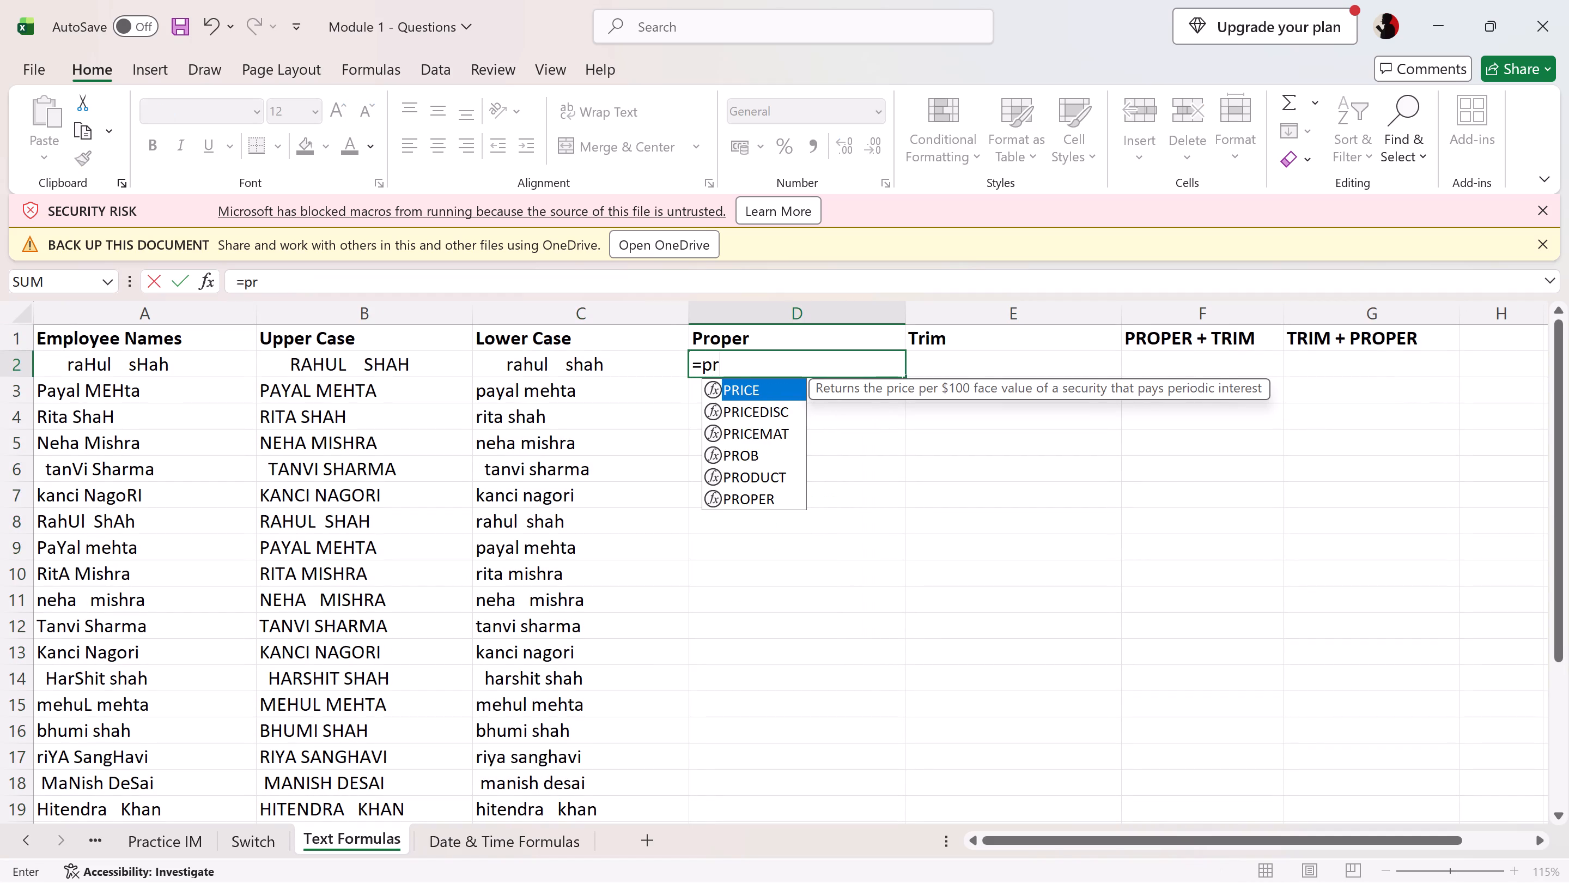
pyautogui.press('Down')
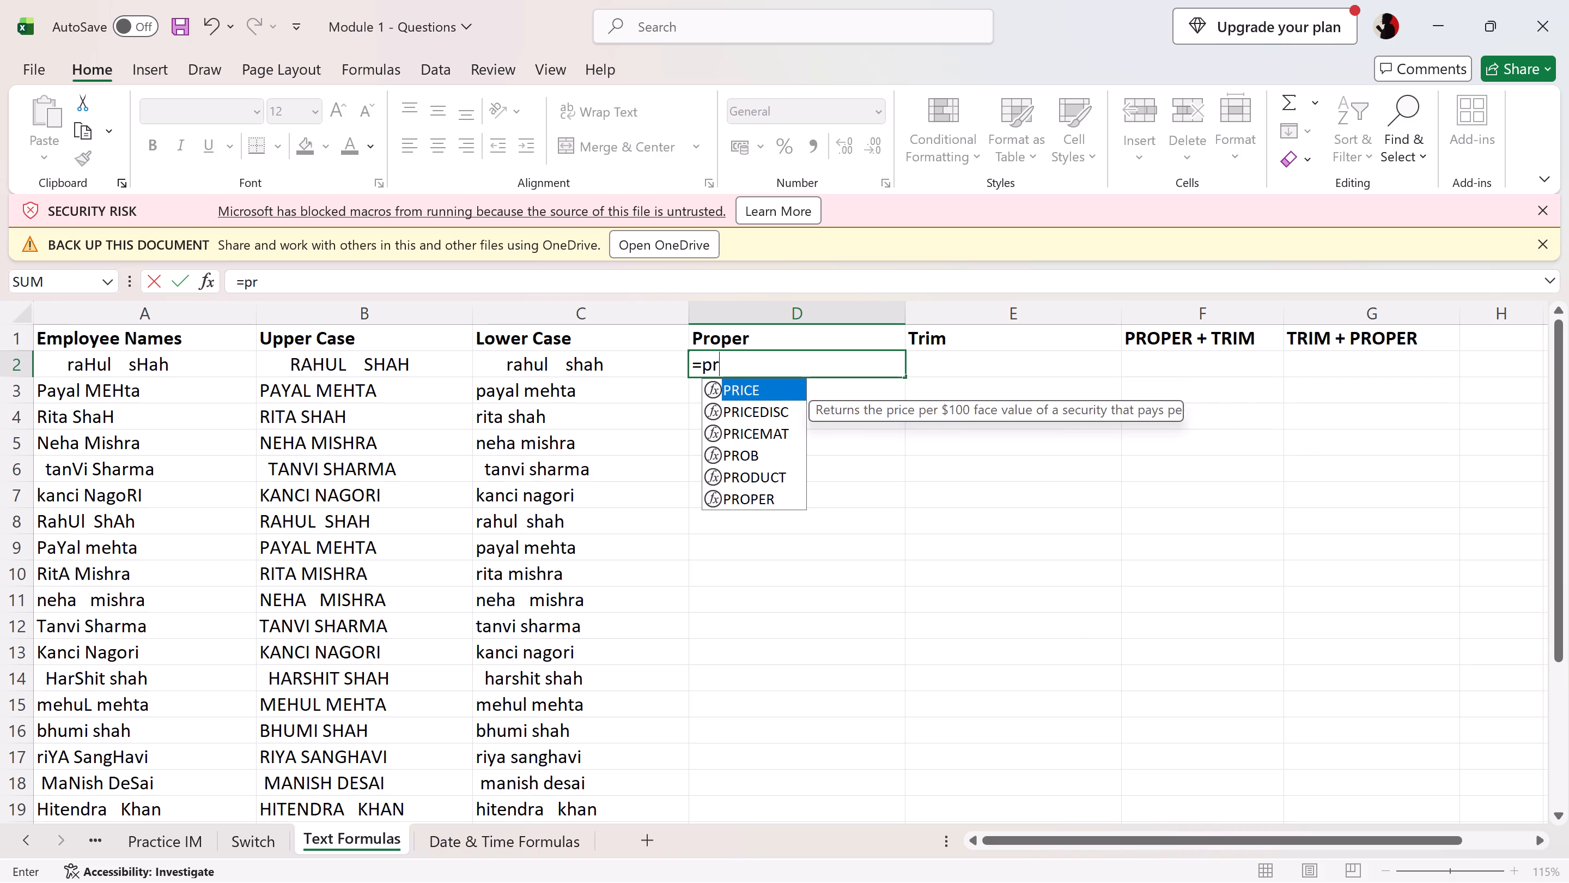
pyautogui.press('Down')
pyautogui.press('Down')
pyautogui.press('Down')
pyautogui.press('Down')
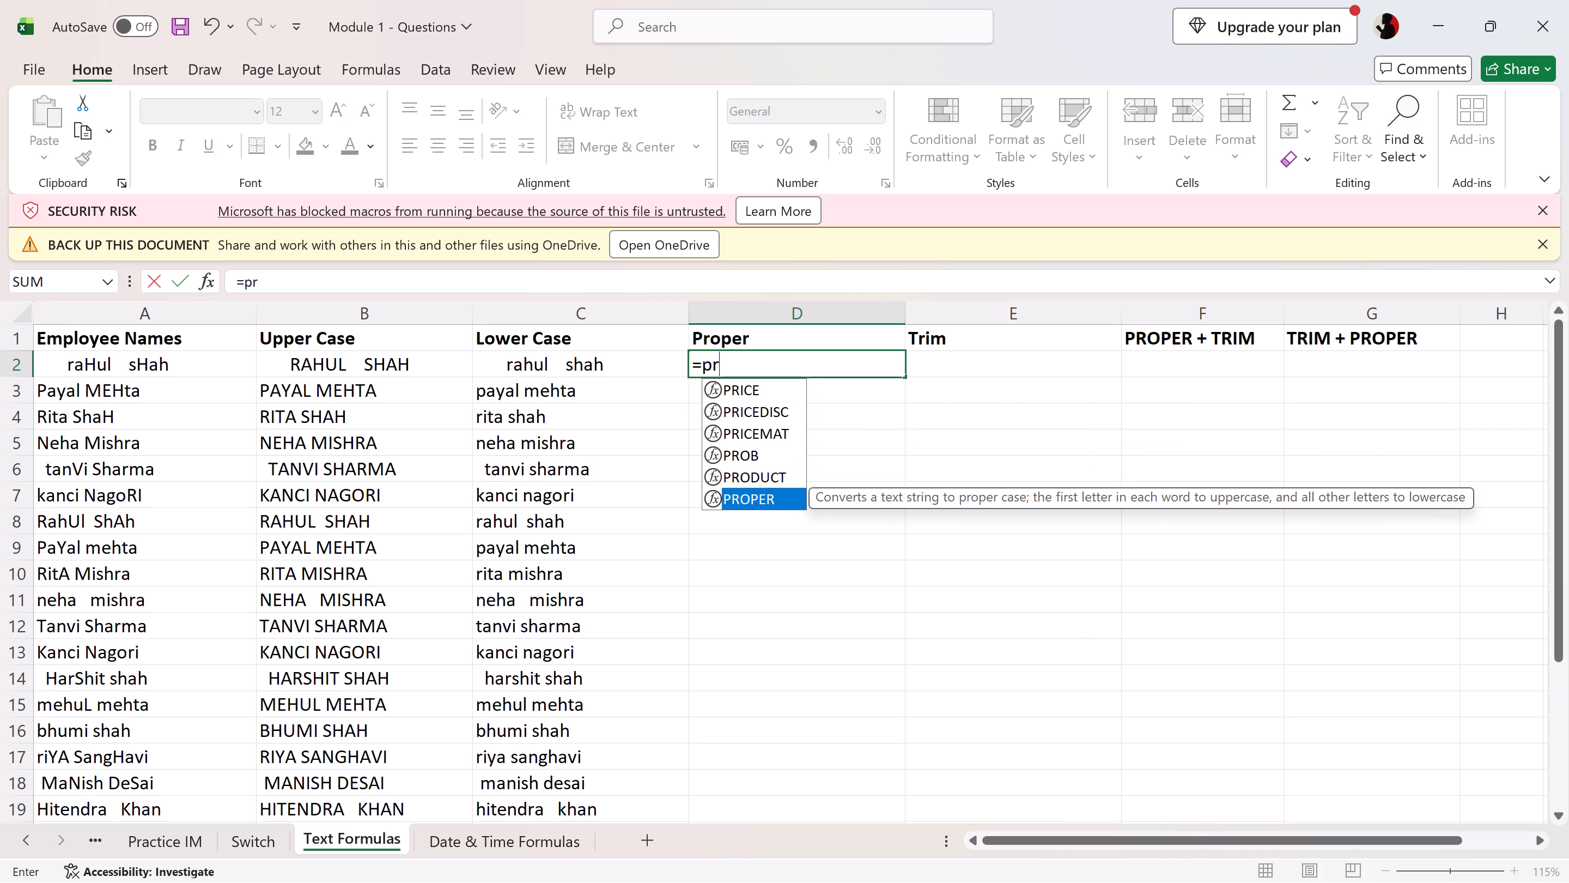
pyautogui.press('Tab')
pyautogui.click(158, 367)
pyautogui.hotkey('shift', ')')
pyautogui.press('Return')
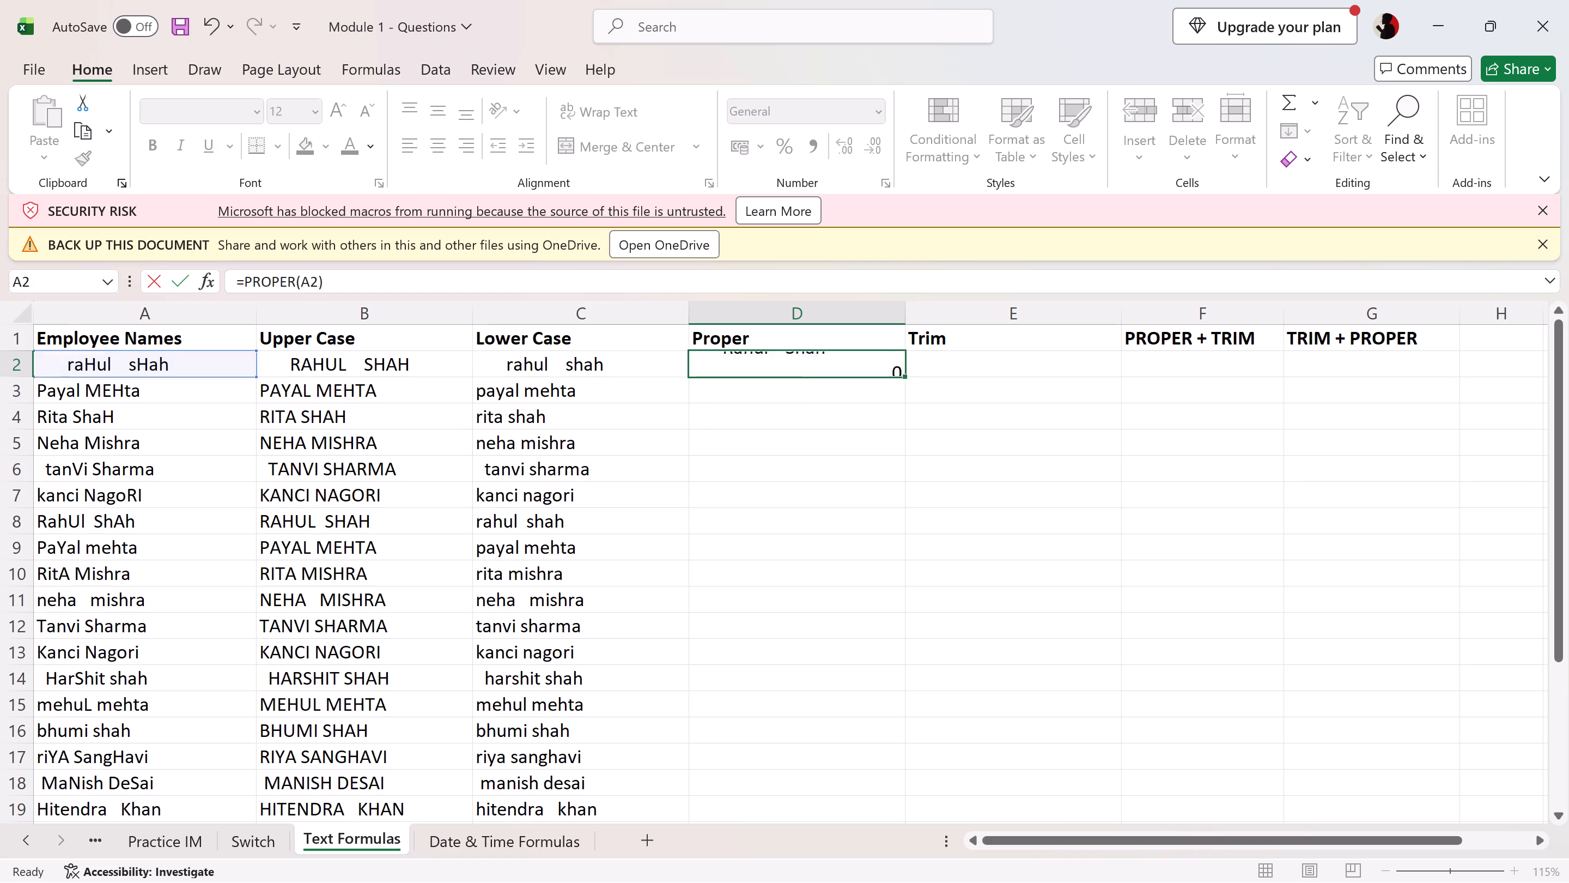
# Fill the PROPER formula from D2 down through D27 for all employee names.
pyautogui.click(745, 369)
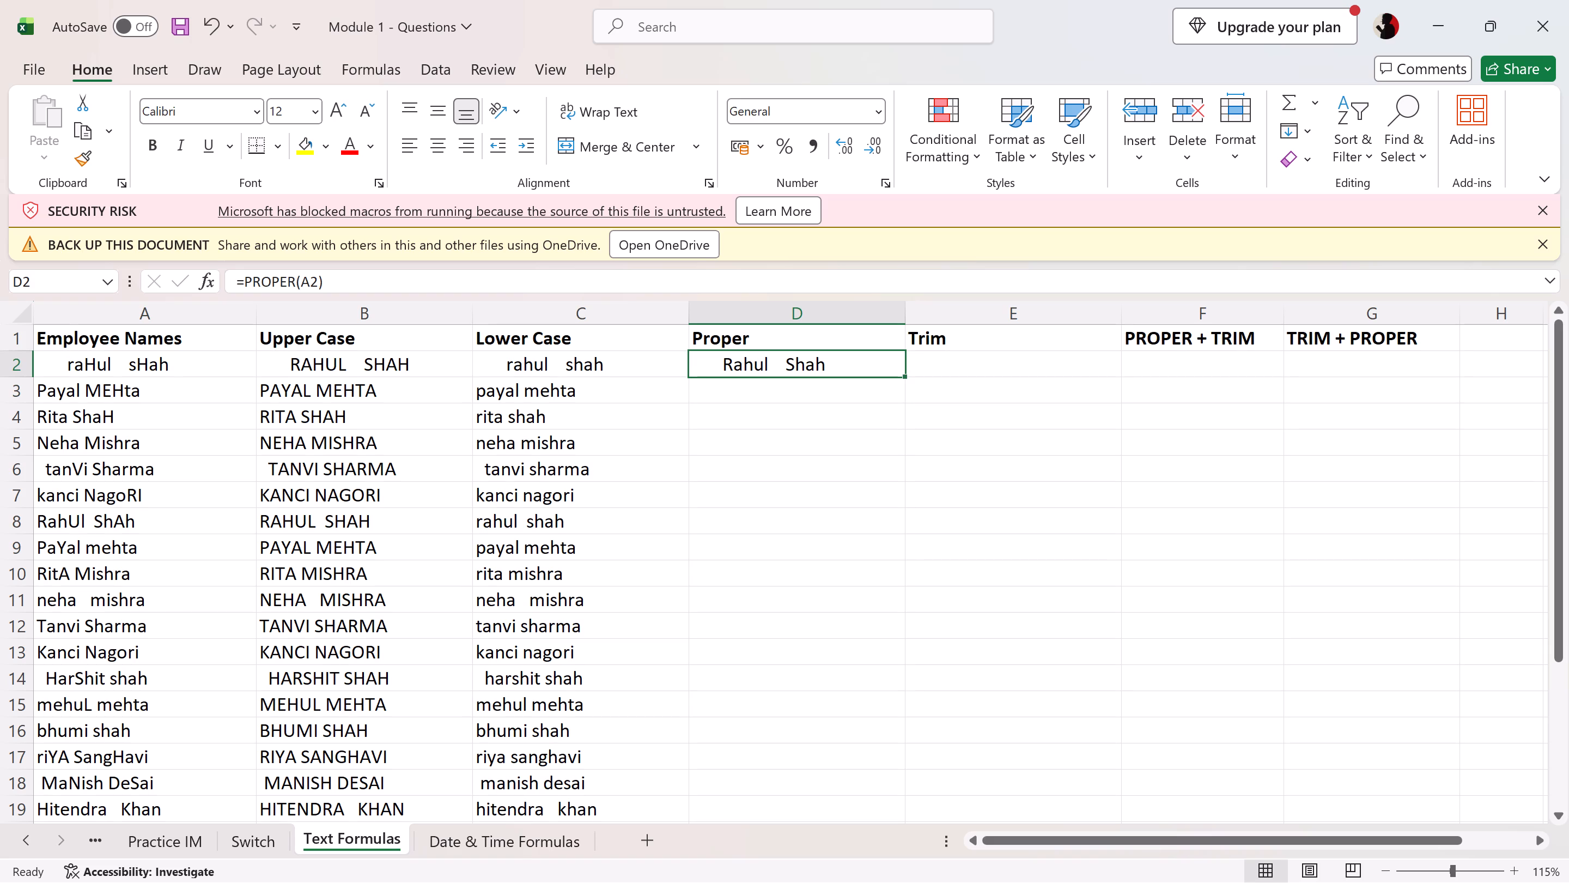
pyautogui.moveTo(905, 374); pyautogui.dragTo(910, 876)
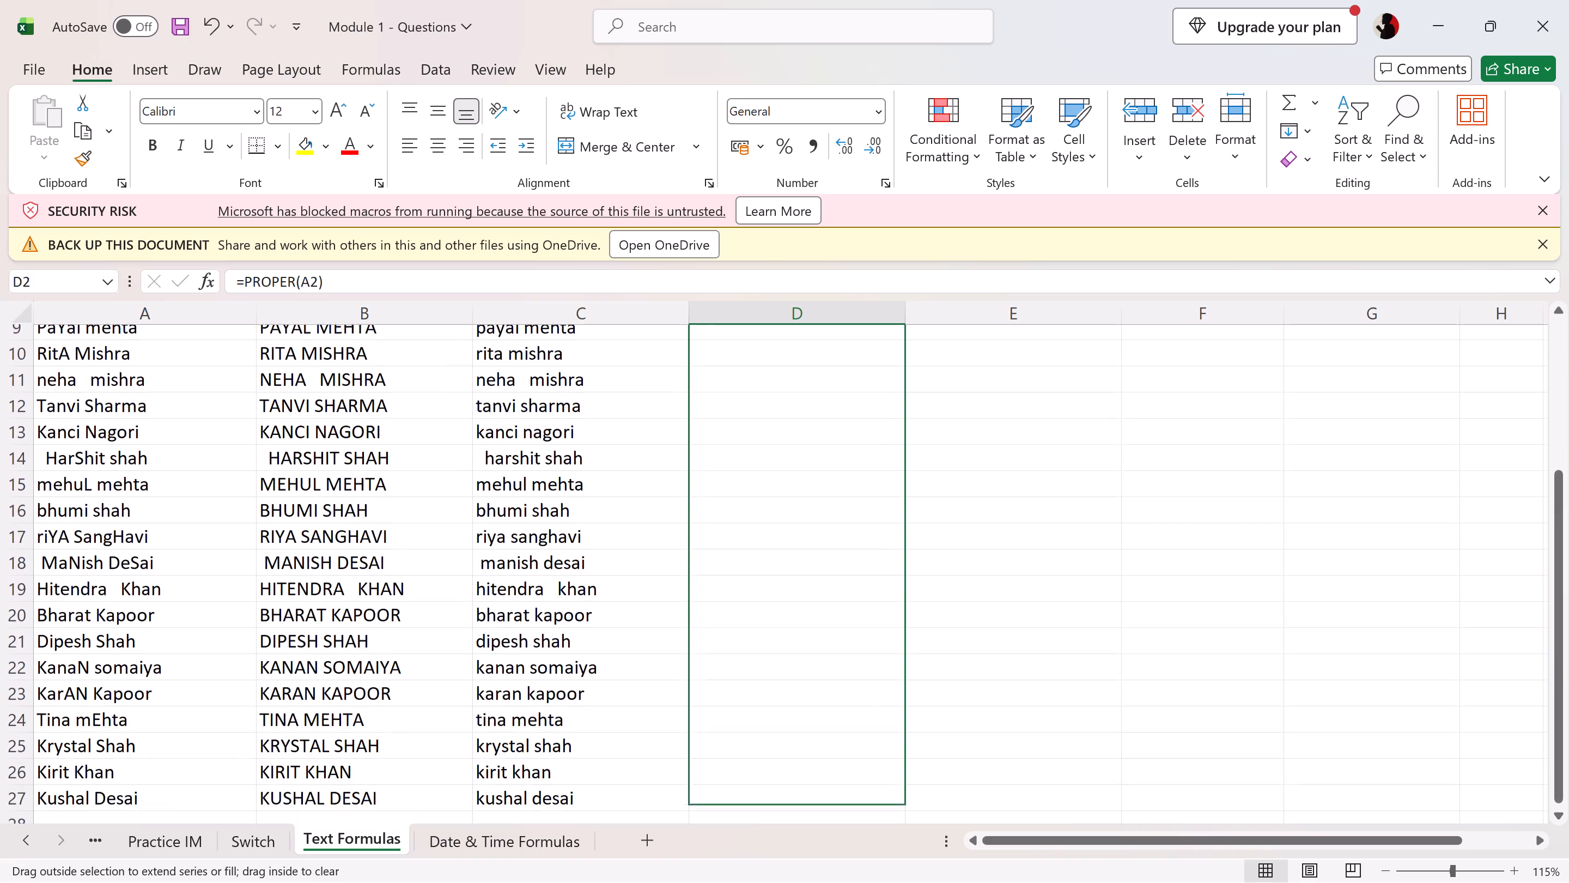
pyautogui.moveTo(910, 876); pyautogui.dragTo(856, 662)
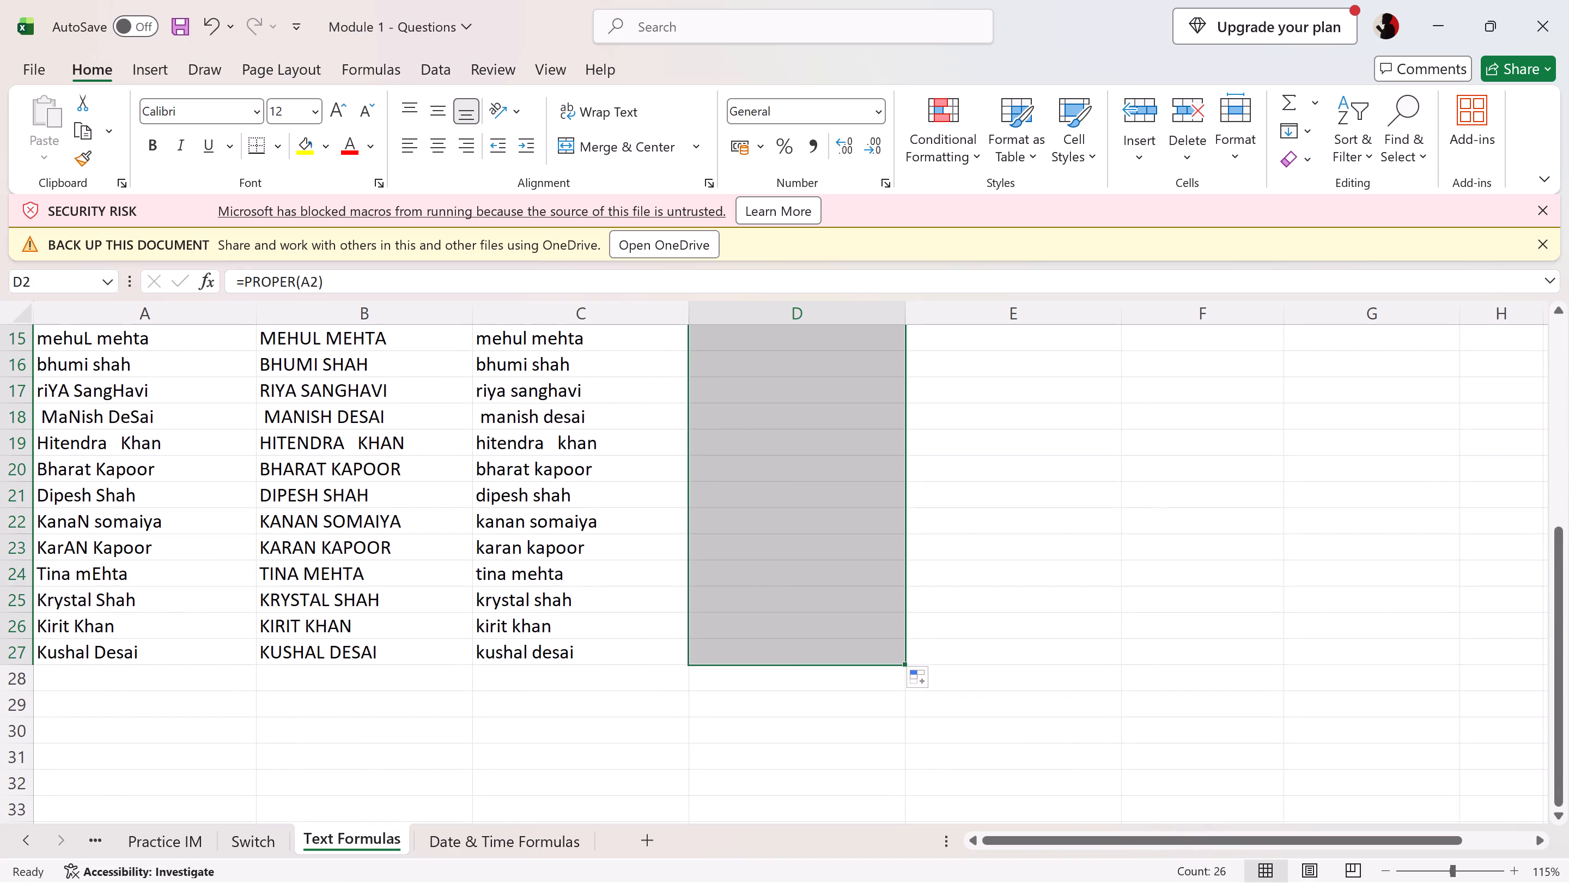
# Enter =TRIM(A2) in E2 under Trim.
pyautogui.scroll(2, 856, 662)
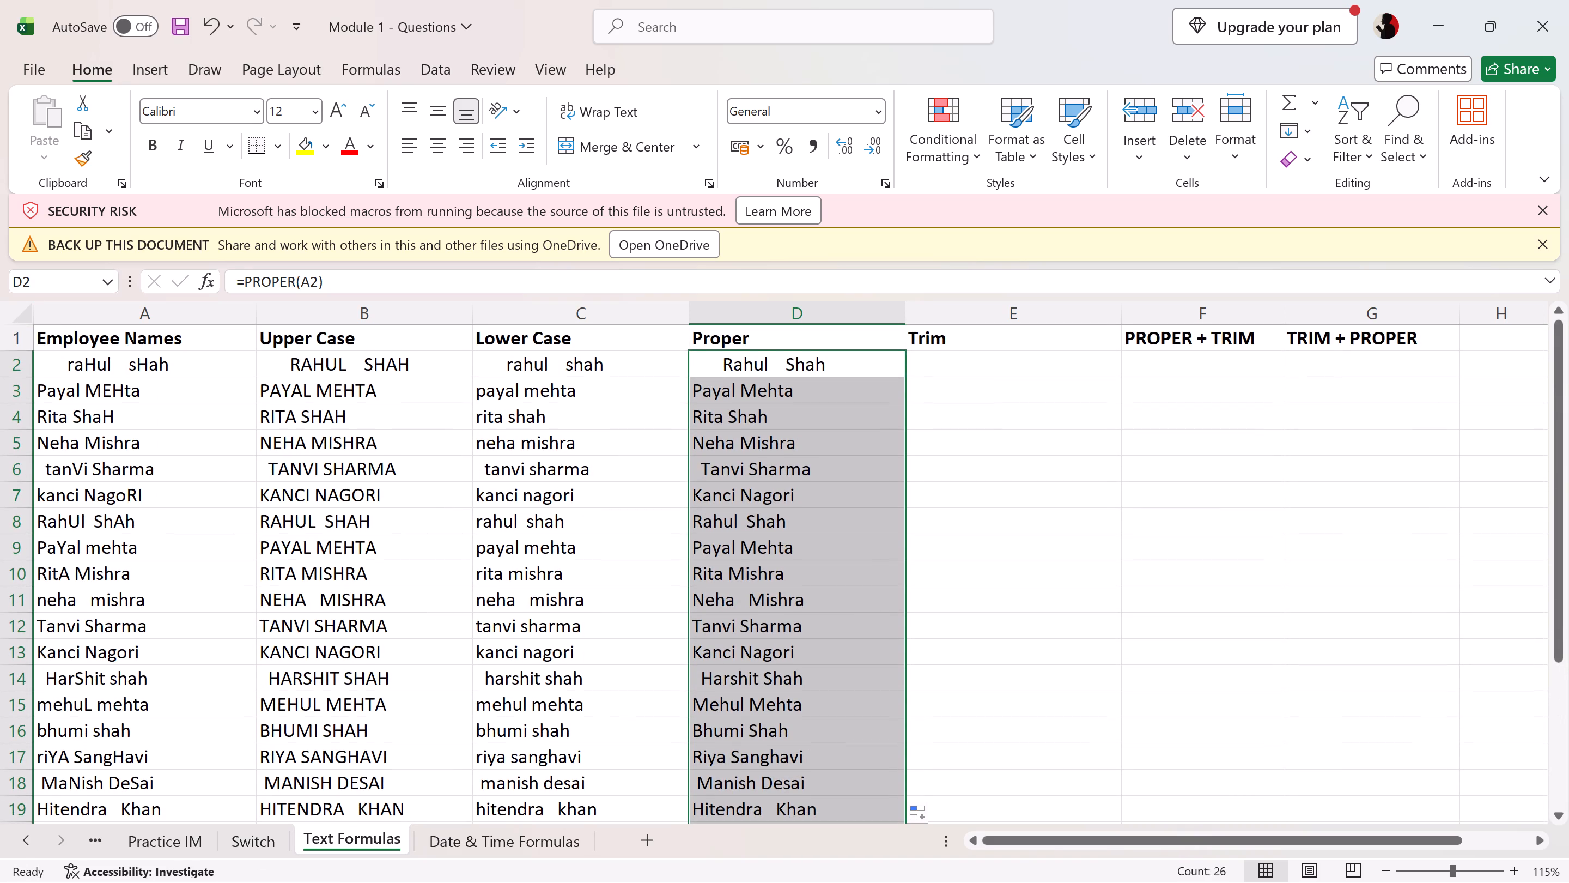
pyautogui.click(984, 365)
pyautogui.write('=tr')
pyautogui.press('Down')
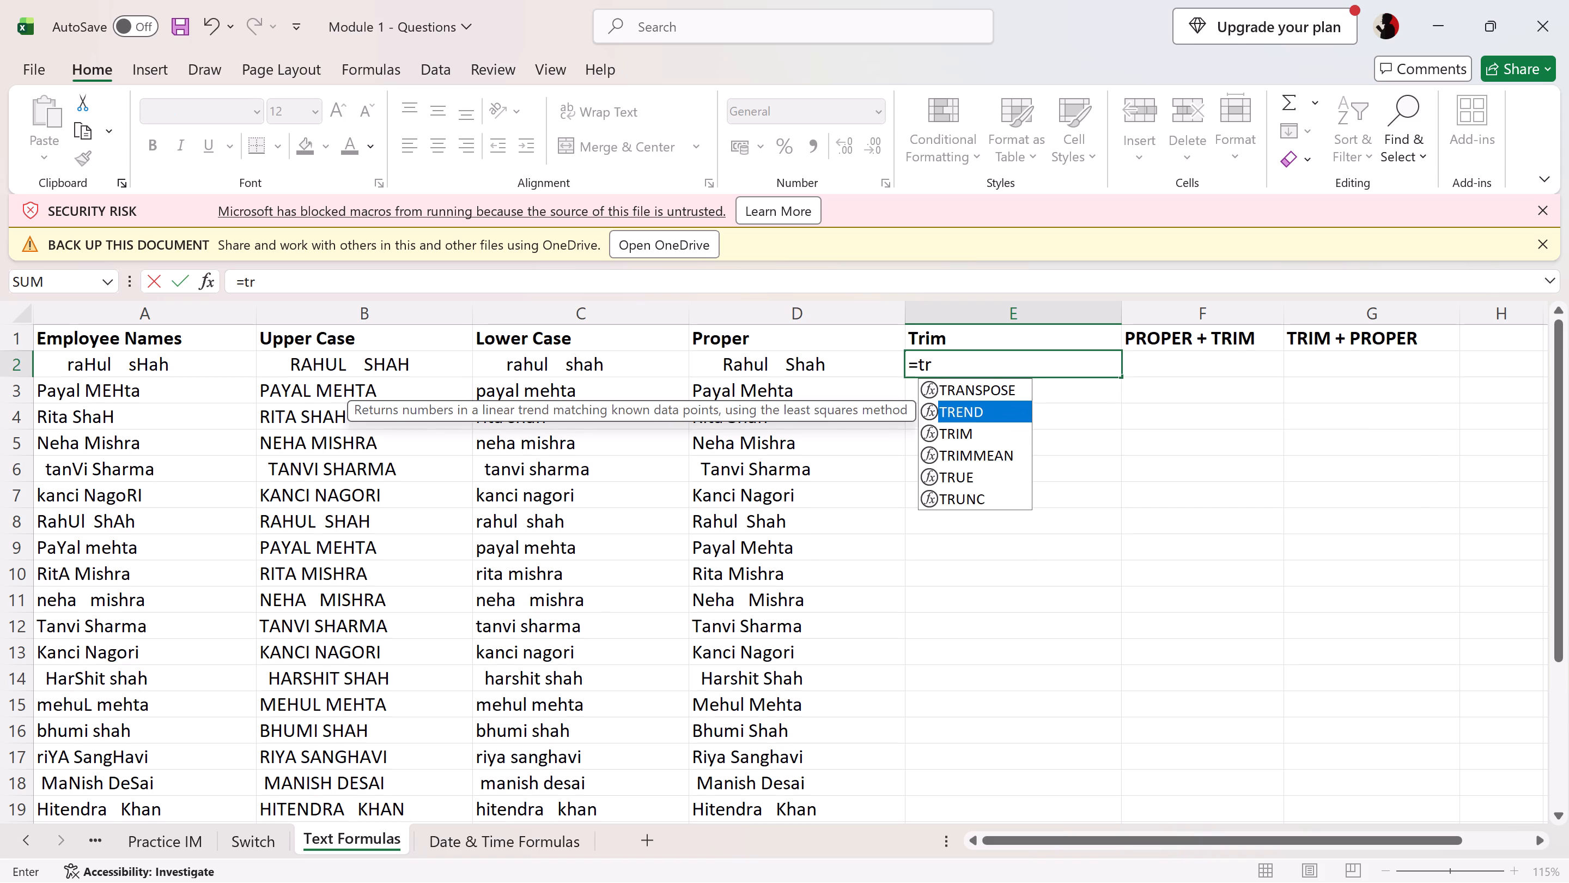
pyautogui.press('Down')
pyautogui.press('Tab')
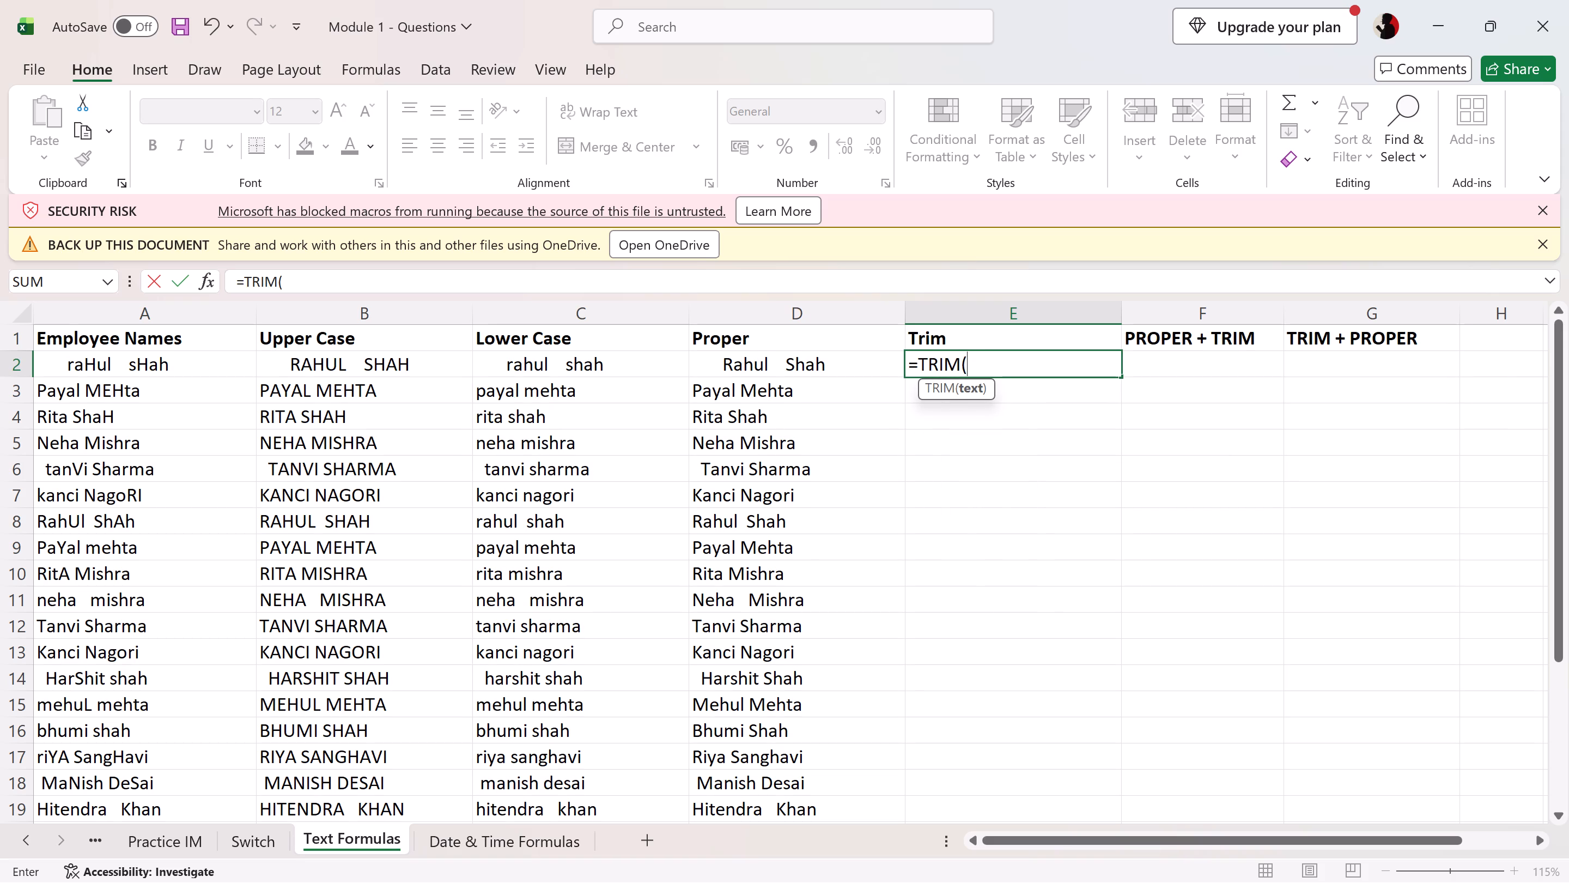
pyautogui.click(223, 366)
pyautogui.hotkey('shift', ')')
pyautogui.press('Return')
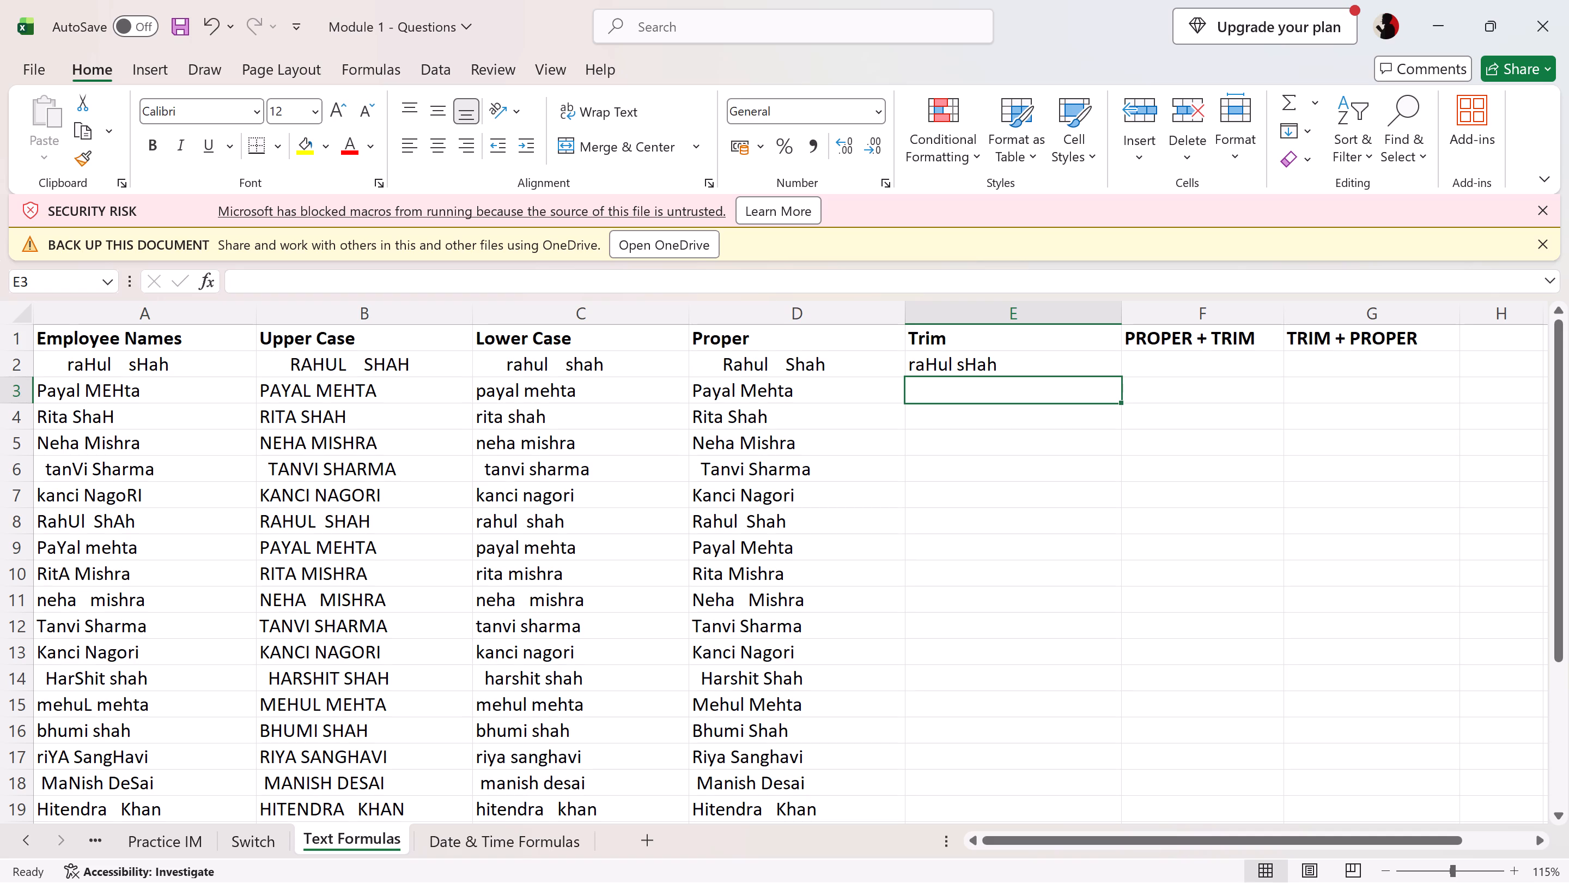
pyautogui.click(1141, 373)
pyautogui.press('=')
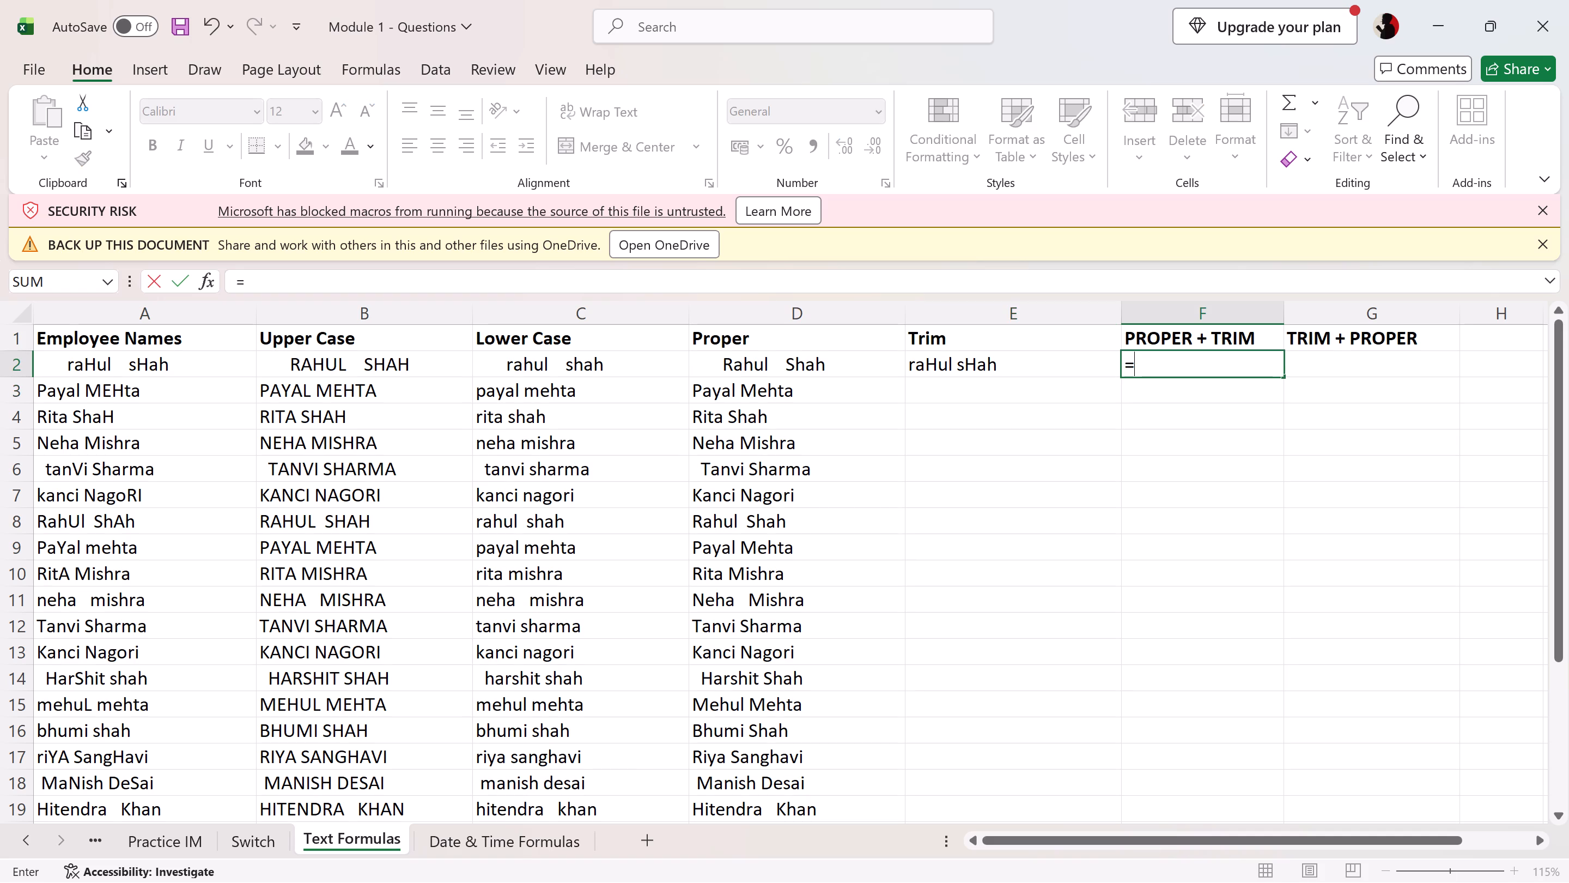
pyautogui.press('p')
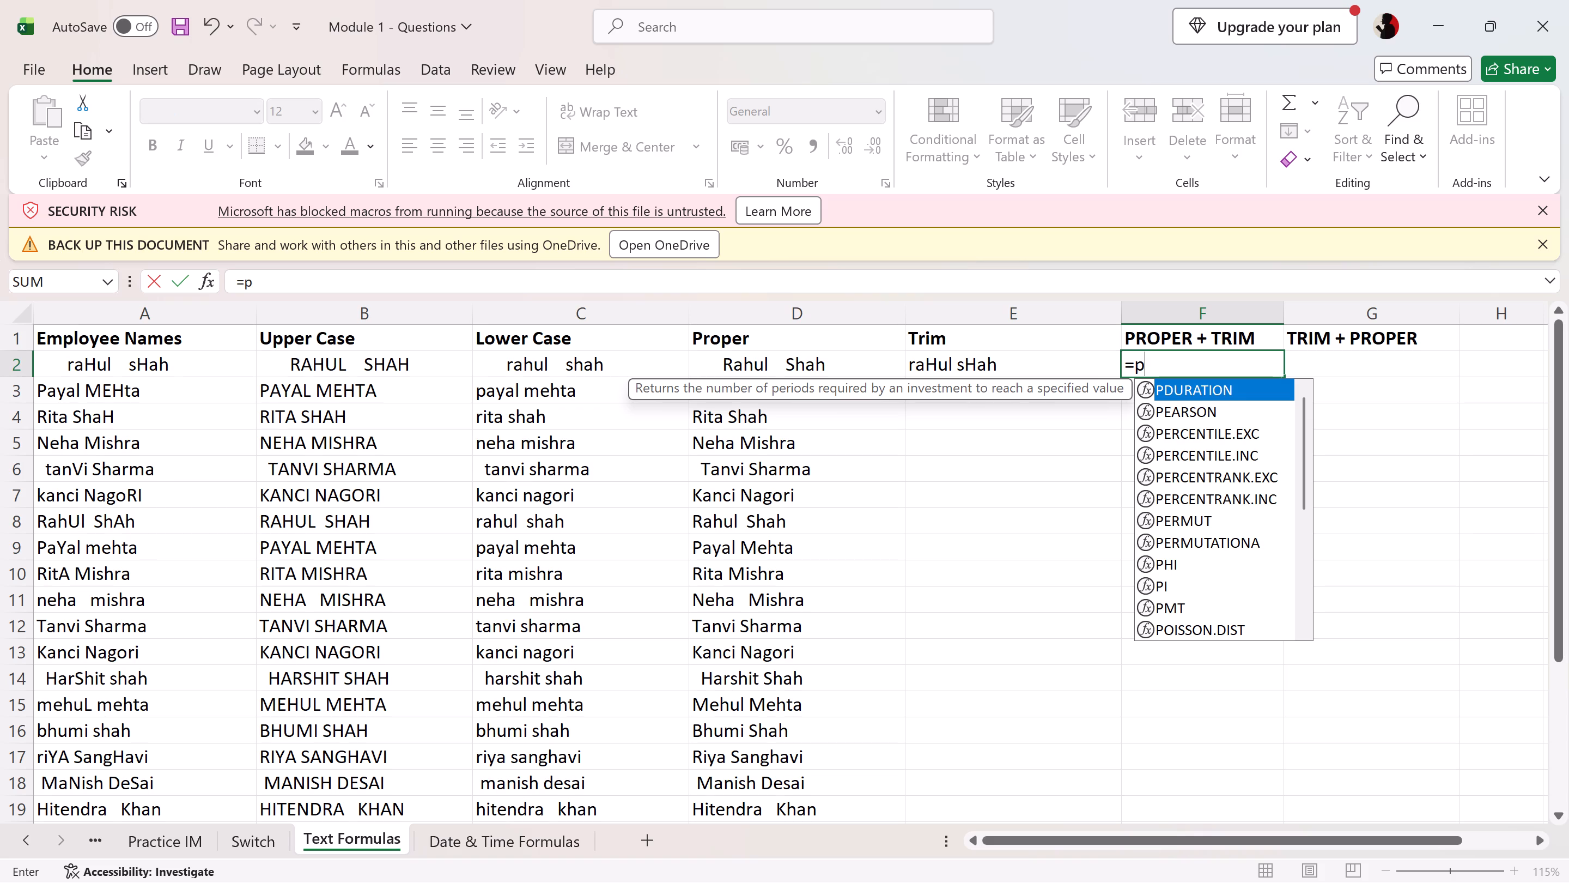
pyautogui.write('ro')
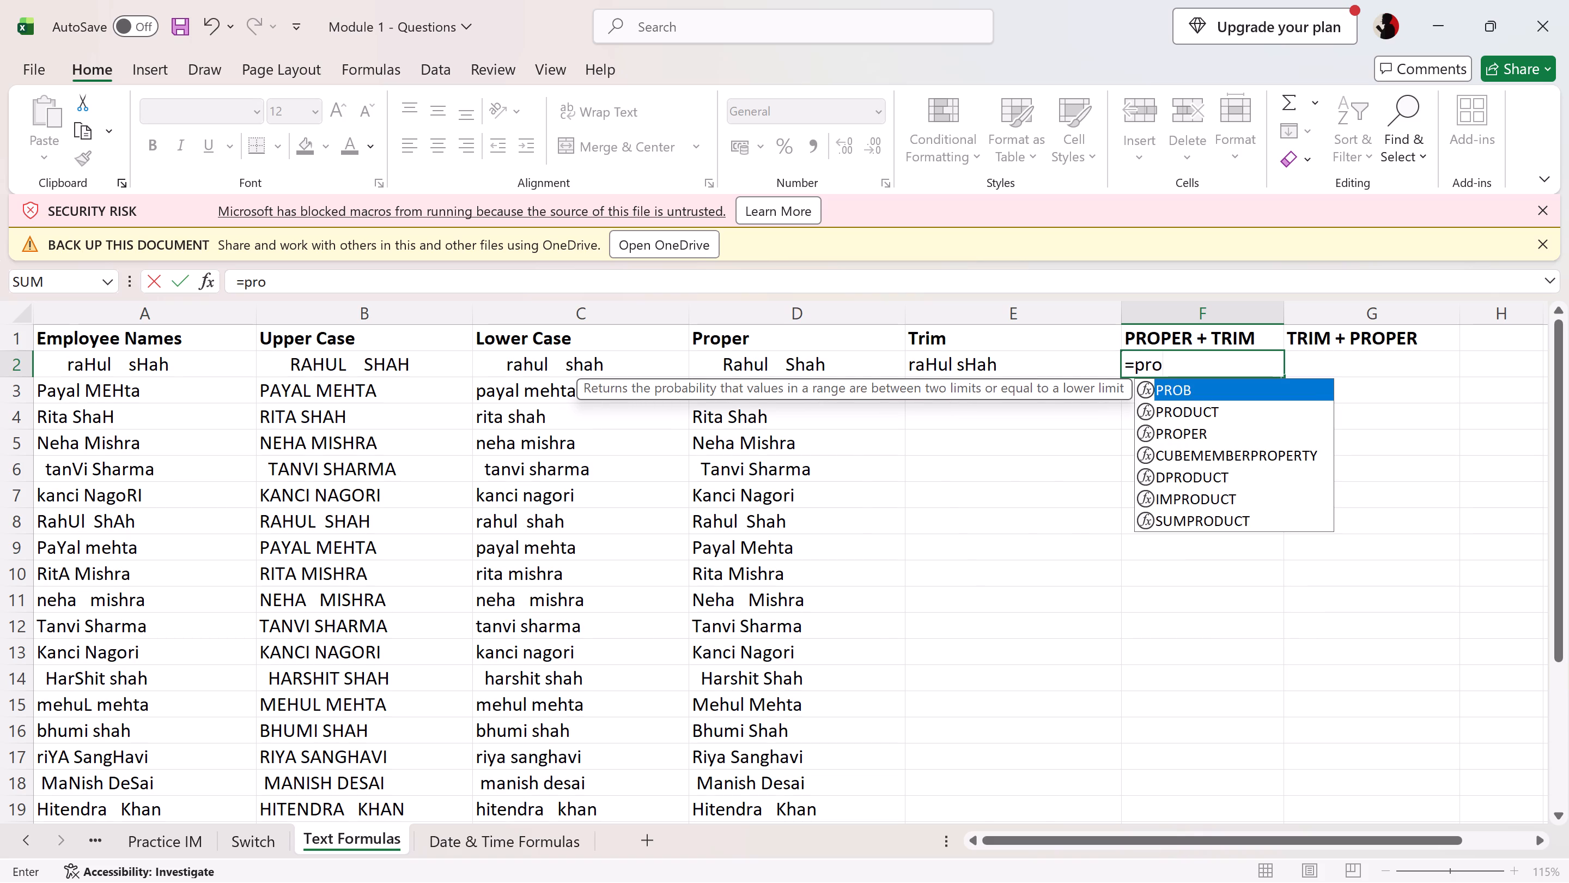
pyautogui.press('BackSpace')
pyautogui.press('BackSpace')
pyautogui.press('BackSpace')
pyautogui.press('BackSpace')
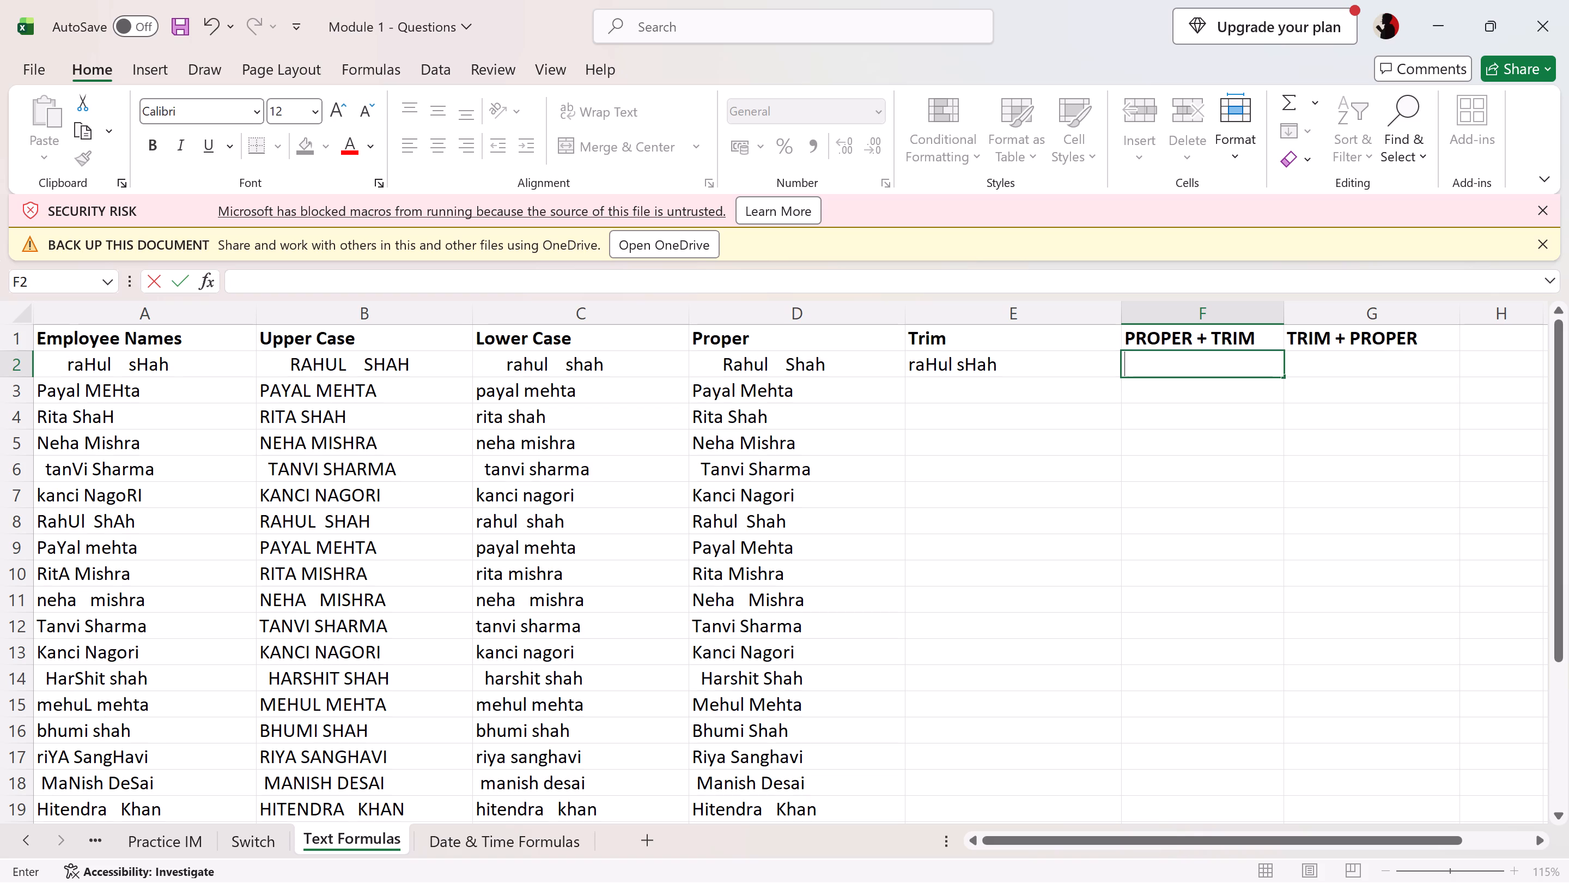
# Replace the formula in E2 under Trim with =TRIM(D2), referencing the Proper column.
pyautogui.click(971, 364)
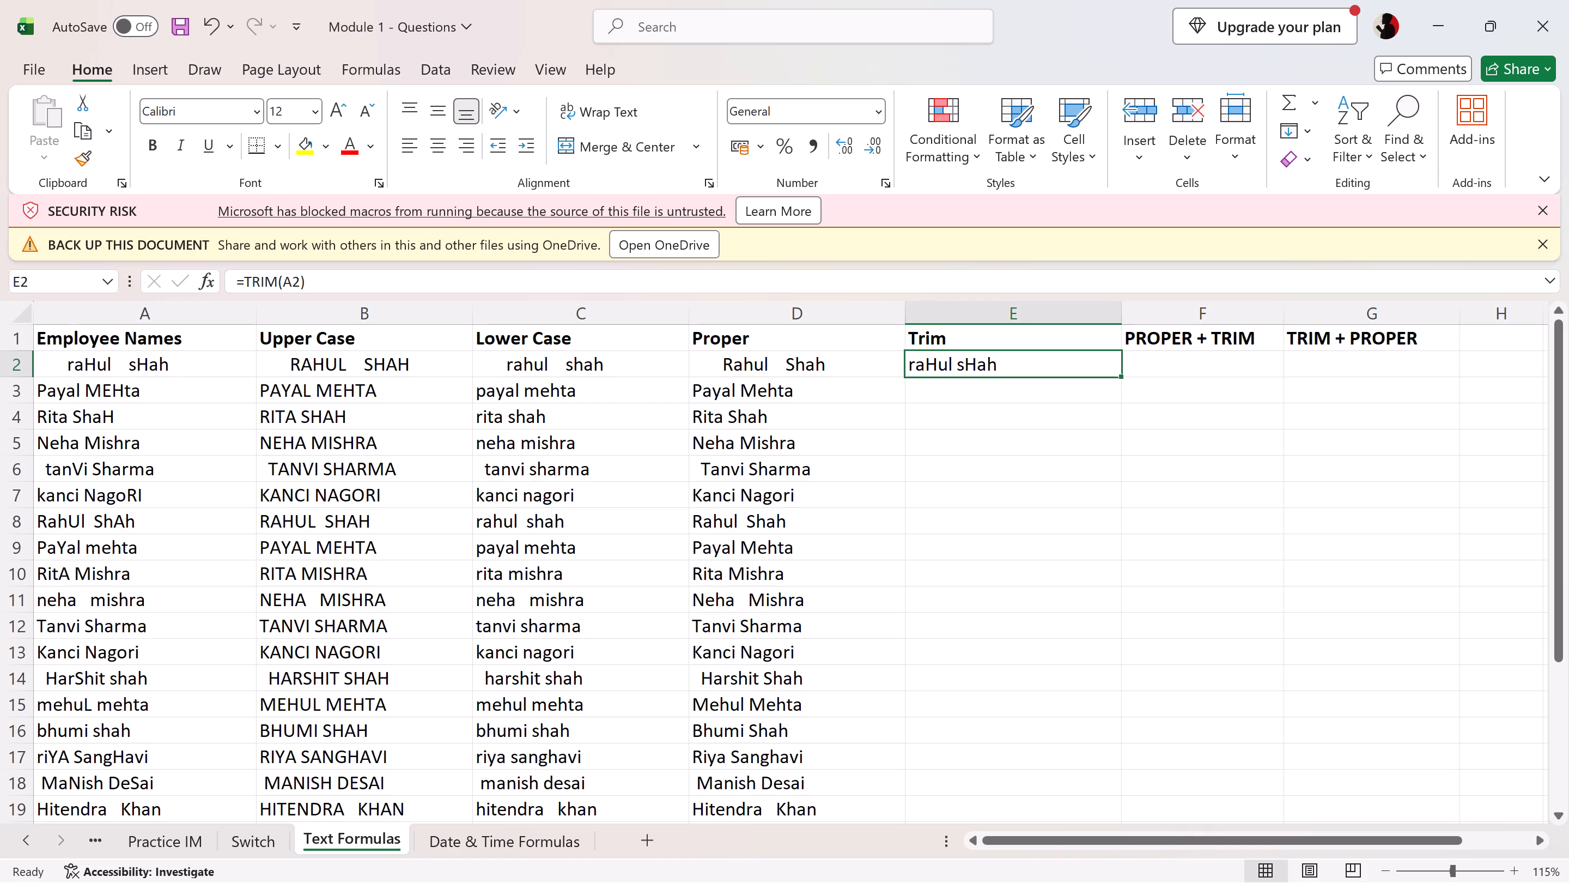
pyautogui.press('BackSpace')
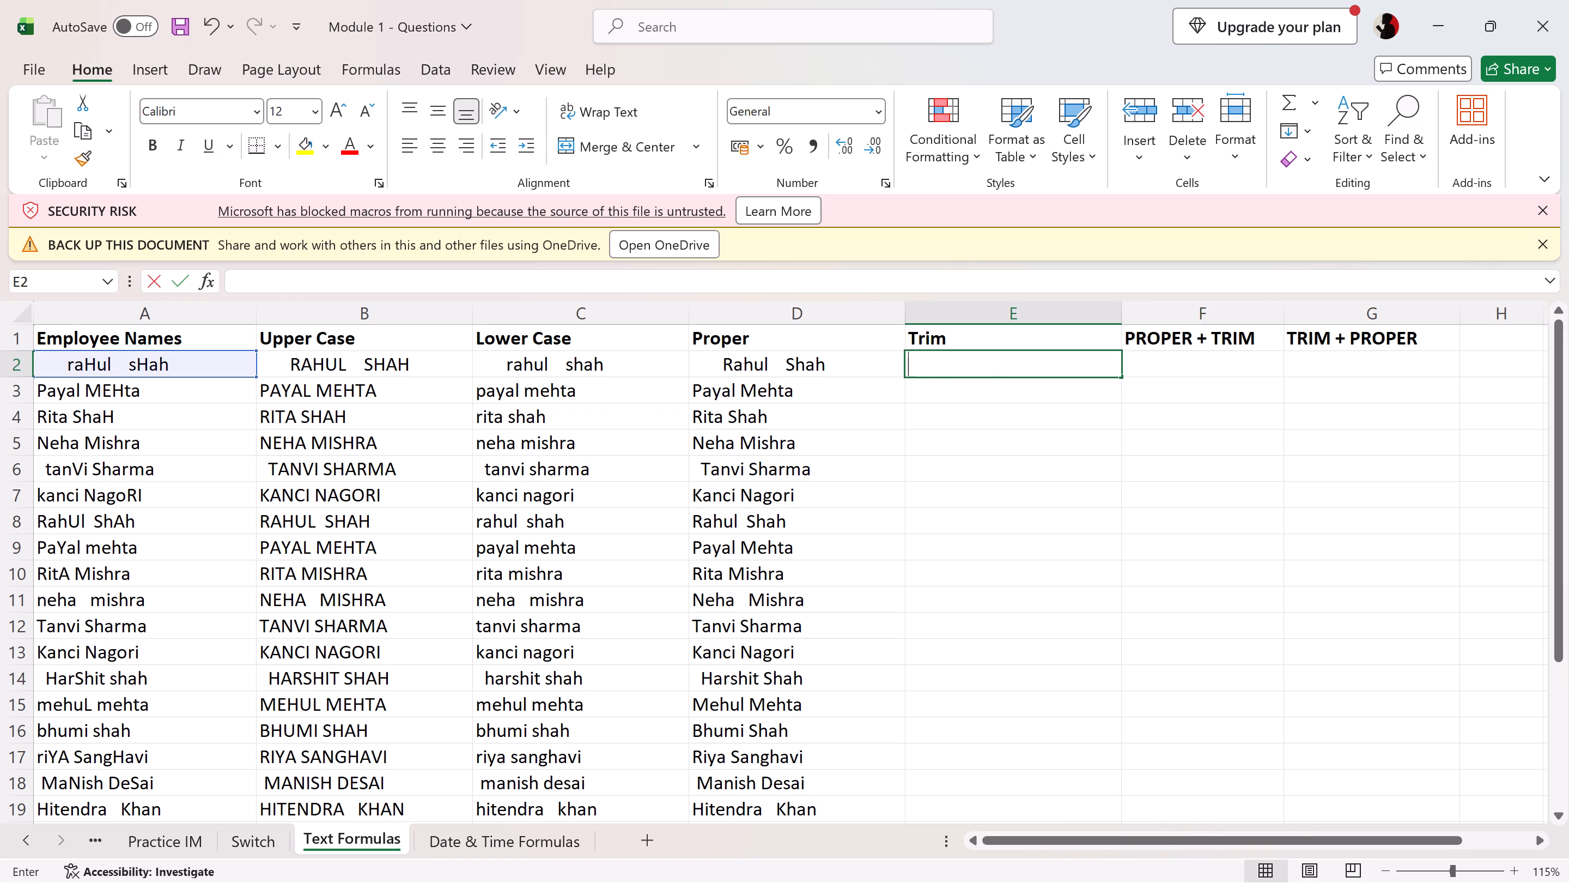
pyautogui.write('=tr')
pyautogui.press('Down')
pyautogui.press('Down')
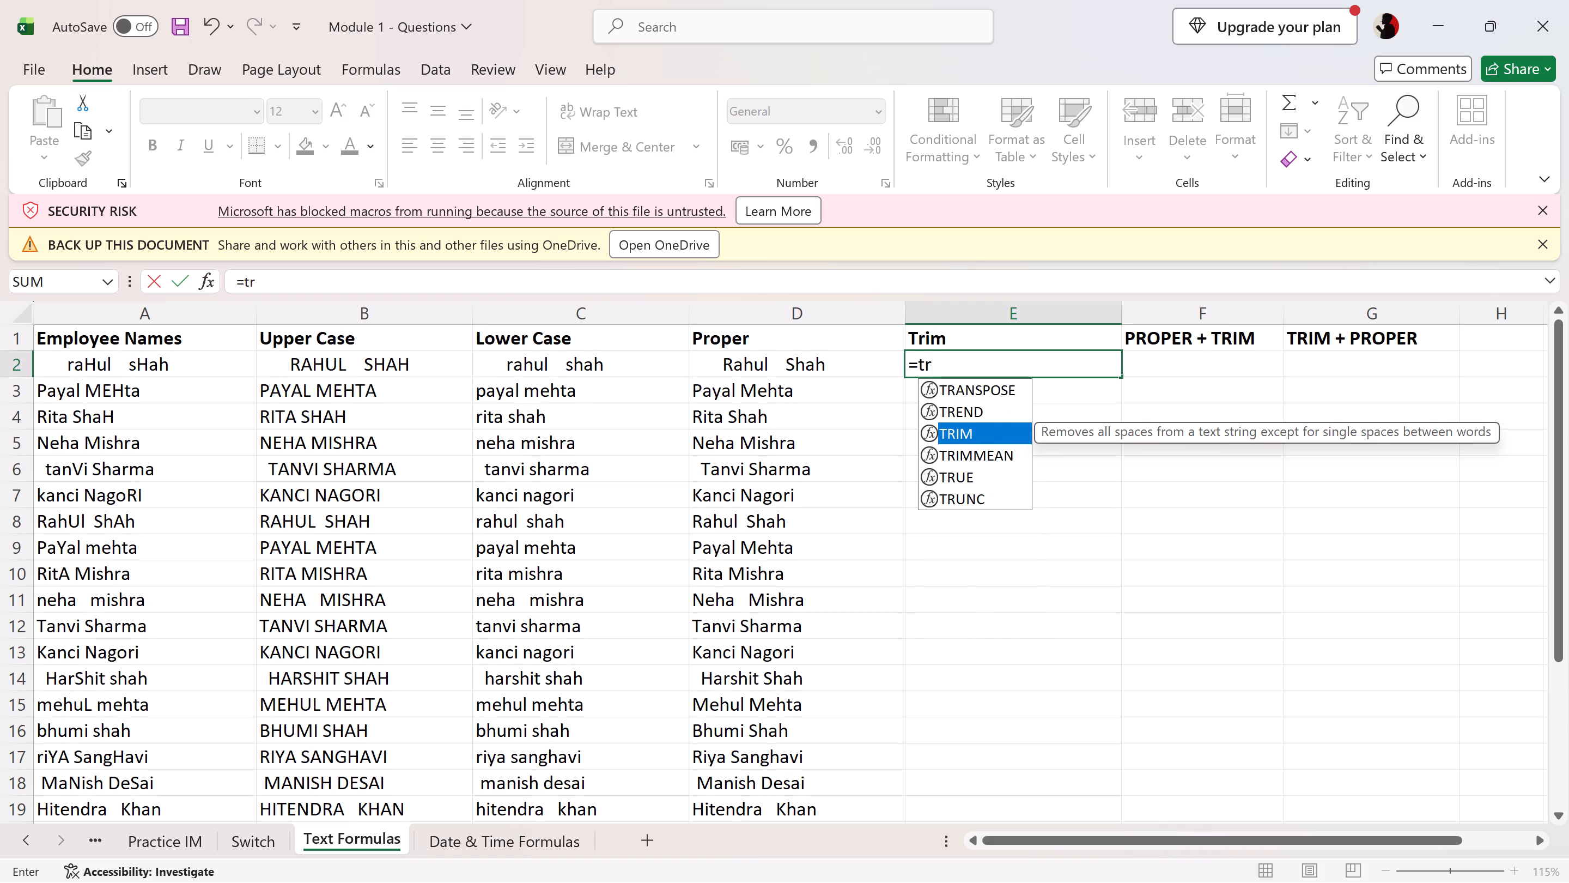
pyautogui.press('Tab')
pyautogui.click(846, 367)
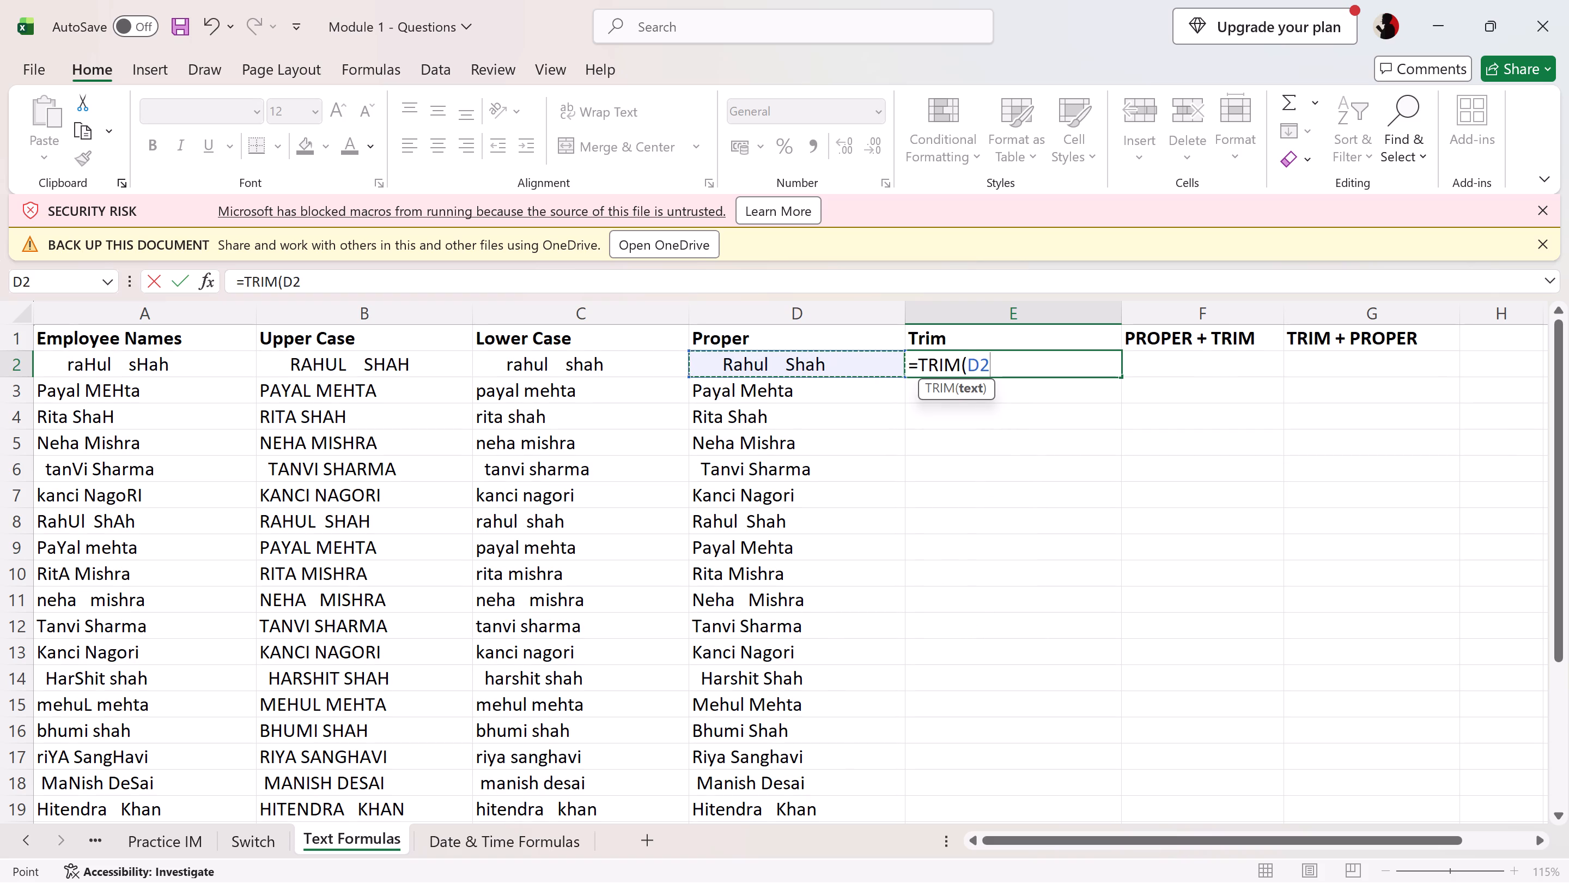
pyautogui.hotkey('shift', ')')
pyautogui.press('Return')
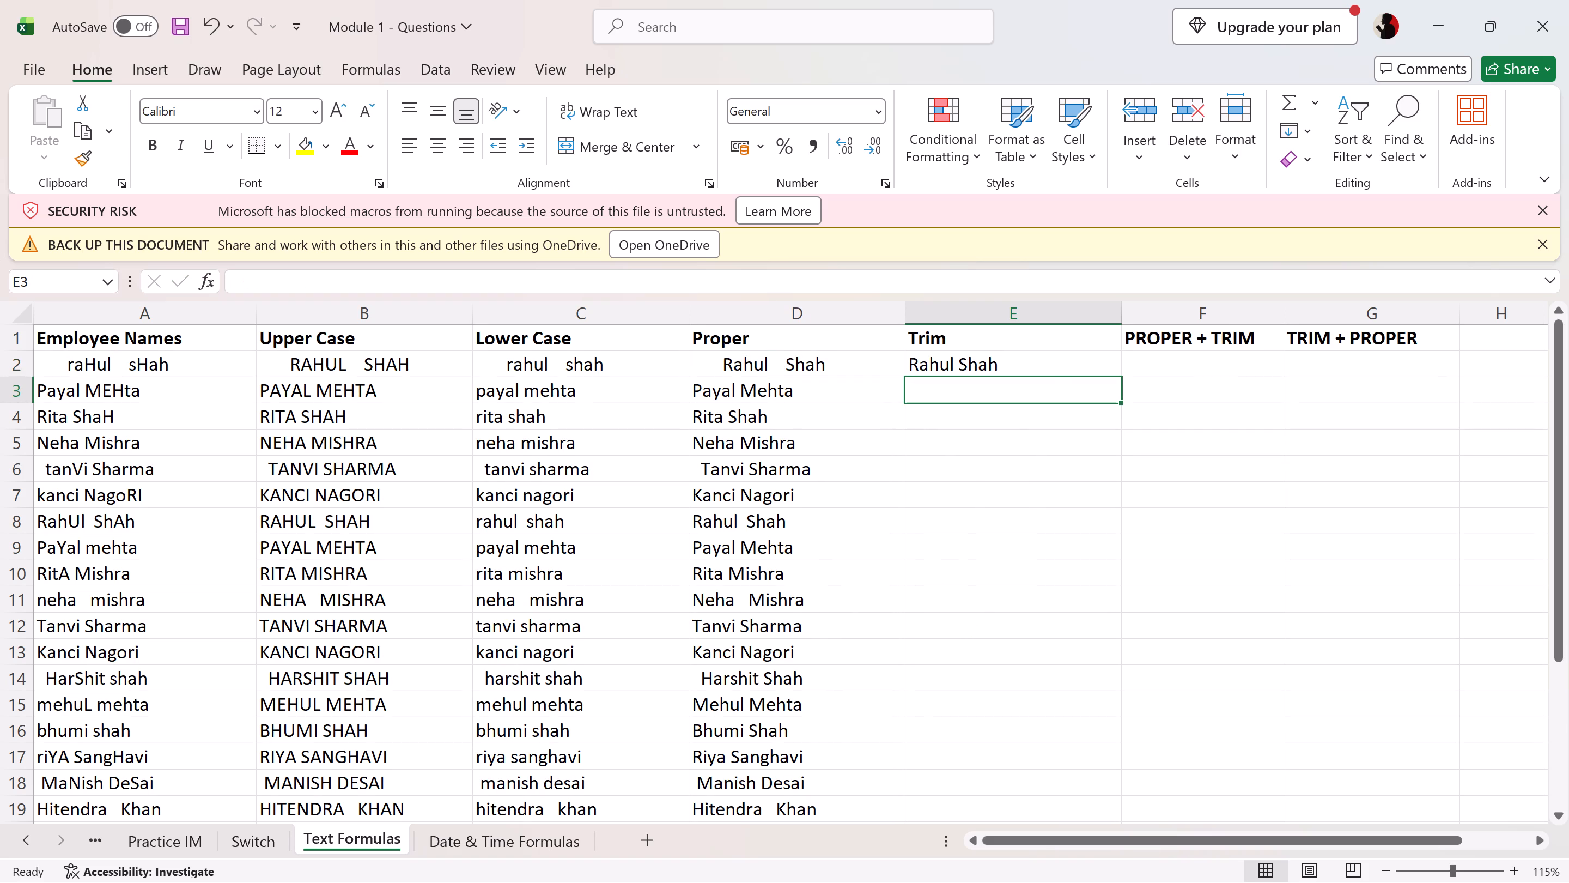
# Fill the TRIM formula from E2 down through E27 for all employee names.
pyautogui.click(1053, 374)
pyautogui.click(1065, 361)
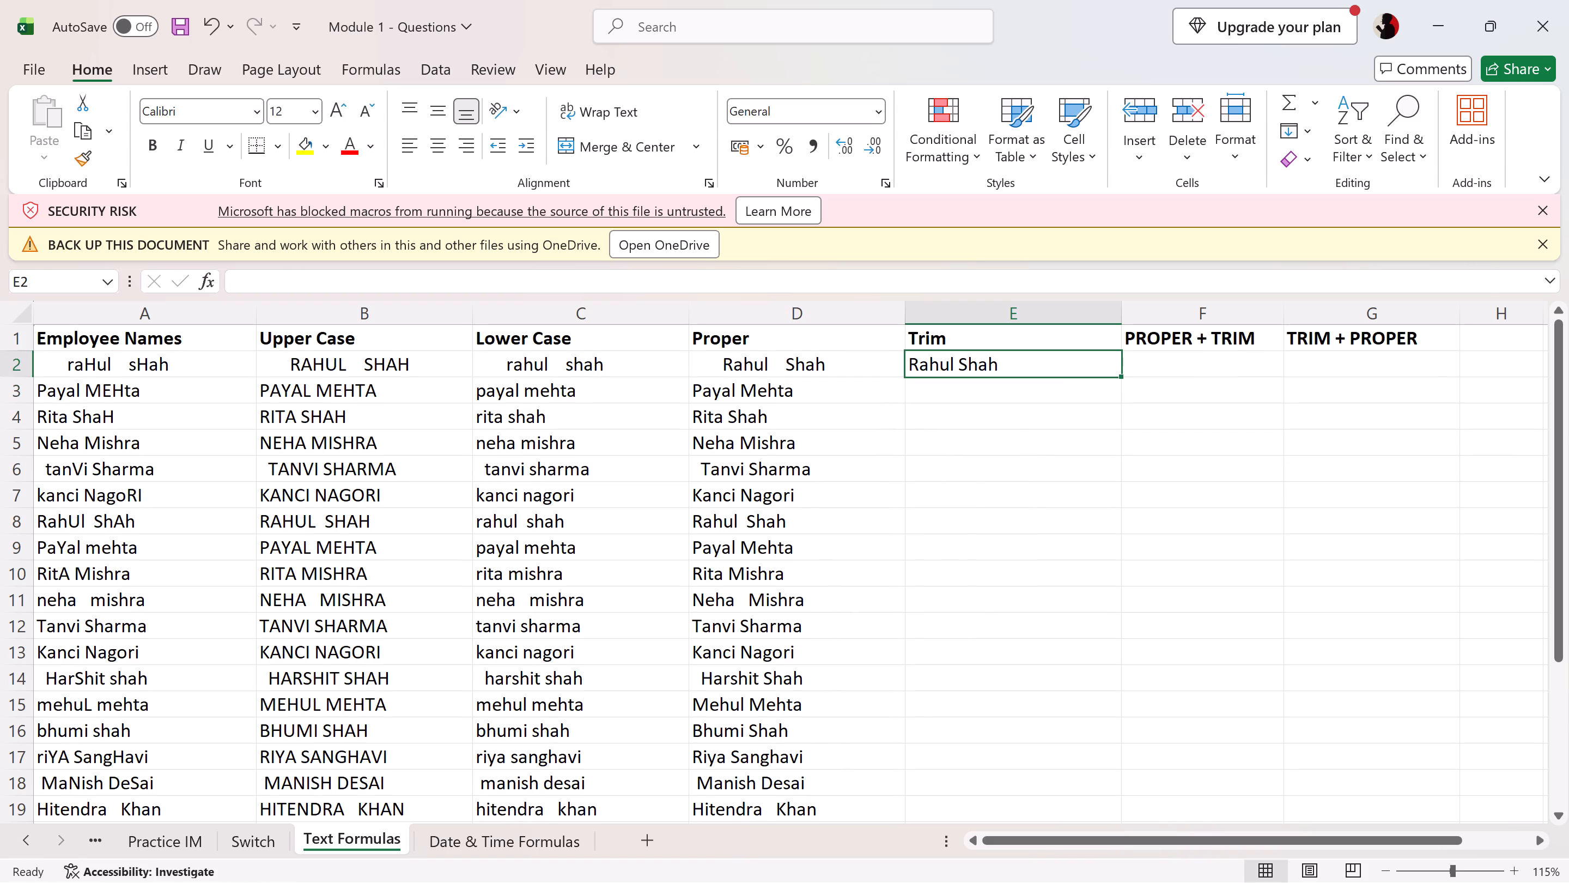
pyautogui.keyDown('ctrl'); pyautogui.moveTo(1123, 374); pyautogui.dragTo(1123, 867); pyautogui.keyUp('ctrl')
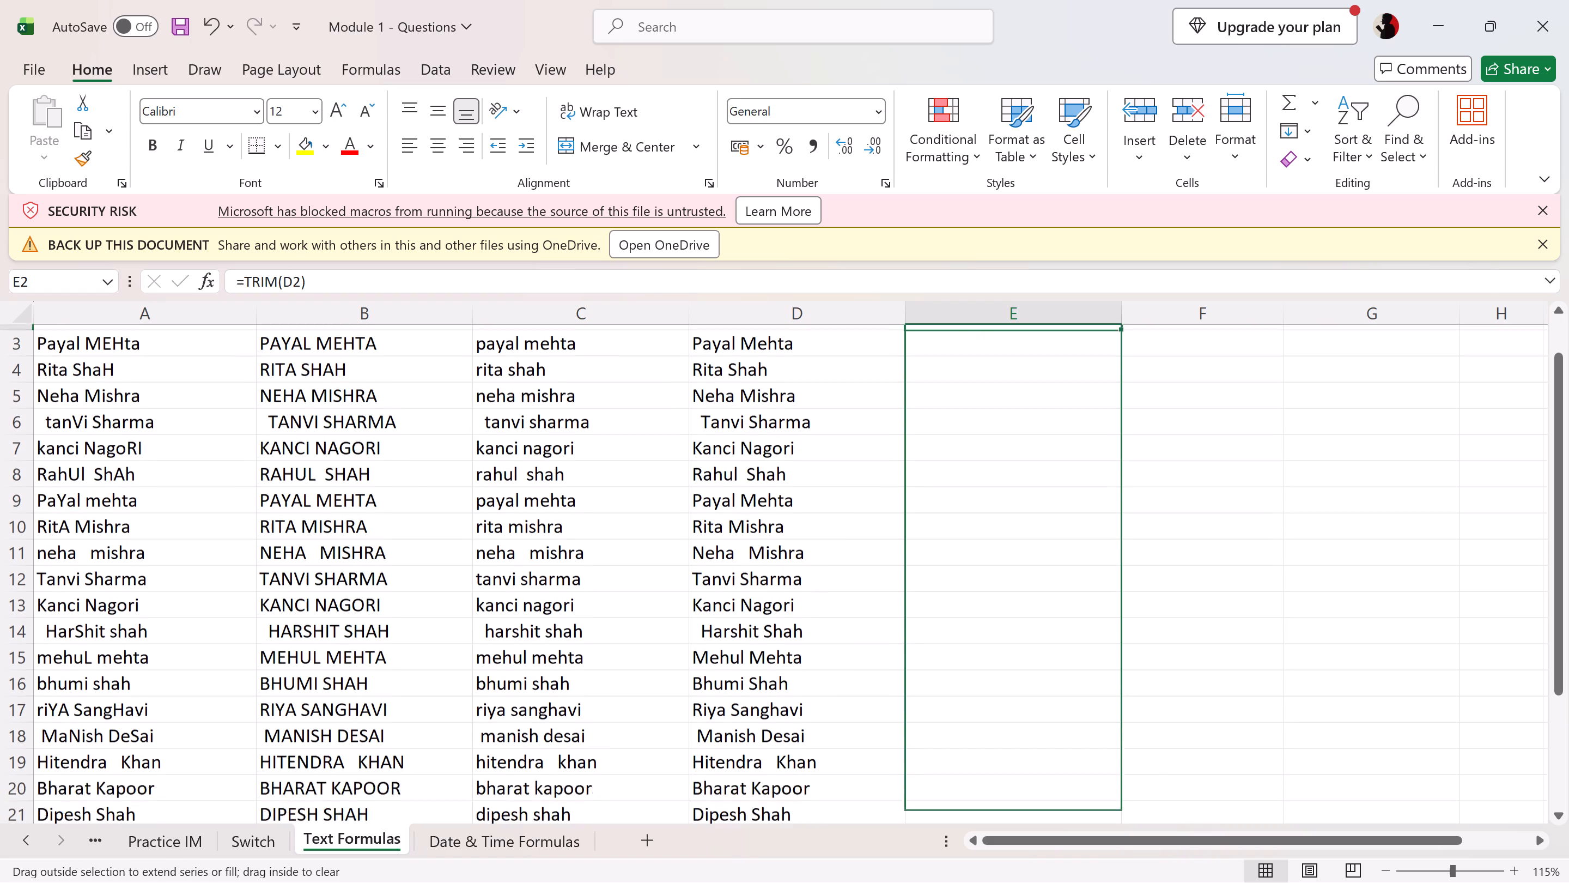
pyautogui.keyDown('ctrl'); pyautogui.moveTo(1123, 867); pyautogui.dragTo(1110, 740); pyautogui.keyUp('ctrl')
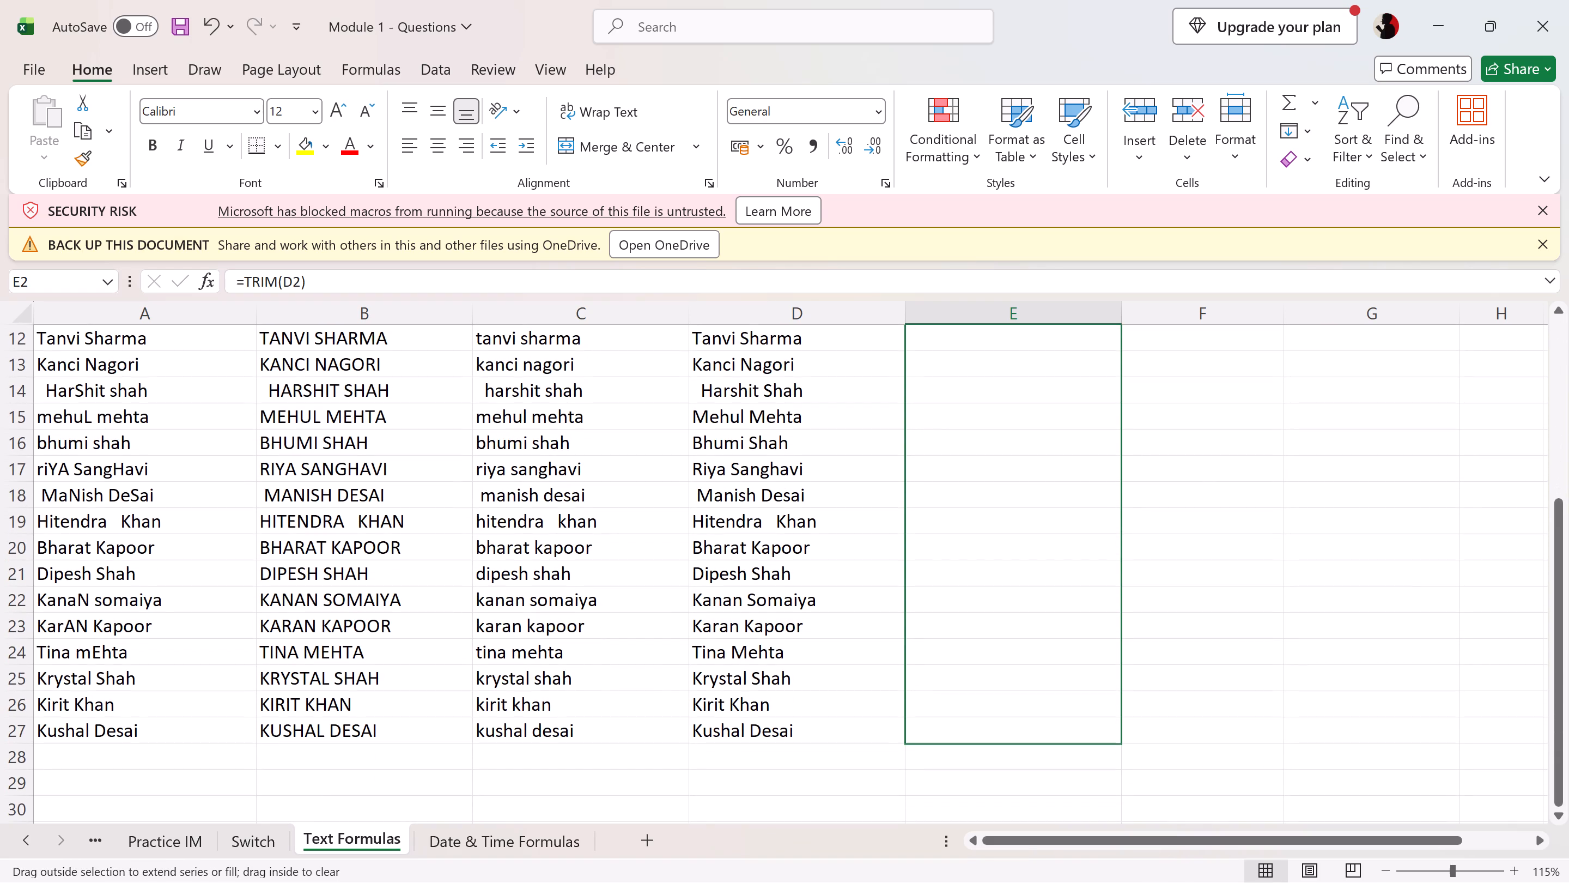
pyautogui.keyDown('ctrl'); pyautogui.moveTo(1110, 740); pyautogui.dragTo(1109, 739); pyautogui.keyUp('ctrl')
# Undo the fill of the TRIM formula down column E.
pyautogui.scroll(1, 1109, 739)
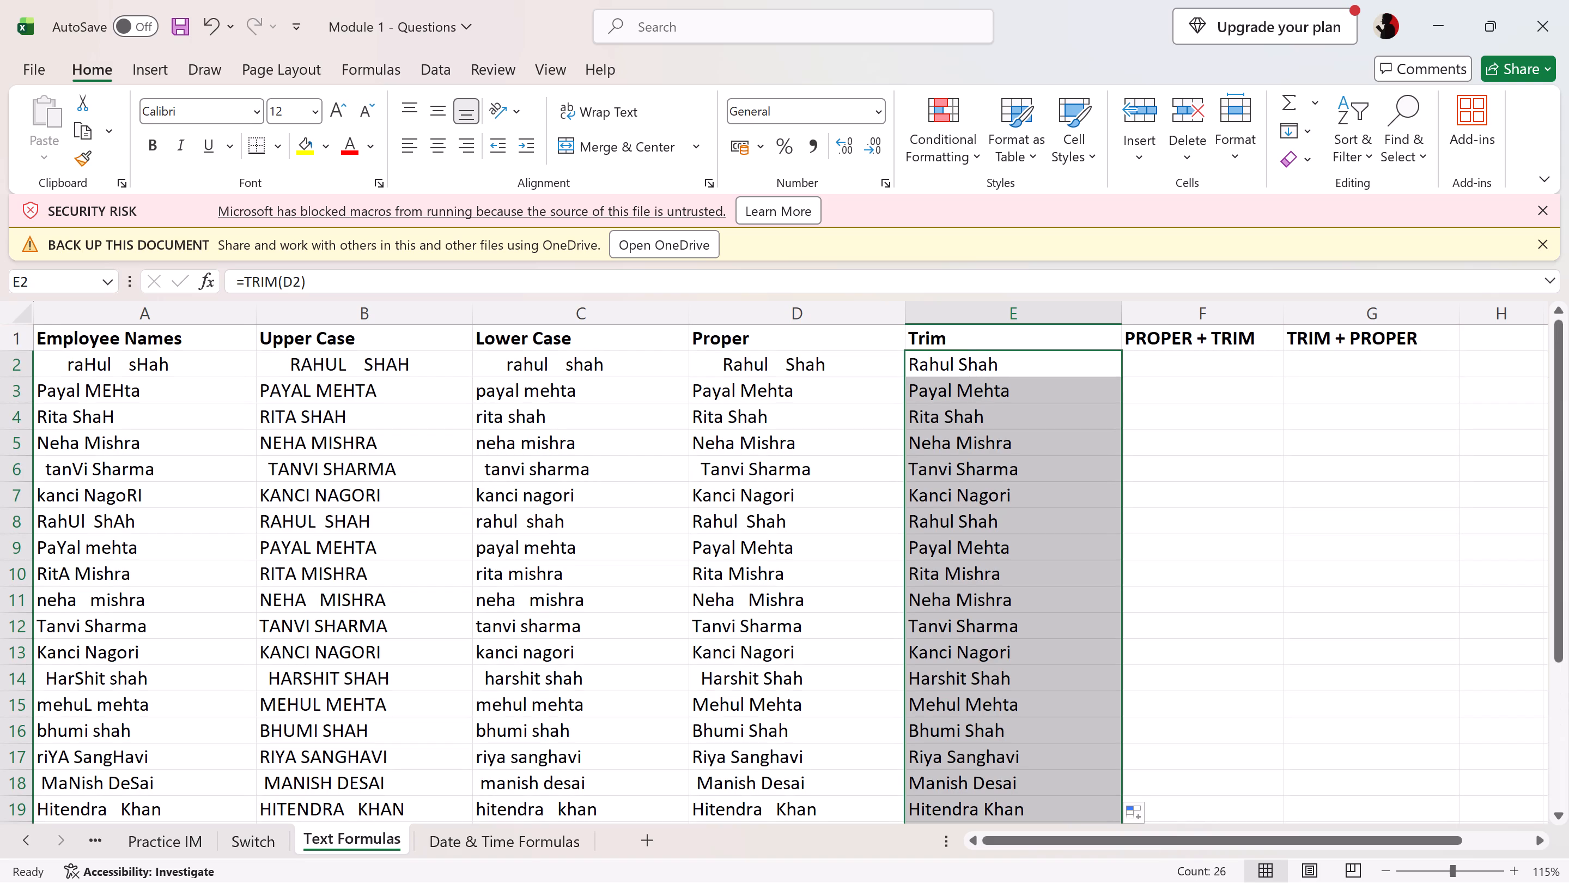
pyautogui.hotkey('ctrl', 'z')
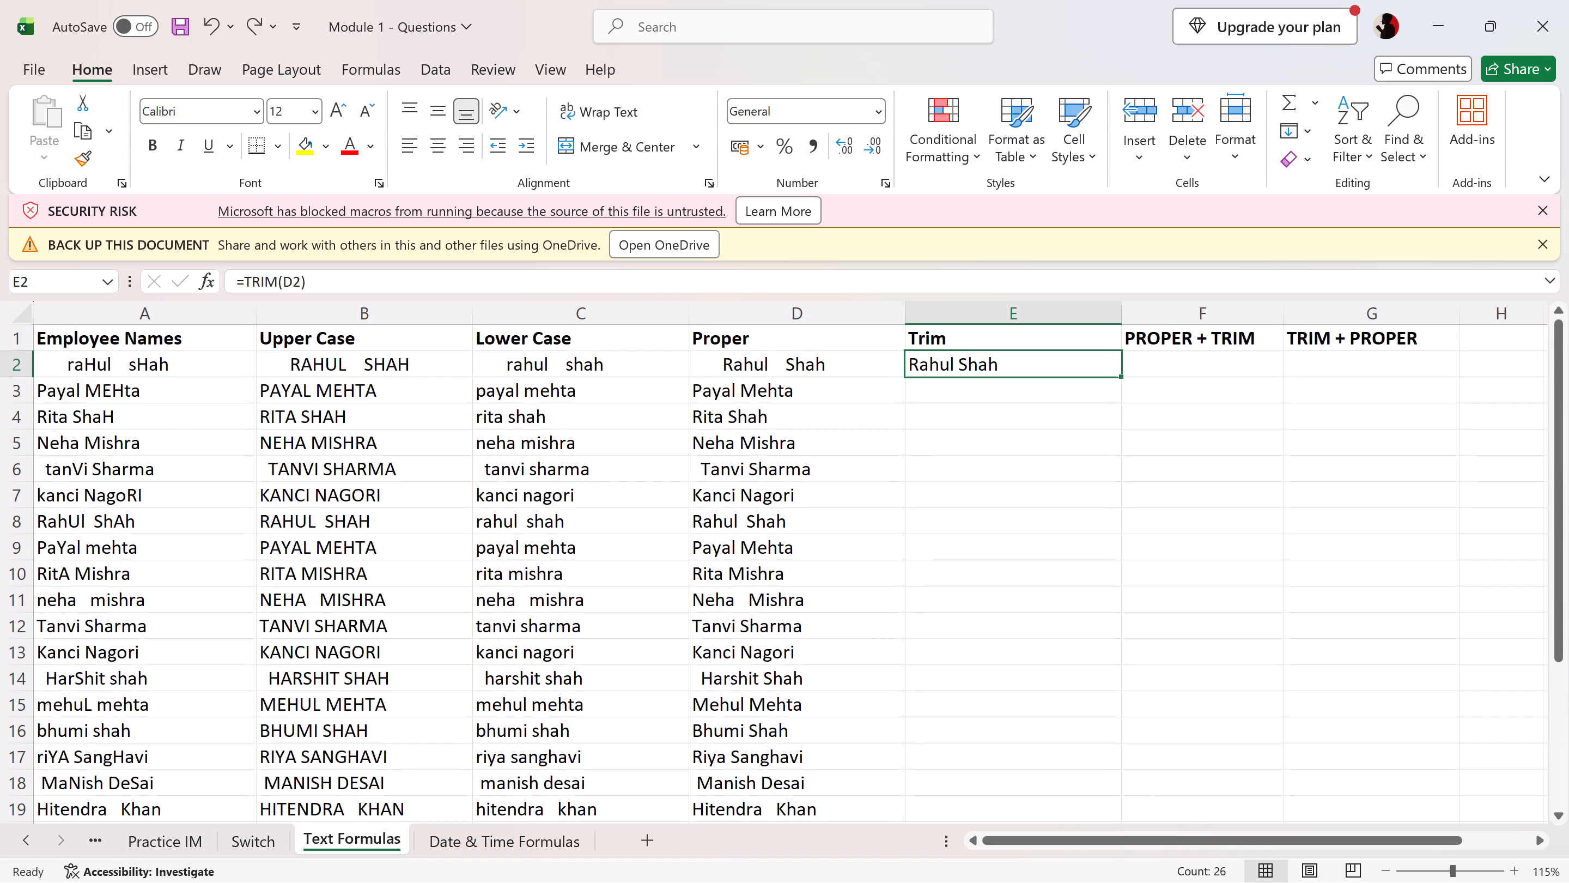
# Rewrite the formula in E2 under Trim as =TRIM(A2), referencing the original employee name.
pyautogui.click(1032, 368)
pyautogui.doubleClick(1032, 368)
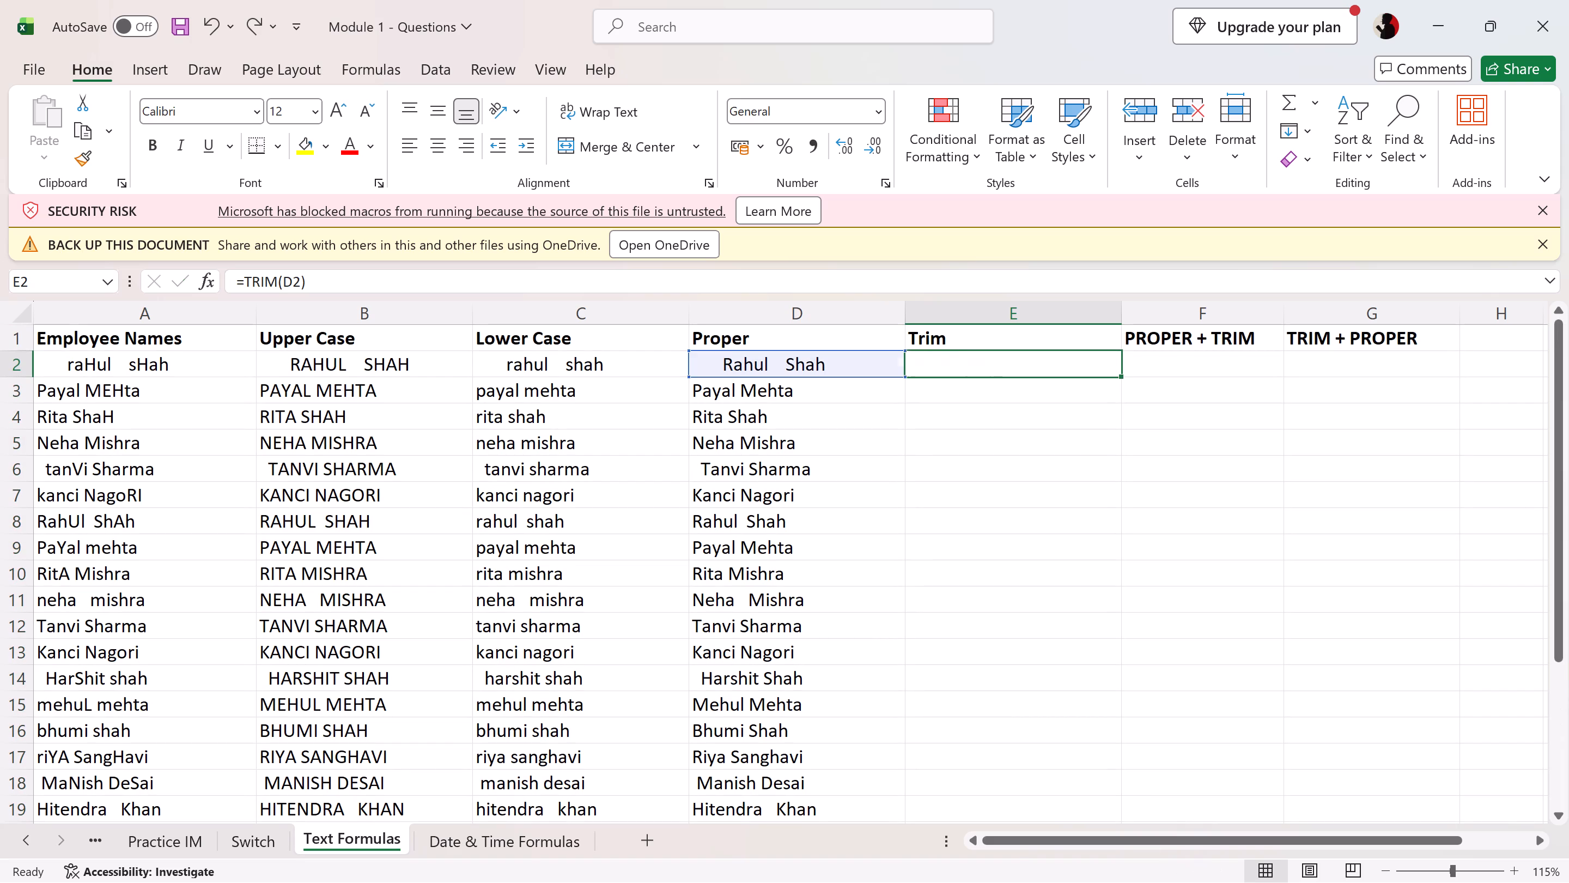
pyautogui.press('BackSpace')
pyautogui.press('BackSpace')
pyautogui.press('BackSpace')
pyautogui.press('BackSpace')
pyautogui.press('BackSpace')
pyautogui.press('BackSpace')
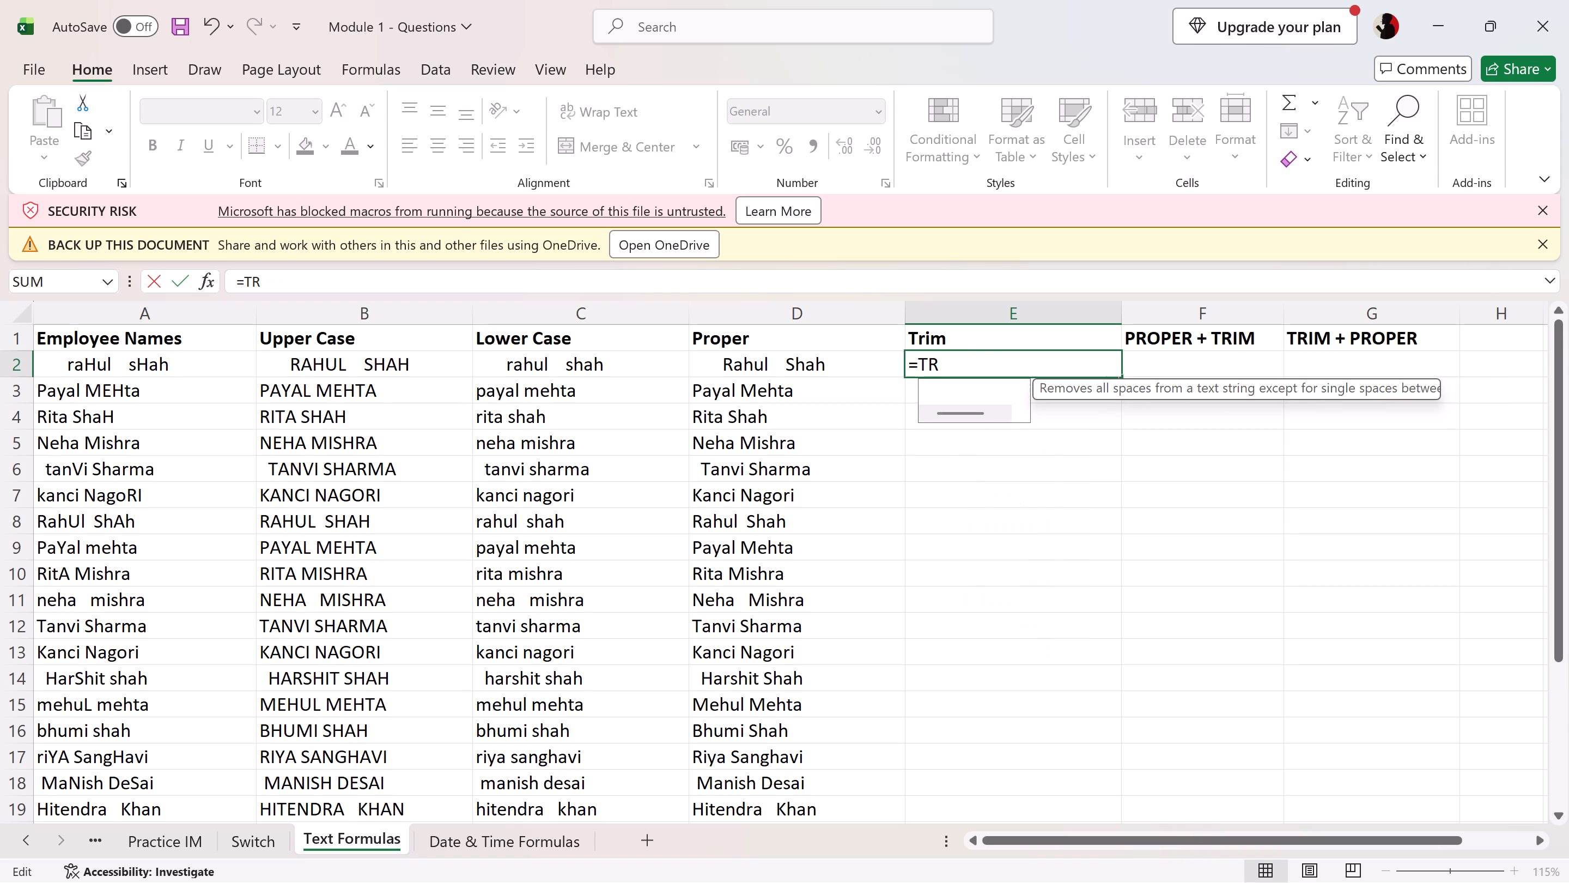
pyautogui.press('BackSpace')
pyautogui.press('BackSpace')
pyautogui.write('trim')
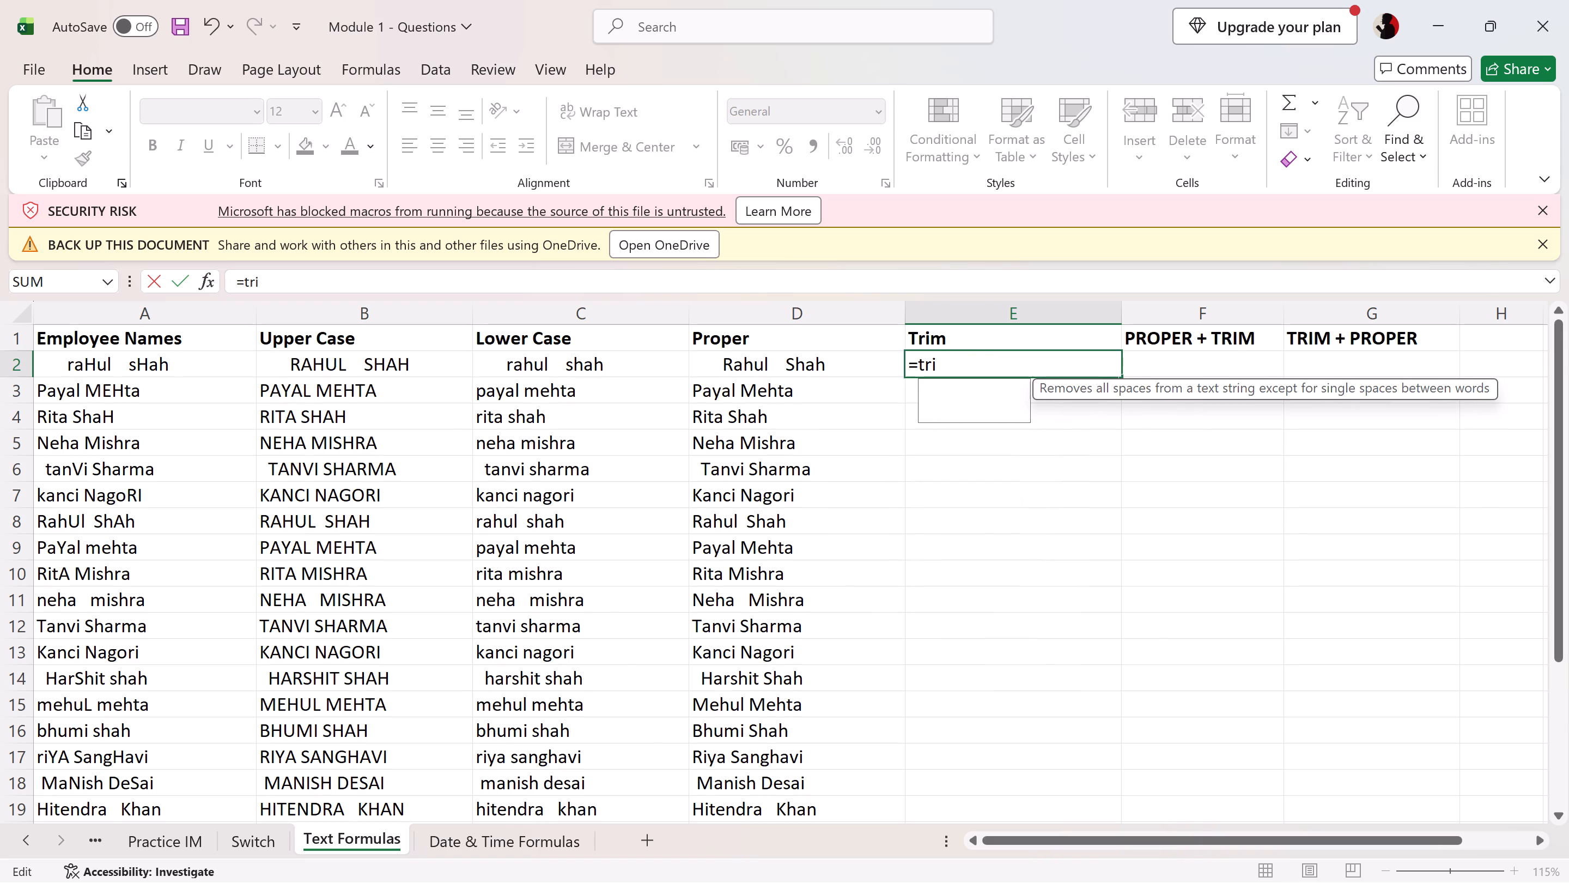
pyautogui.press('Tab')
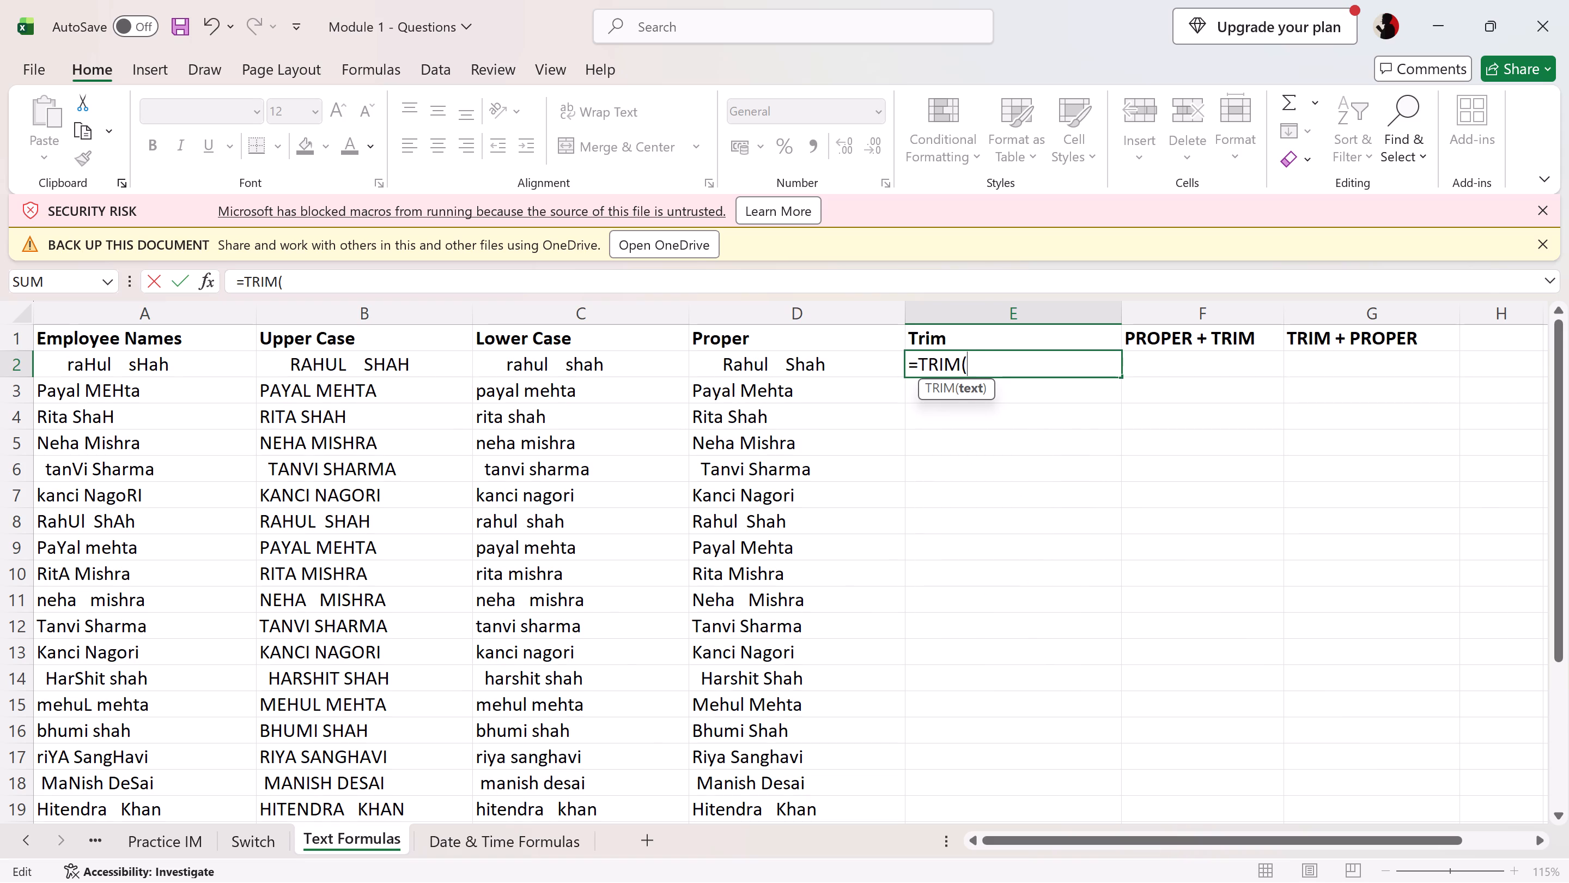
pyautogui.click(191, 364)
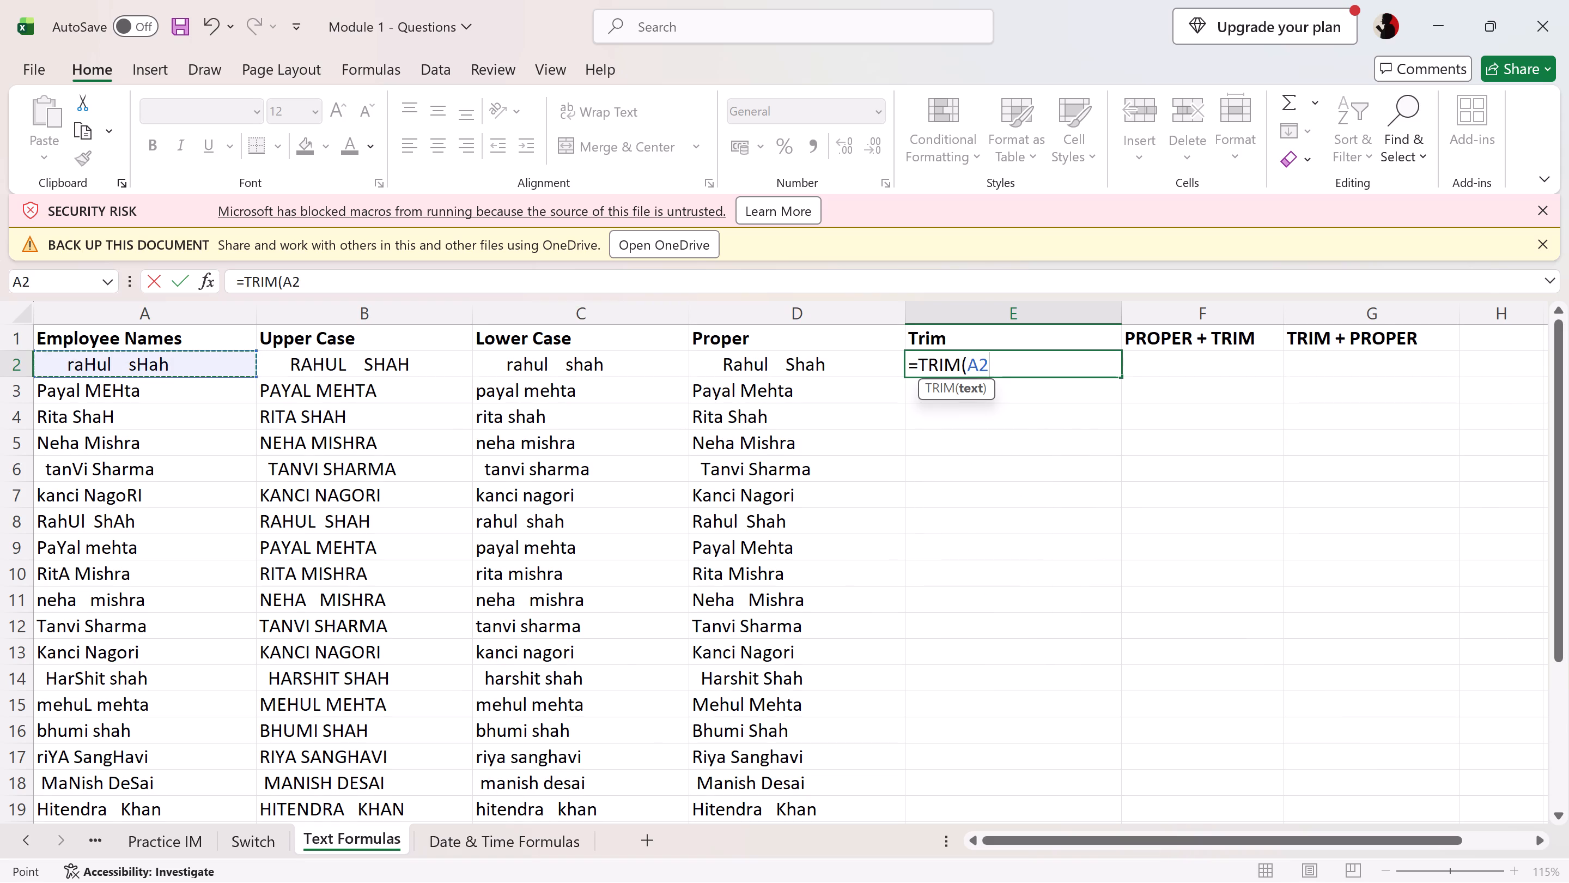
pyautogui.hotkey('shift', ')')
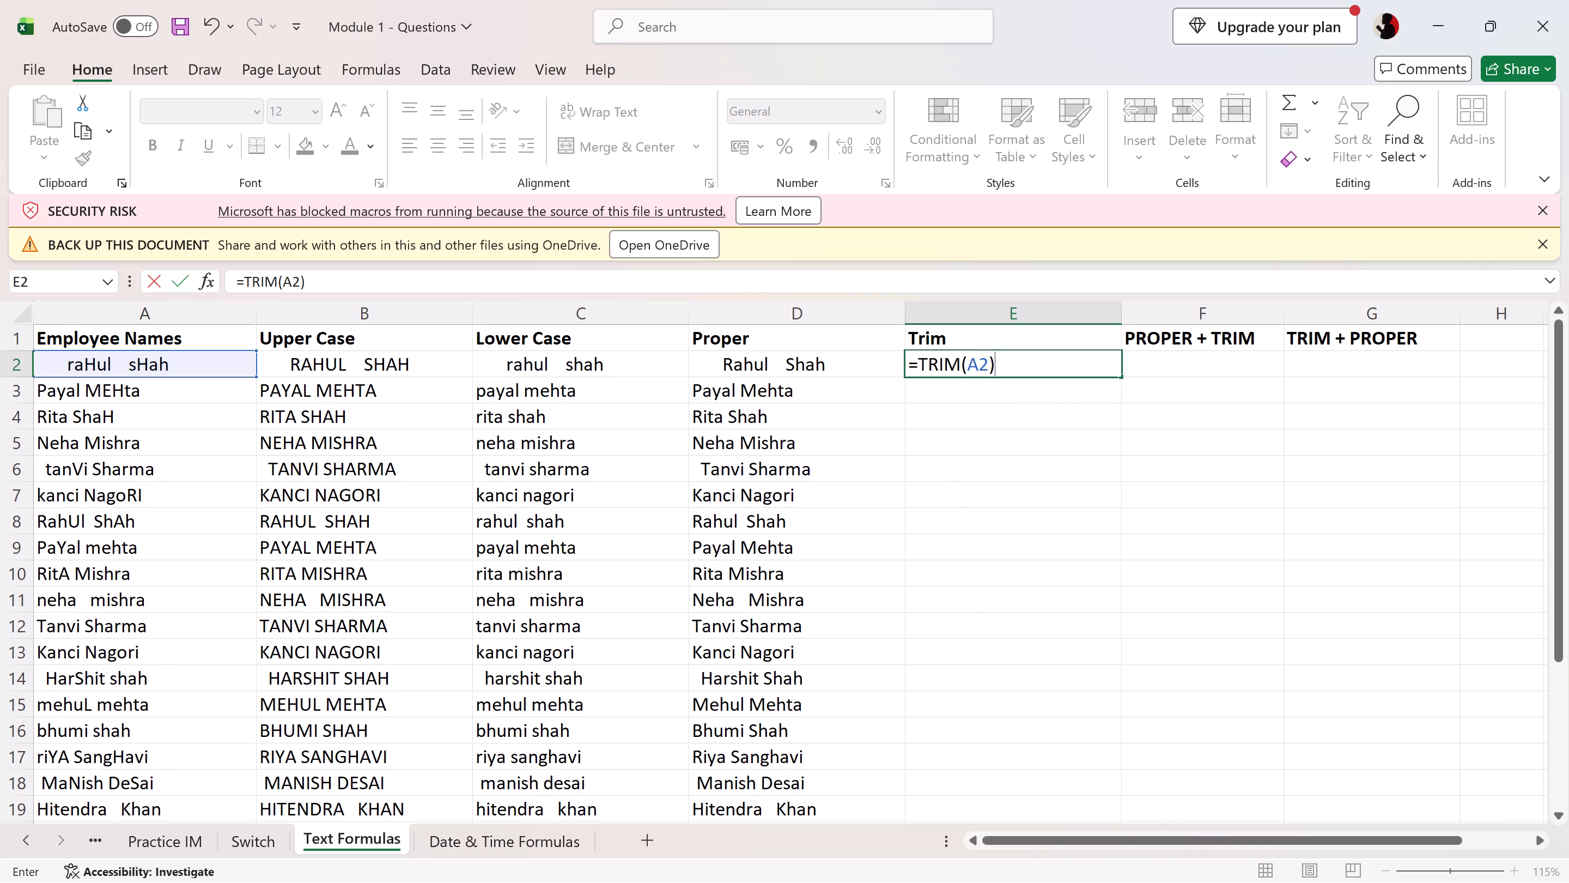
pyautogui.press('Return')
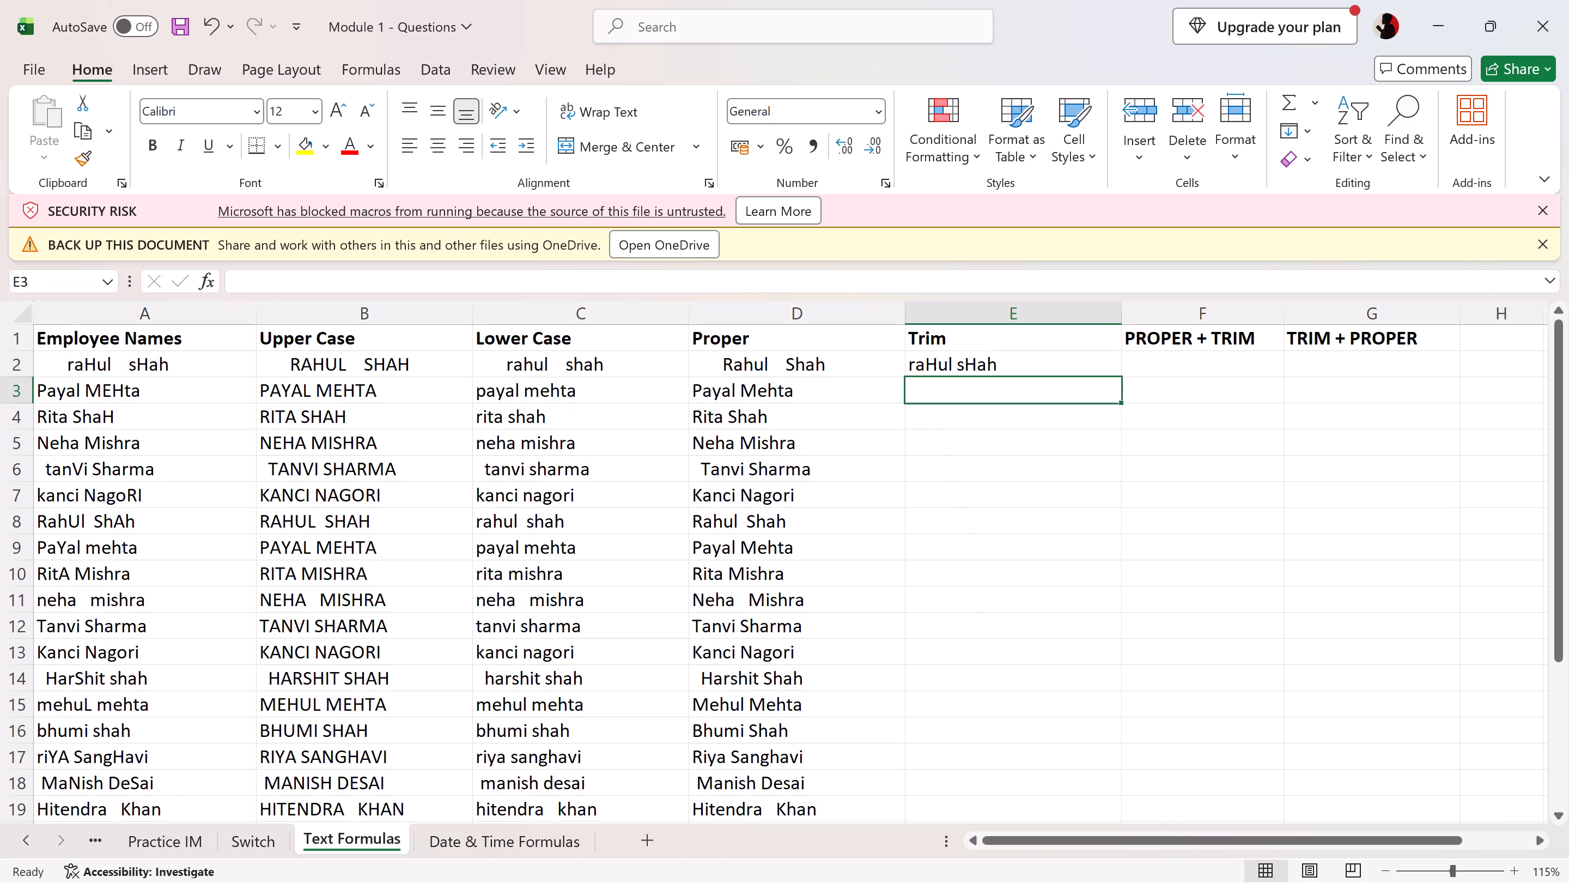
# Fill the TRIM formula from E2 down through E27 for all employee names.
pyautogui.click(1067, 366)
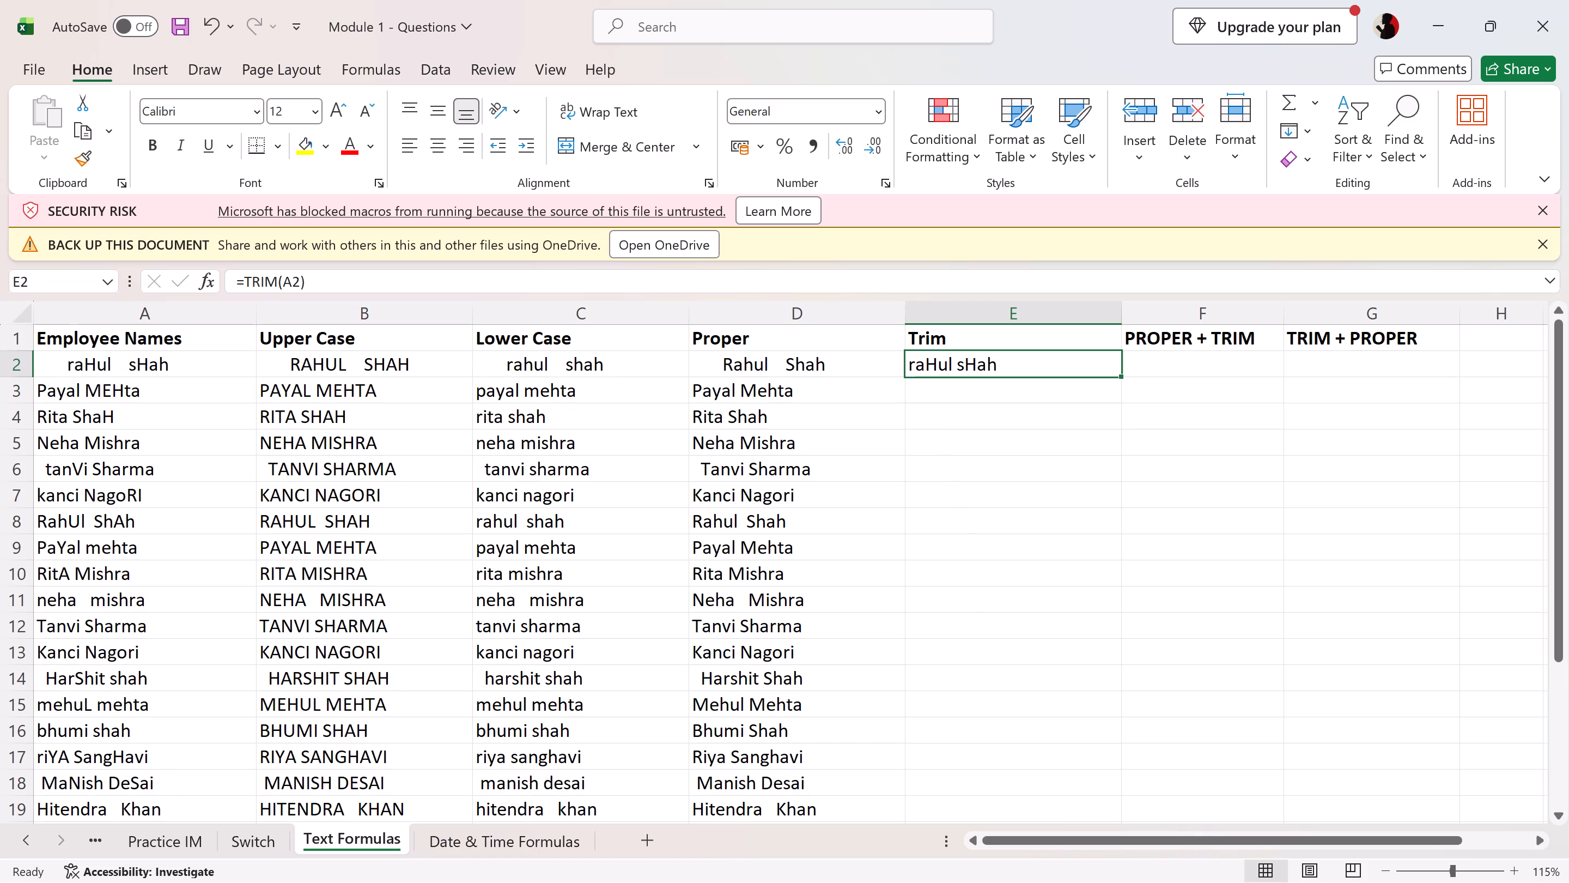
pyautogui.moveTo(1124, 376); pyautogui.dragTo(1066, 736)
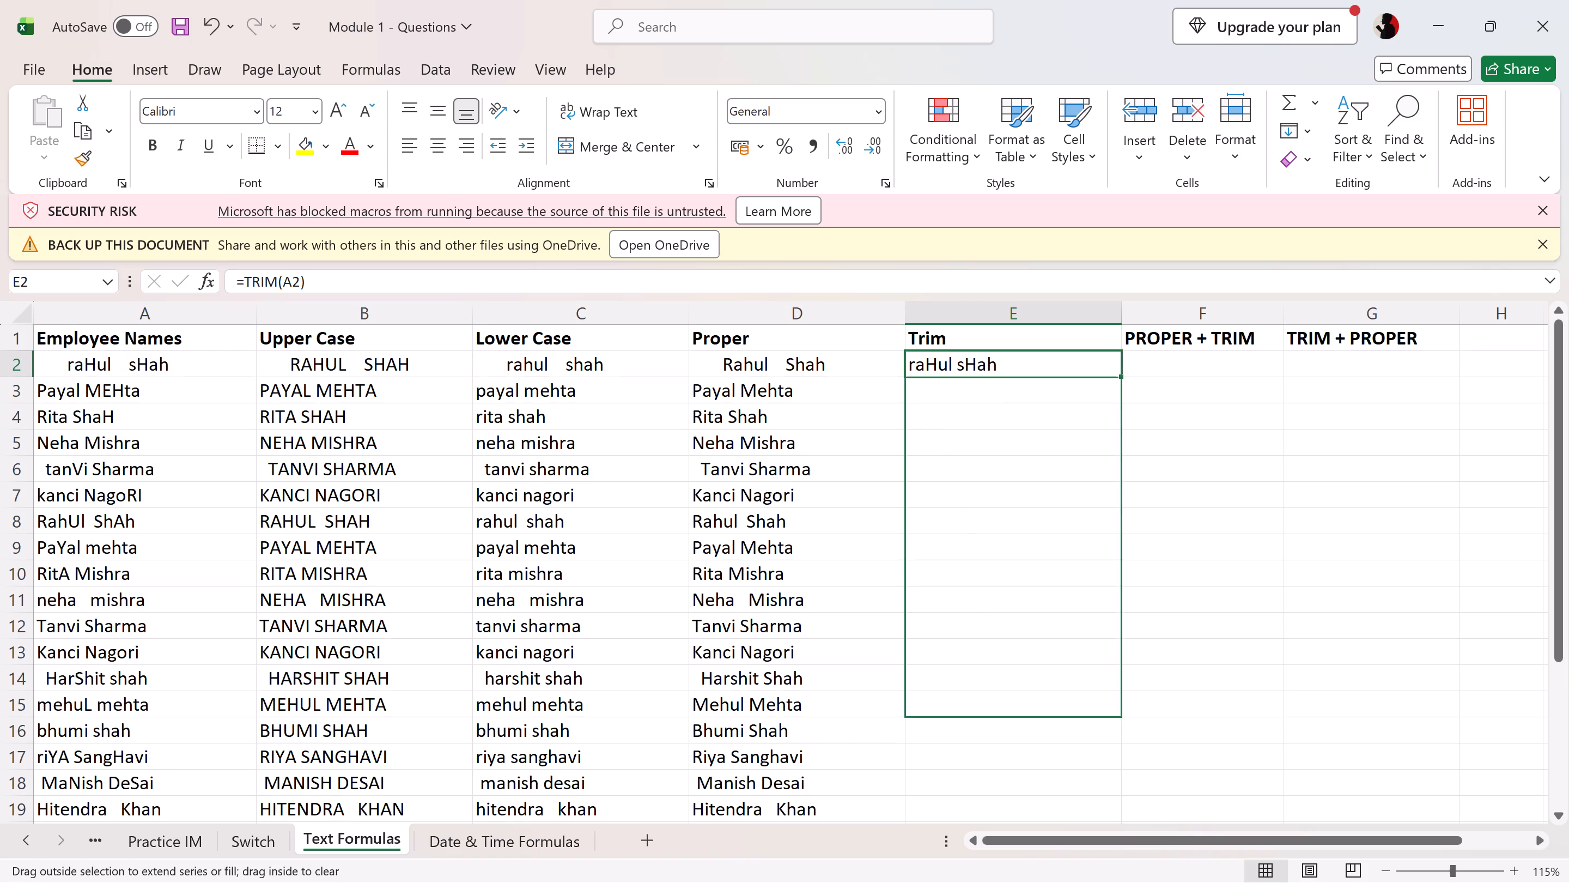
pyautogui.moveTo(1066, 736); pyautogui.dragTo(1075, 773)
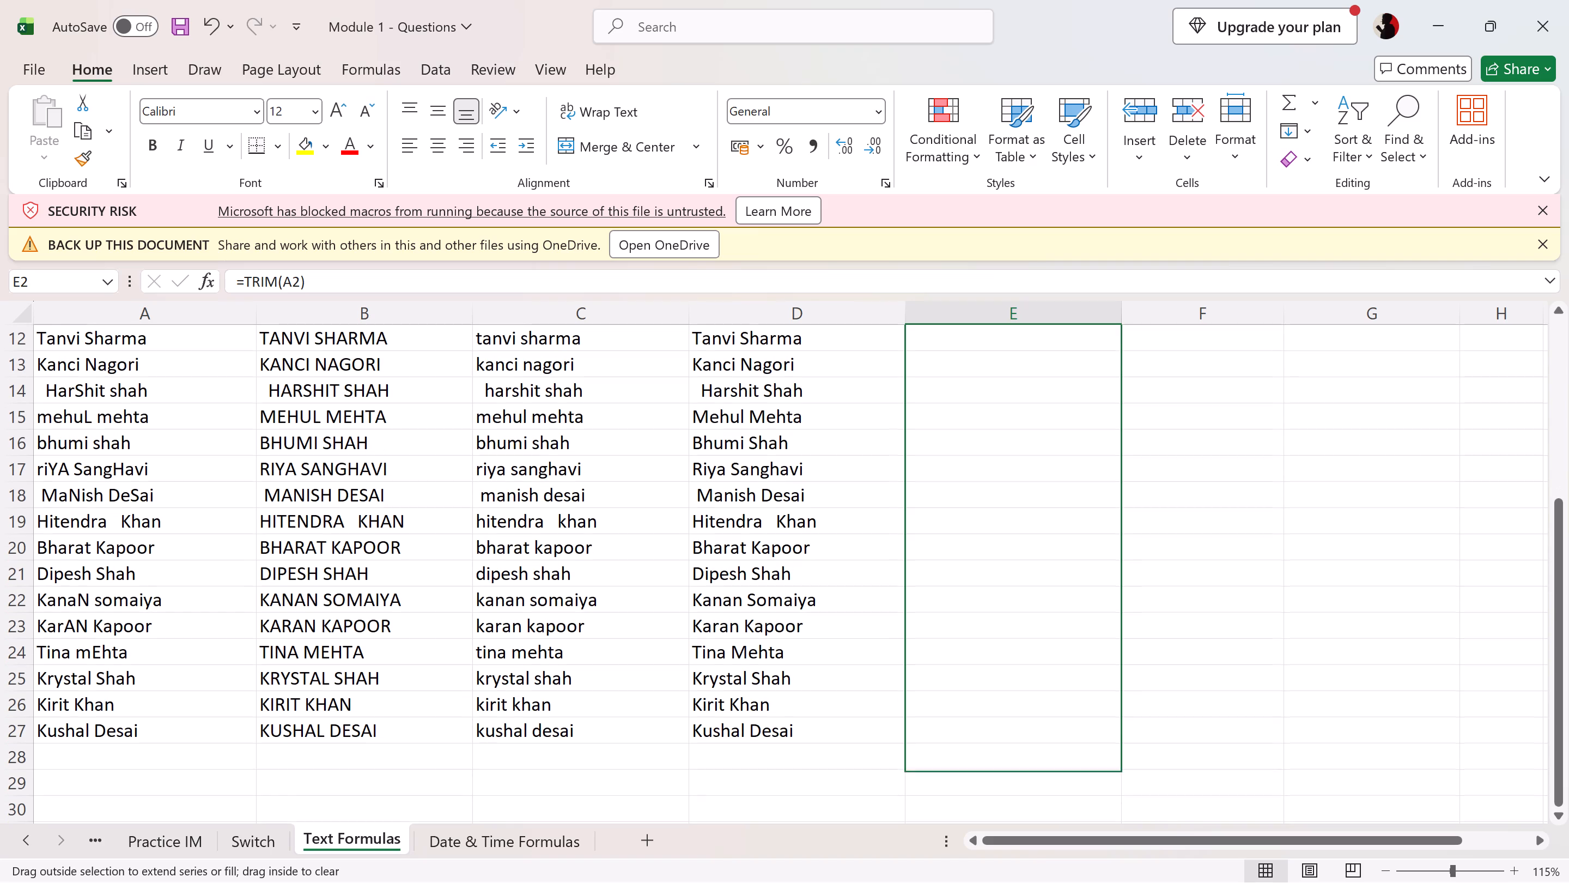
pyautogui.moveTo(1075, 773); pyautogui.dragTo(1085, 736)
# Enter =TRIM(D2) in F2 under PROPER + TRIM, referencing the Proper column.
pyautogui.scroll(2, 1085, 736)
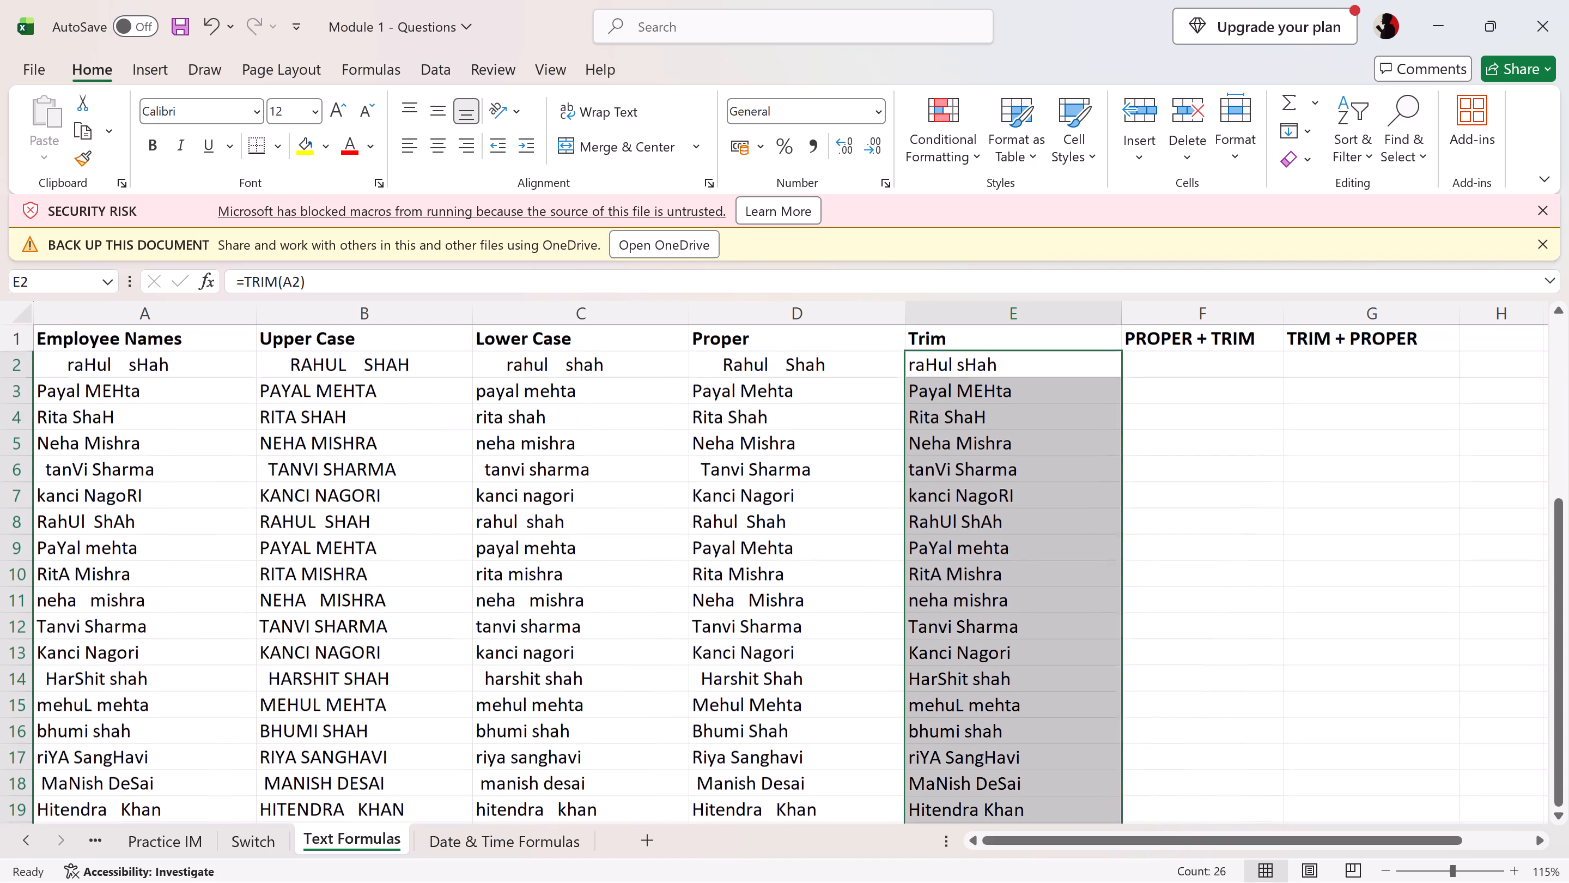
pyautogui.click(1206, 372)
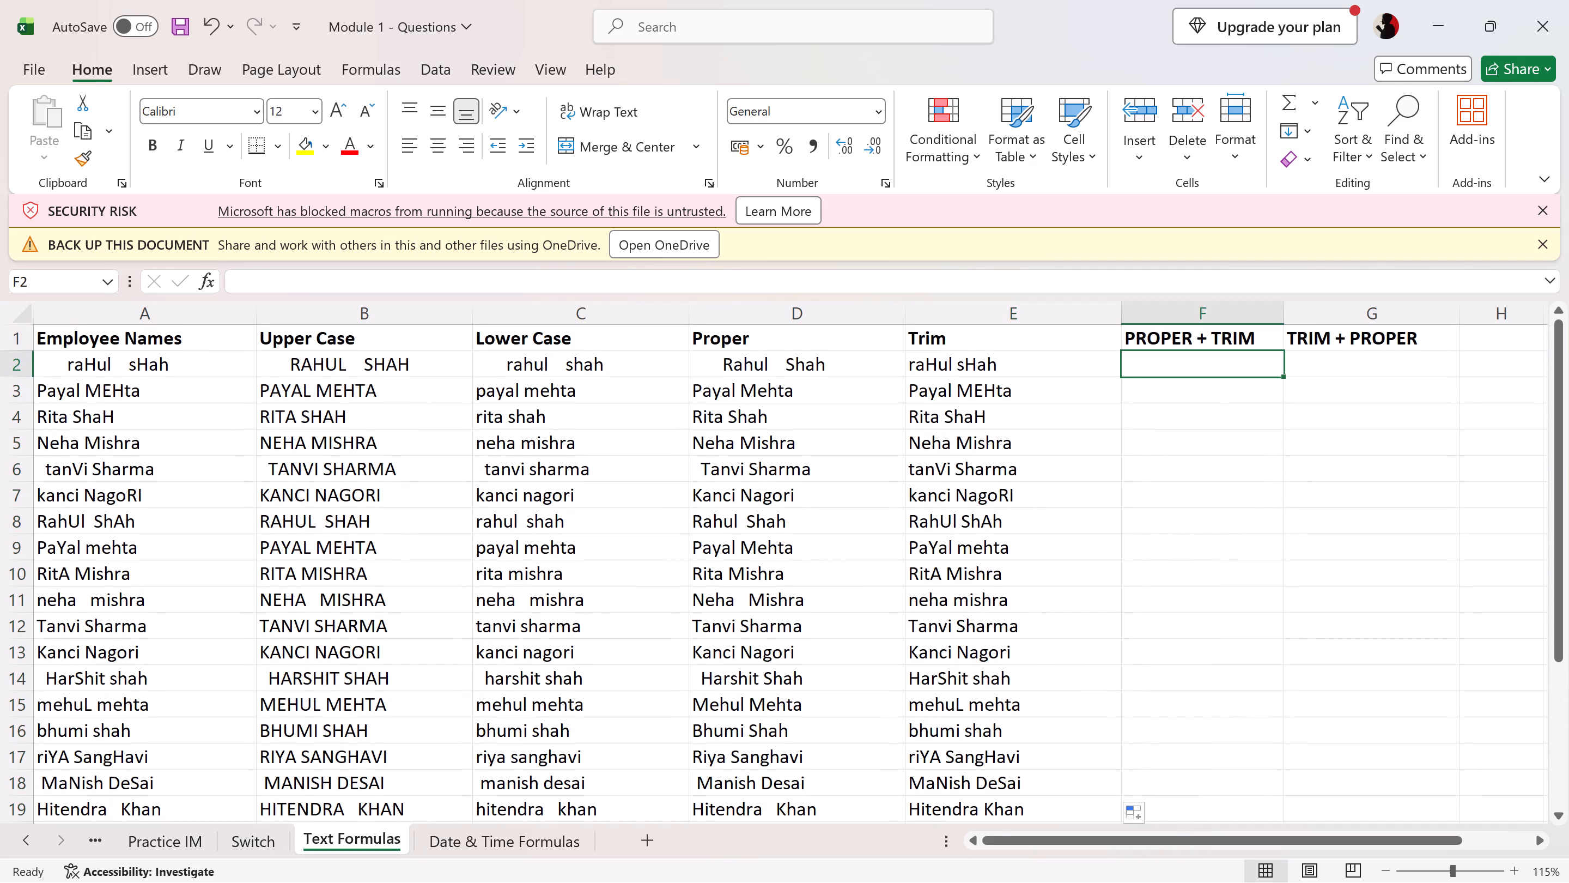
pyautogui.write('tri')
pyautogui.press('BackSpace')
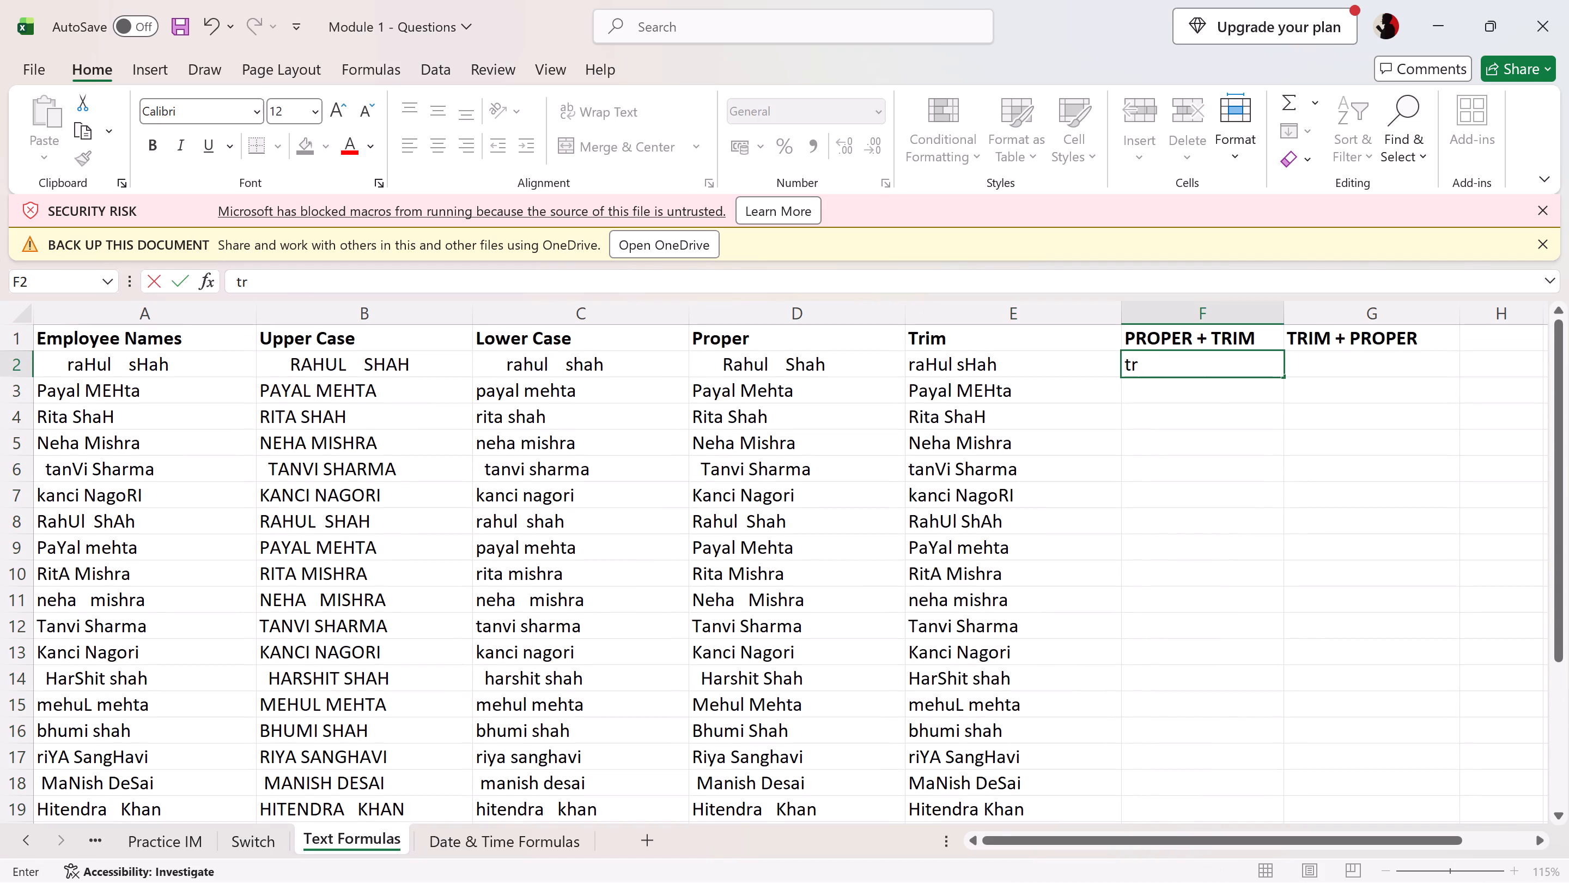
pyautogui.press('BackSpace')
pyautogui.press('BackSpace')
pyautogui.write('=tr')
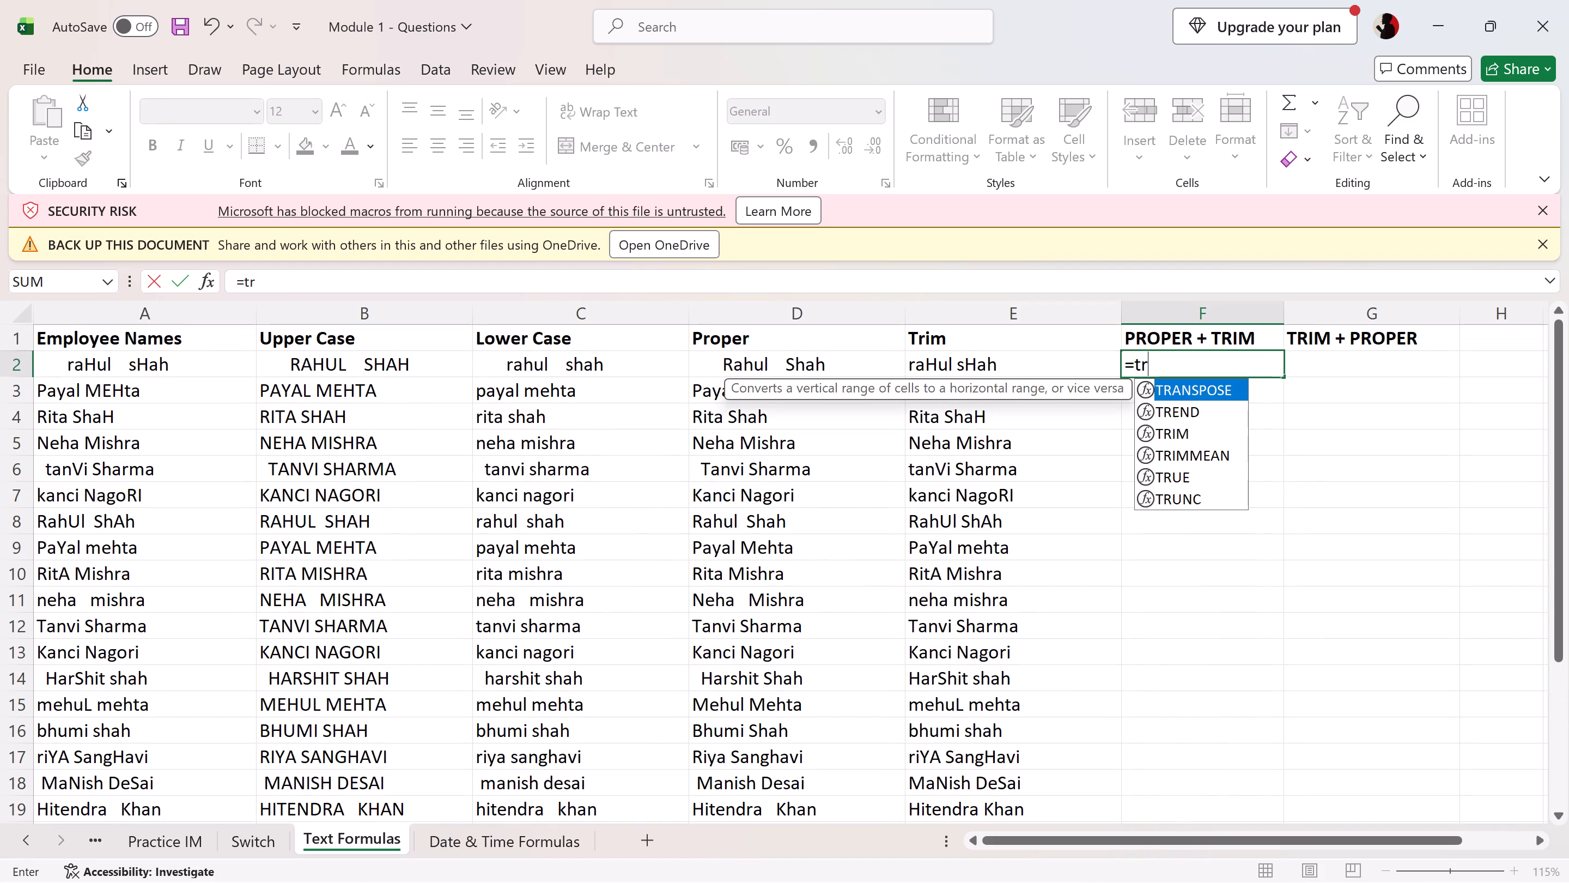
pyautogui.press('Down')
pyautogui.press('Down')
pyautogui.press('Tab')
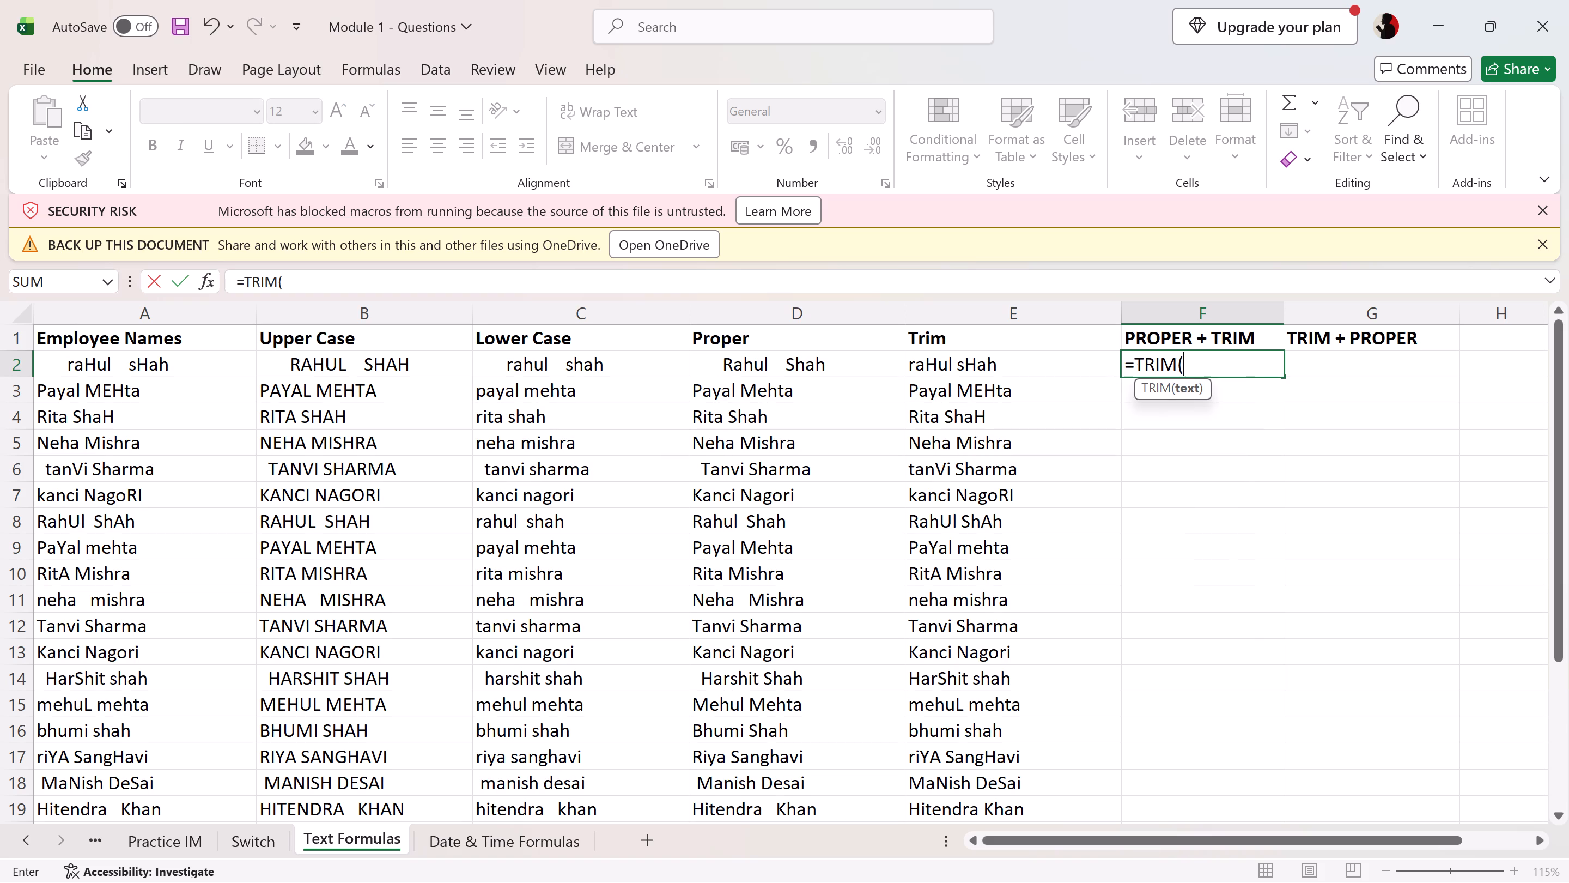
pyautogui.click(818, 373)
pyautogui.hotkey('shift', ')')
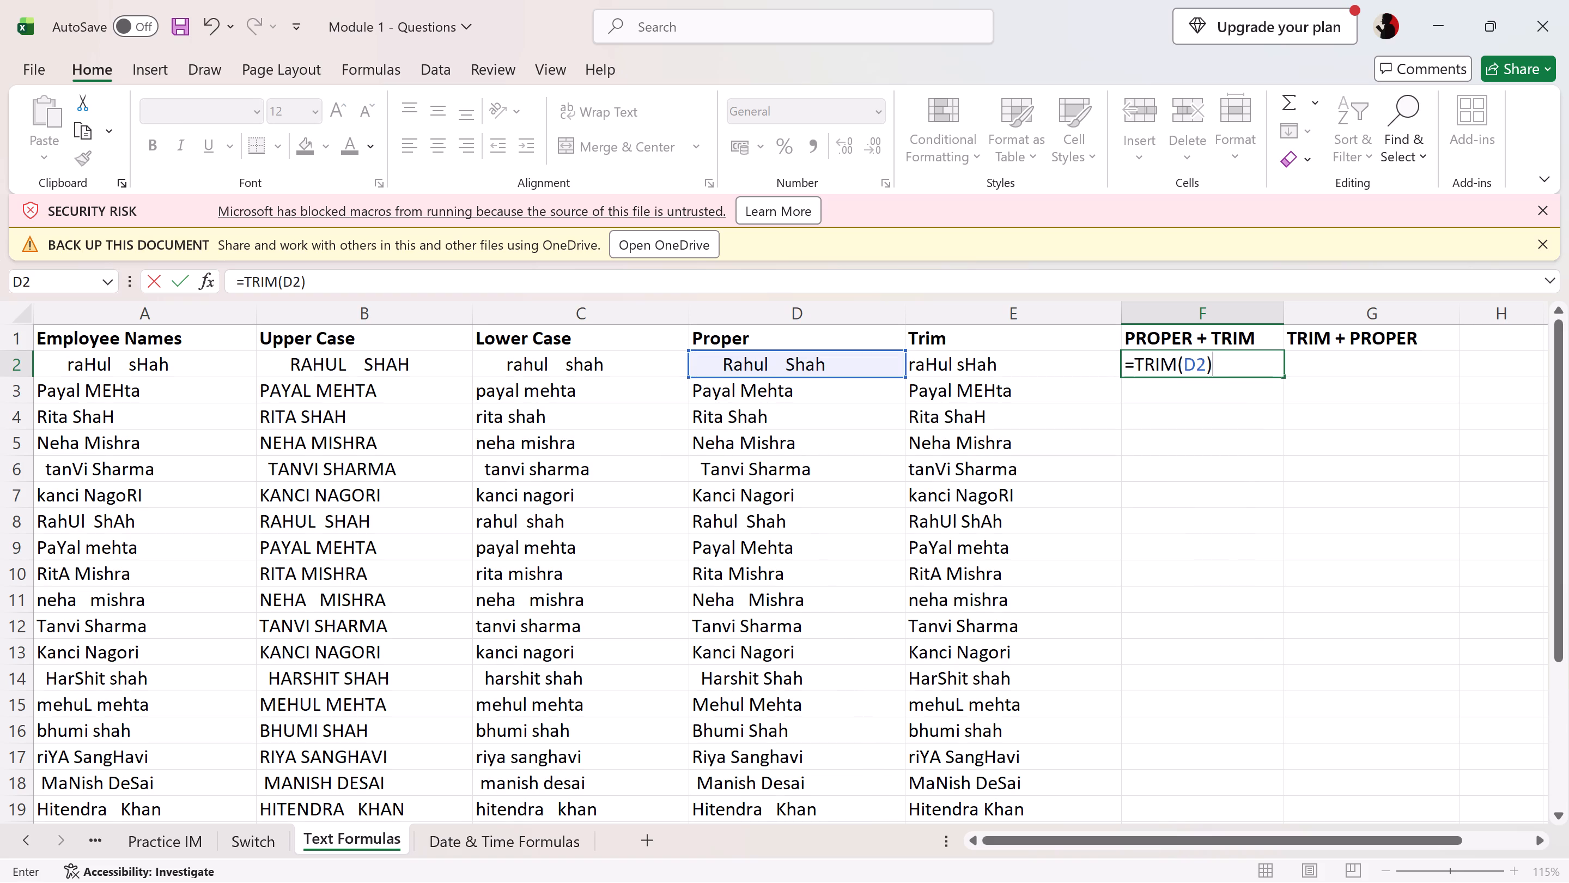
pyautogui.press('Return')
# Fill the PROPER + TRIM formula from F2 down through F27.
pyautogui.click(1238, 360)
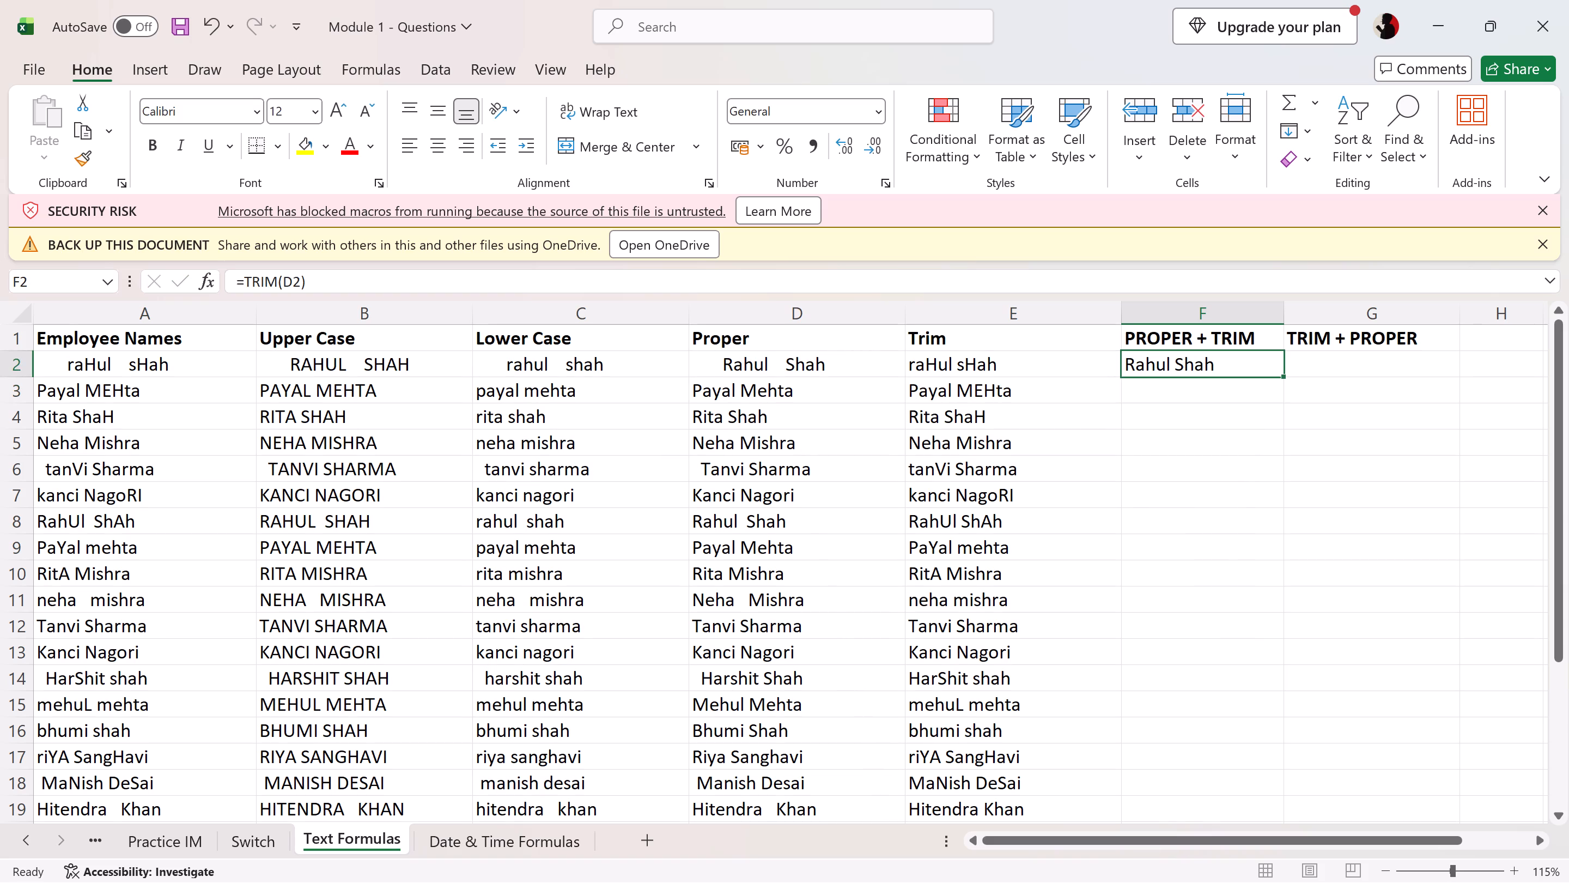
pyautogui.moveTo(1281, 373); pyautogui.dragTo(1256, 497)
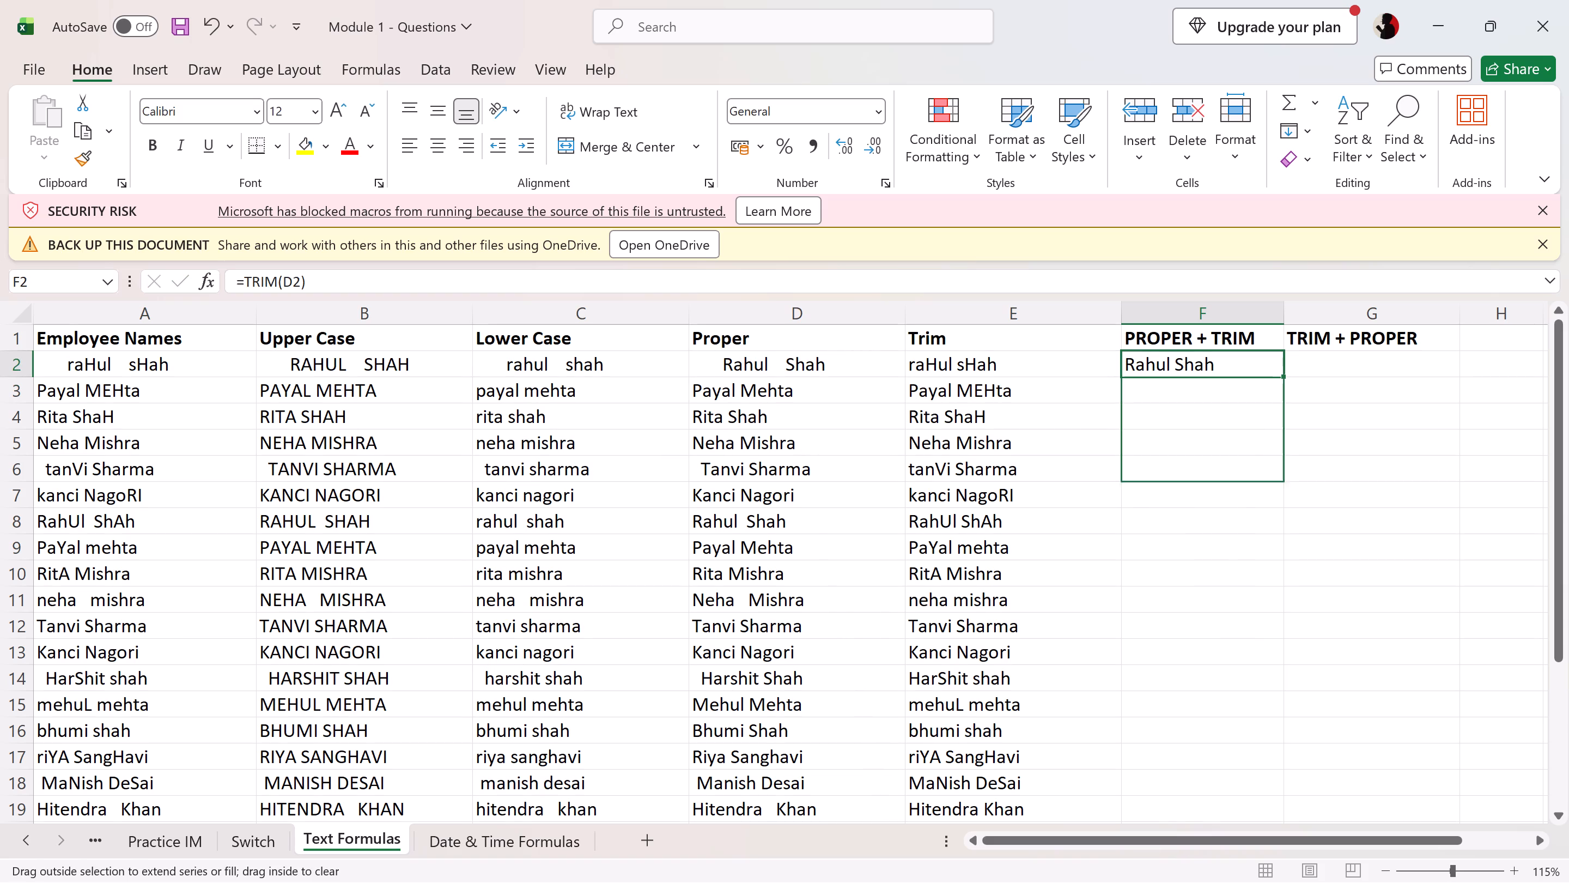
pyautogui.moveTo(1256, 497); pyautogui.dragTo(1258, 872)
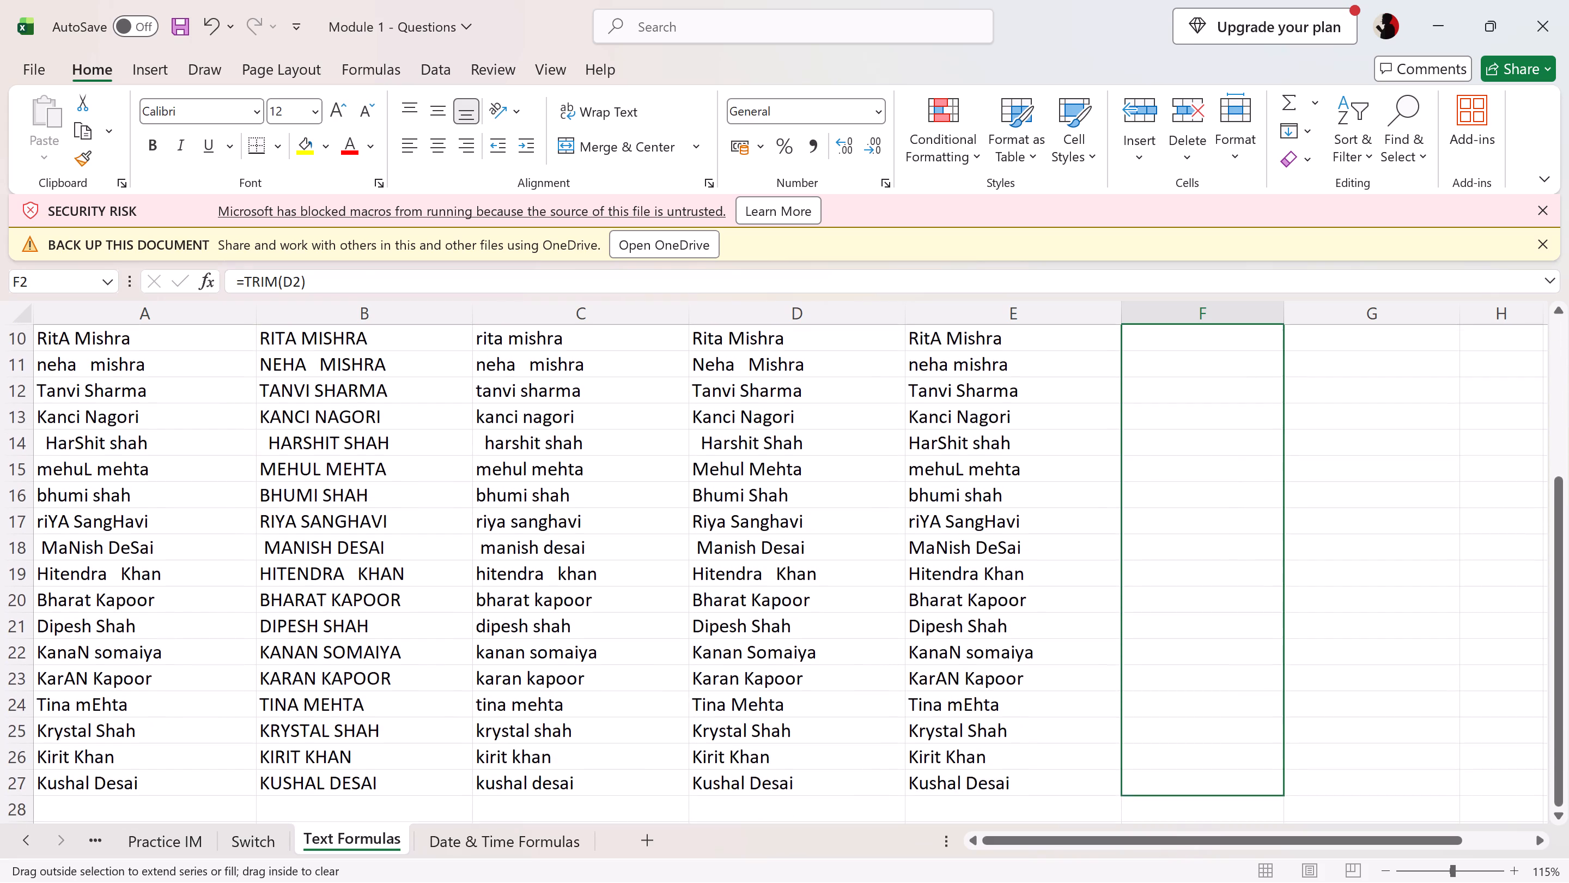
pyautogui.moveTo(1258, 872); pyautogui.dragTo(1265, 778)
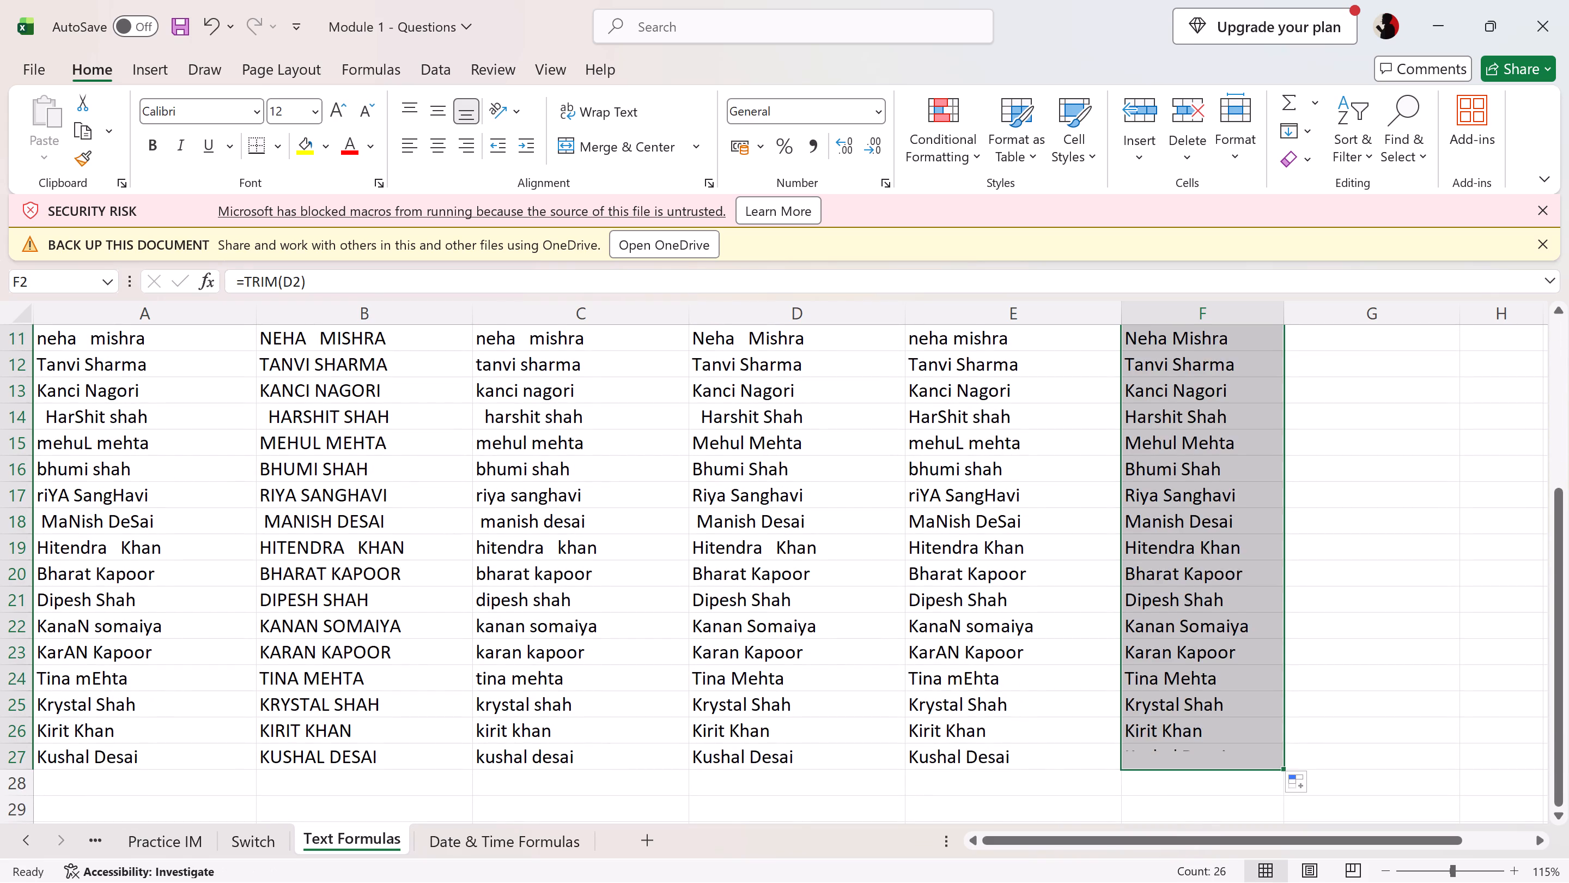
# Enter =PROPER(E2) in G2 under TRIM + PROPER, referencing the Trim column.
pyautogui.scroll(1, 1265, 778)
pyautogui.click(1353, 359)
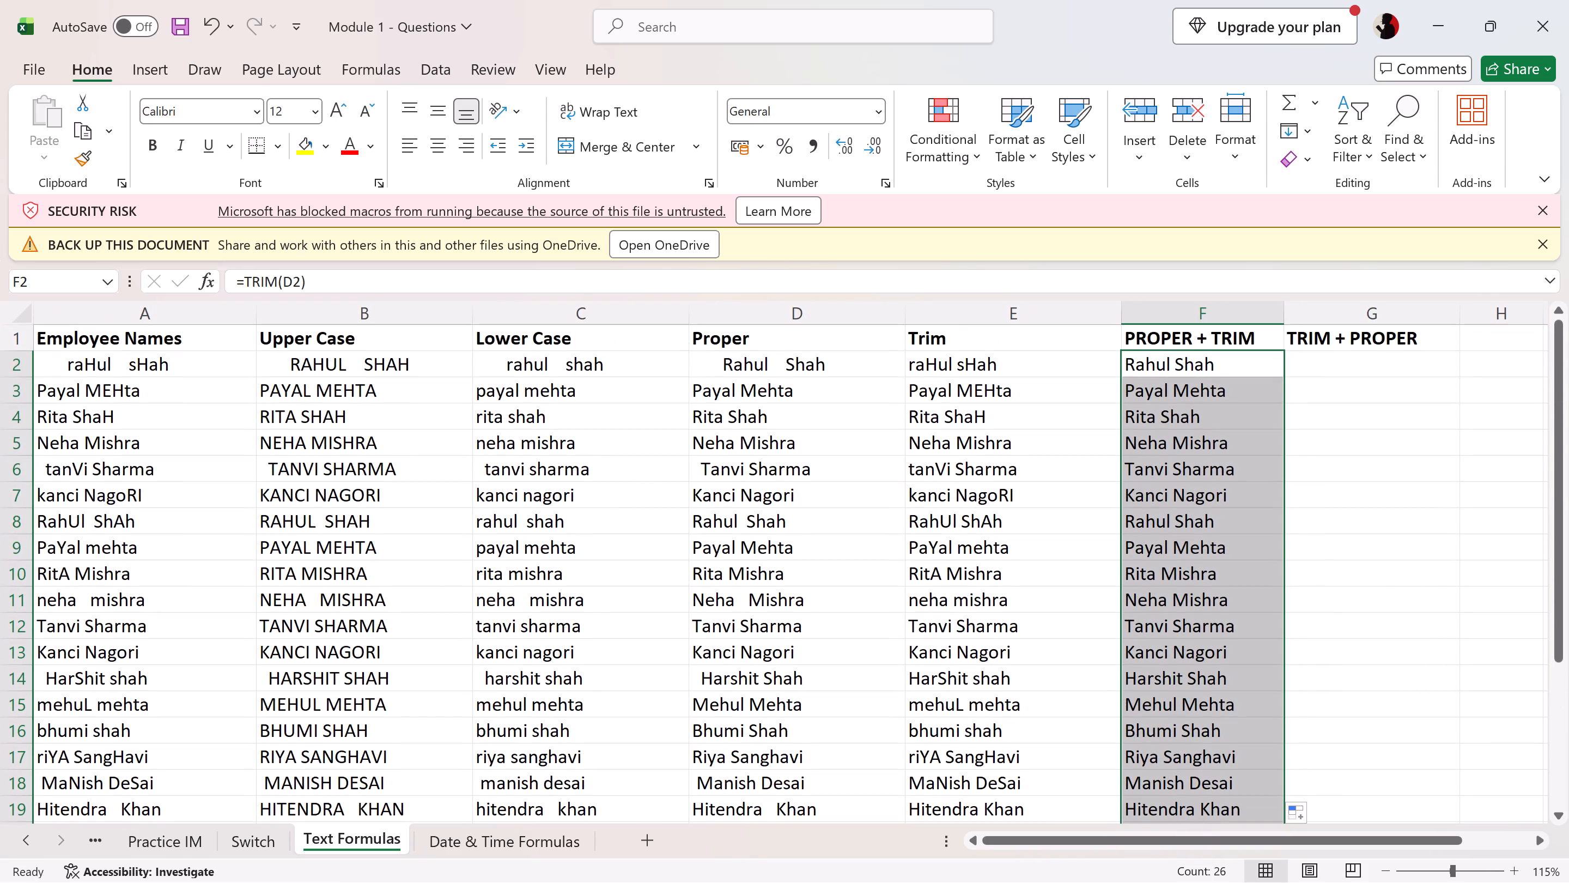
pyautogui.write('=pr')
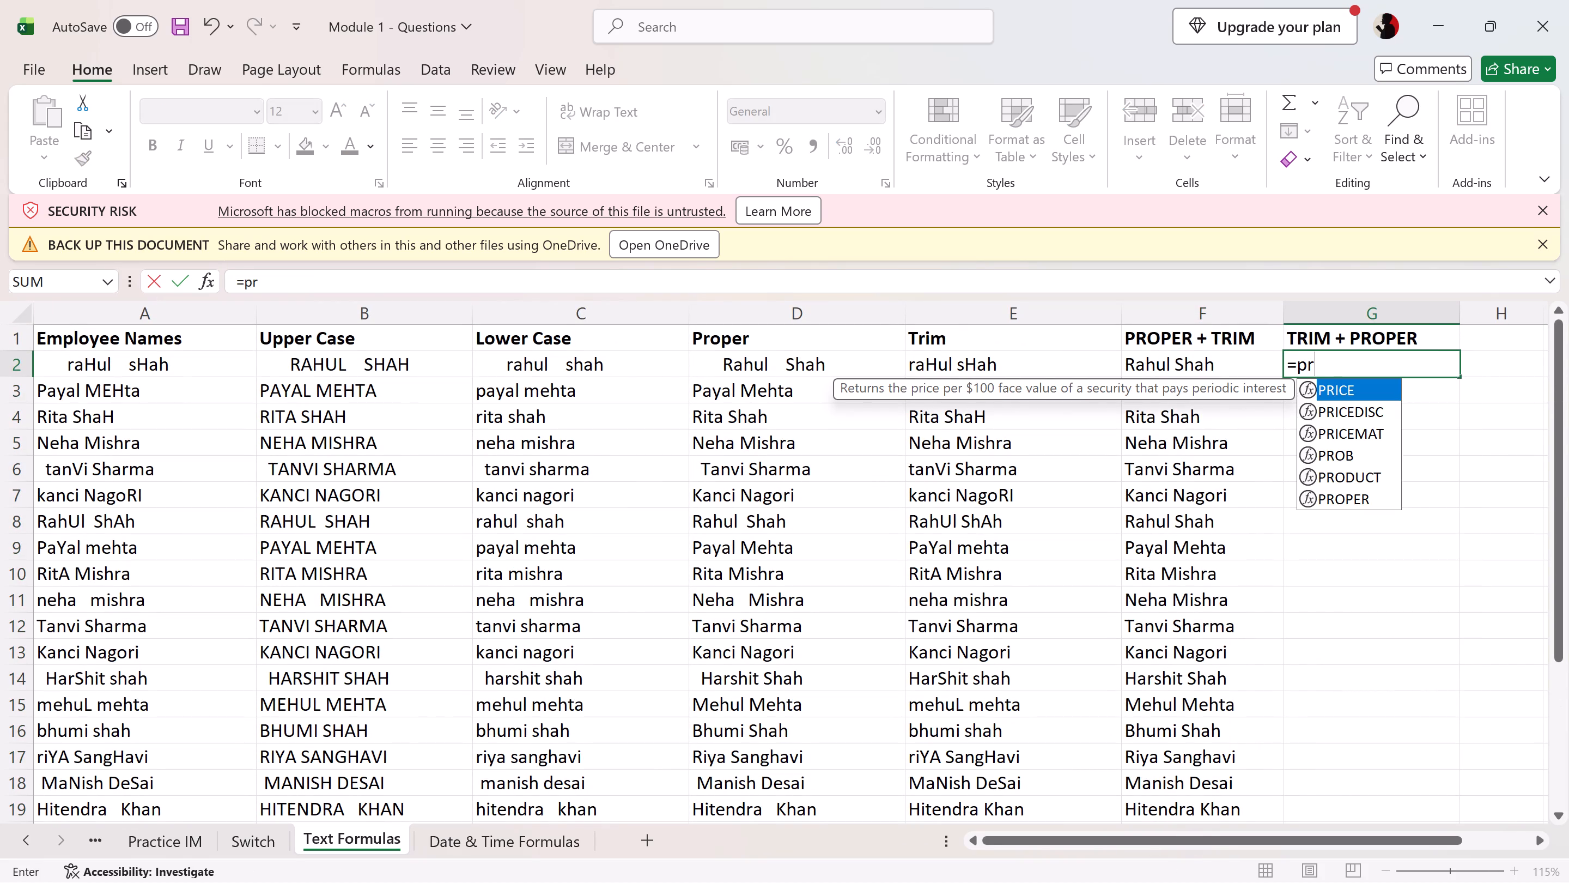
pyautogui.press('Down')
pyautogui.press('Down')
pyautogui.press('Down')
pyautogui.press('Down')
pyautogui.press('Down')
pyautogui.press('Tab')
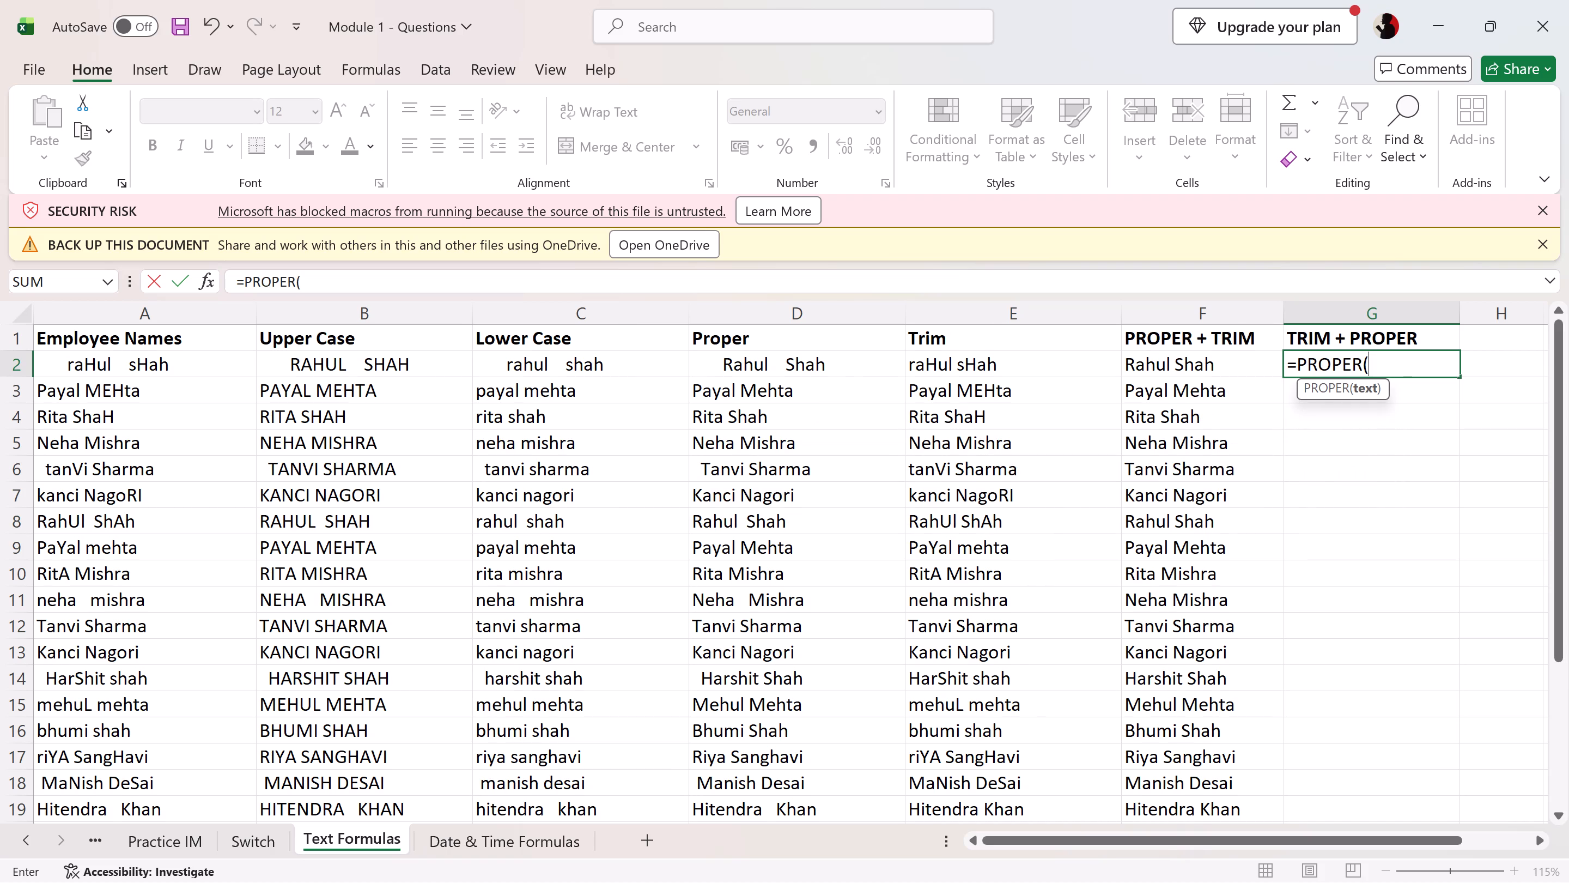
pyautogui.click(1060, 362)
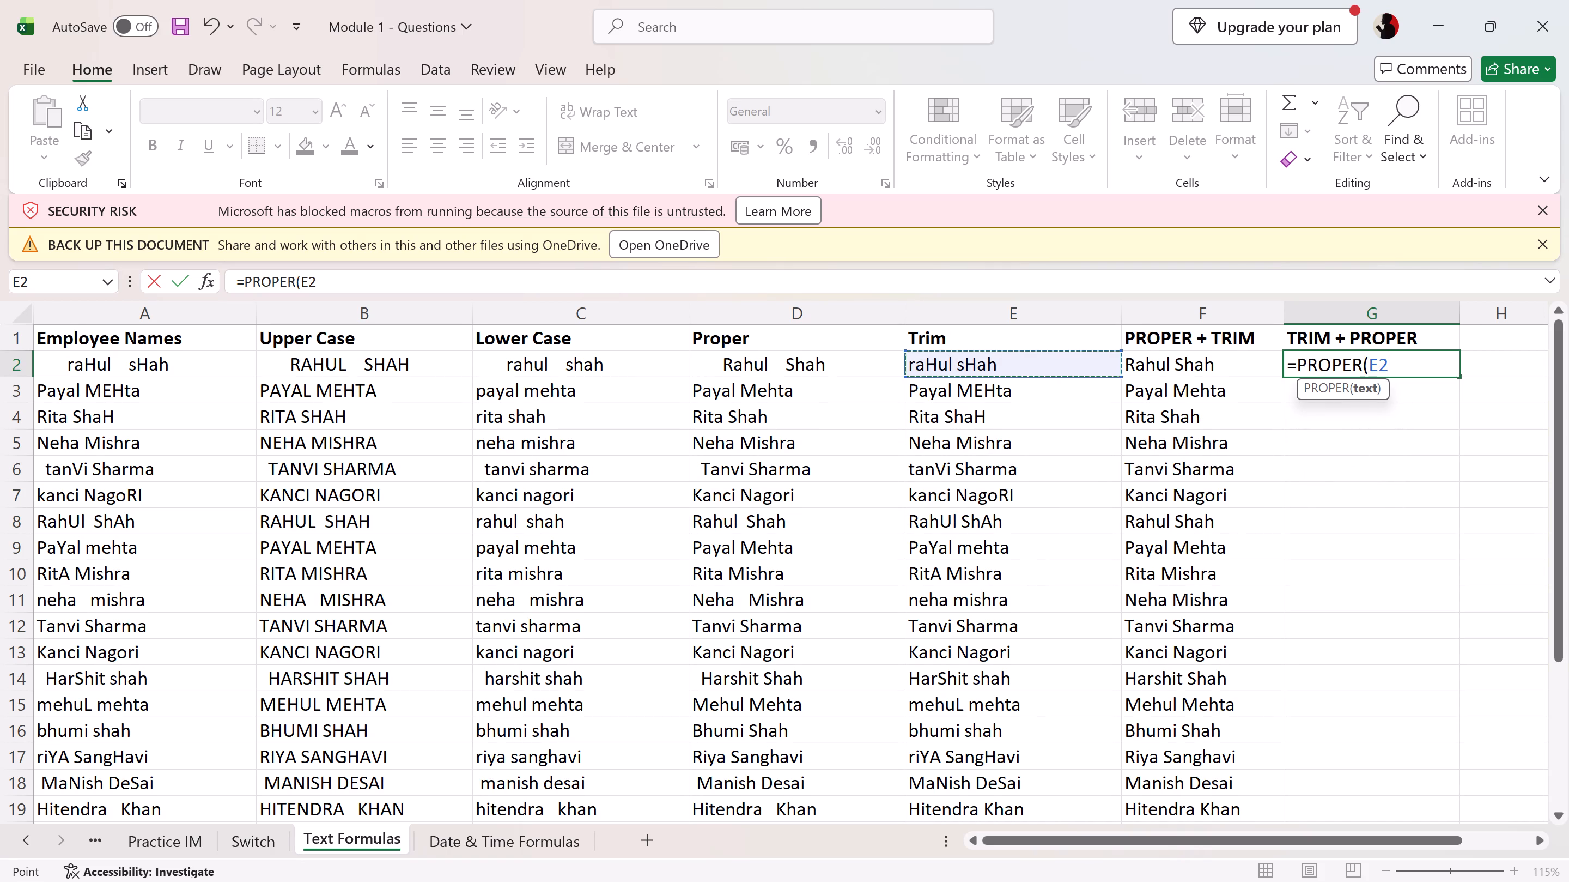
pyautogui.hotkey('shift', ')')
pyautogui.press('Return')
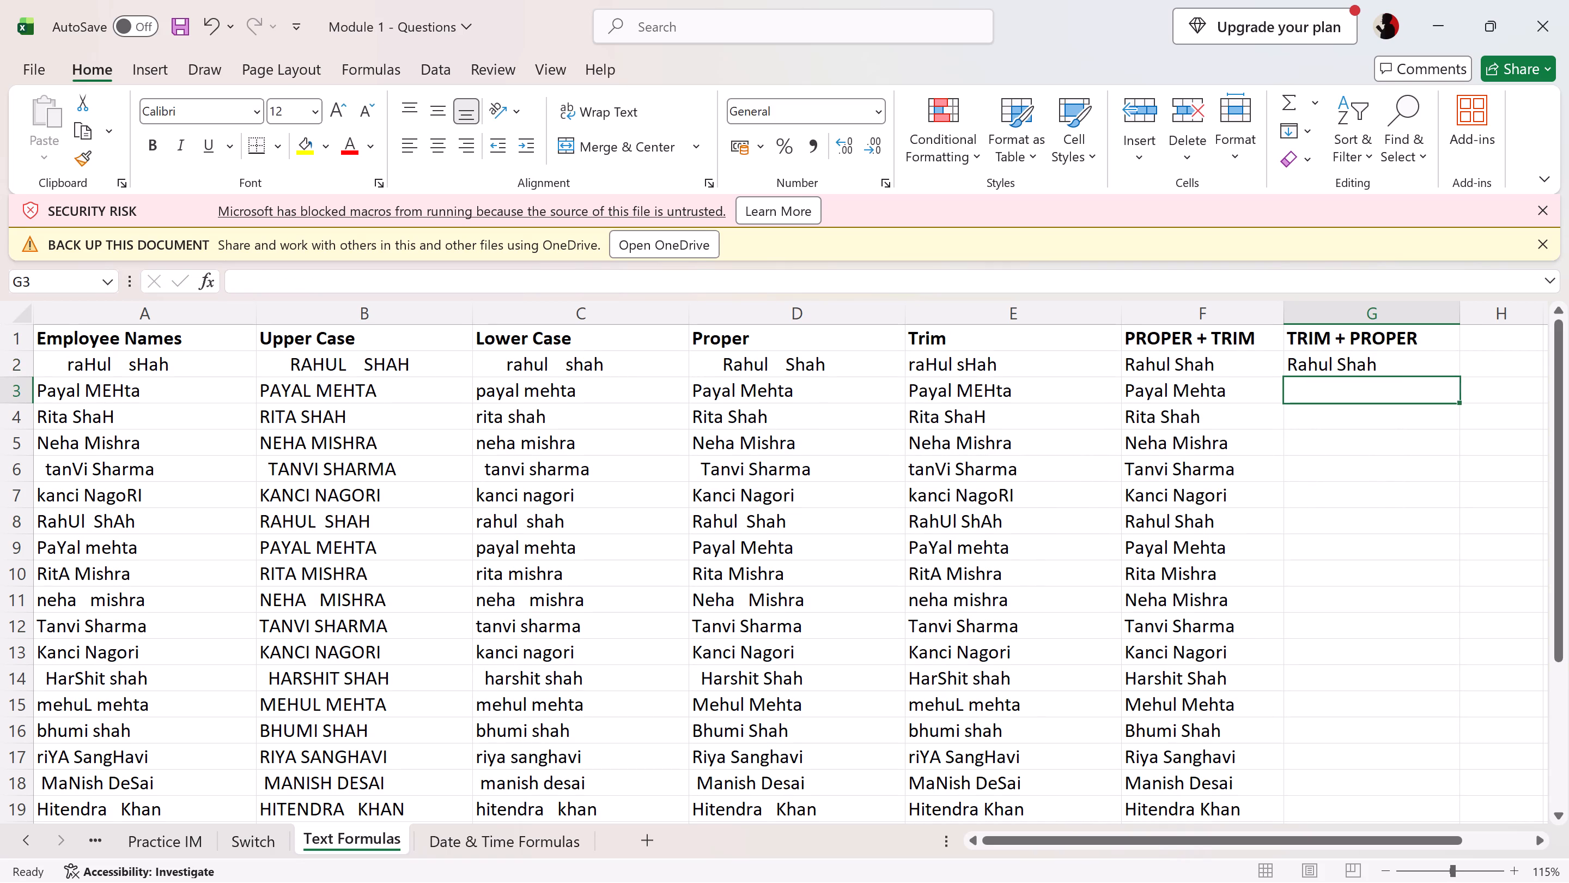
# Fill the TRIM + PROPER formula from G2 down through G27.
pyautogui.click(1420, 369)
pyautogui.moveTo(1457, 372); pyautogui.dragTo(1451, 820)
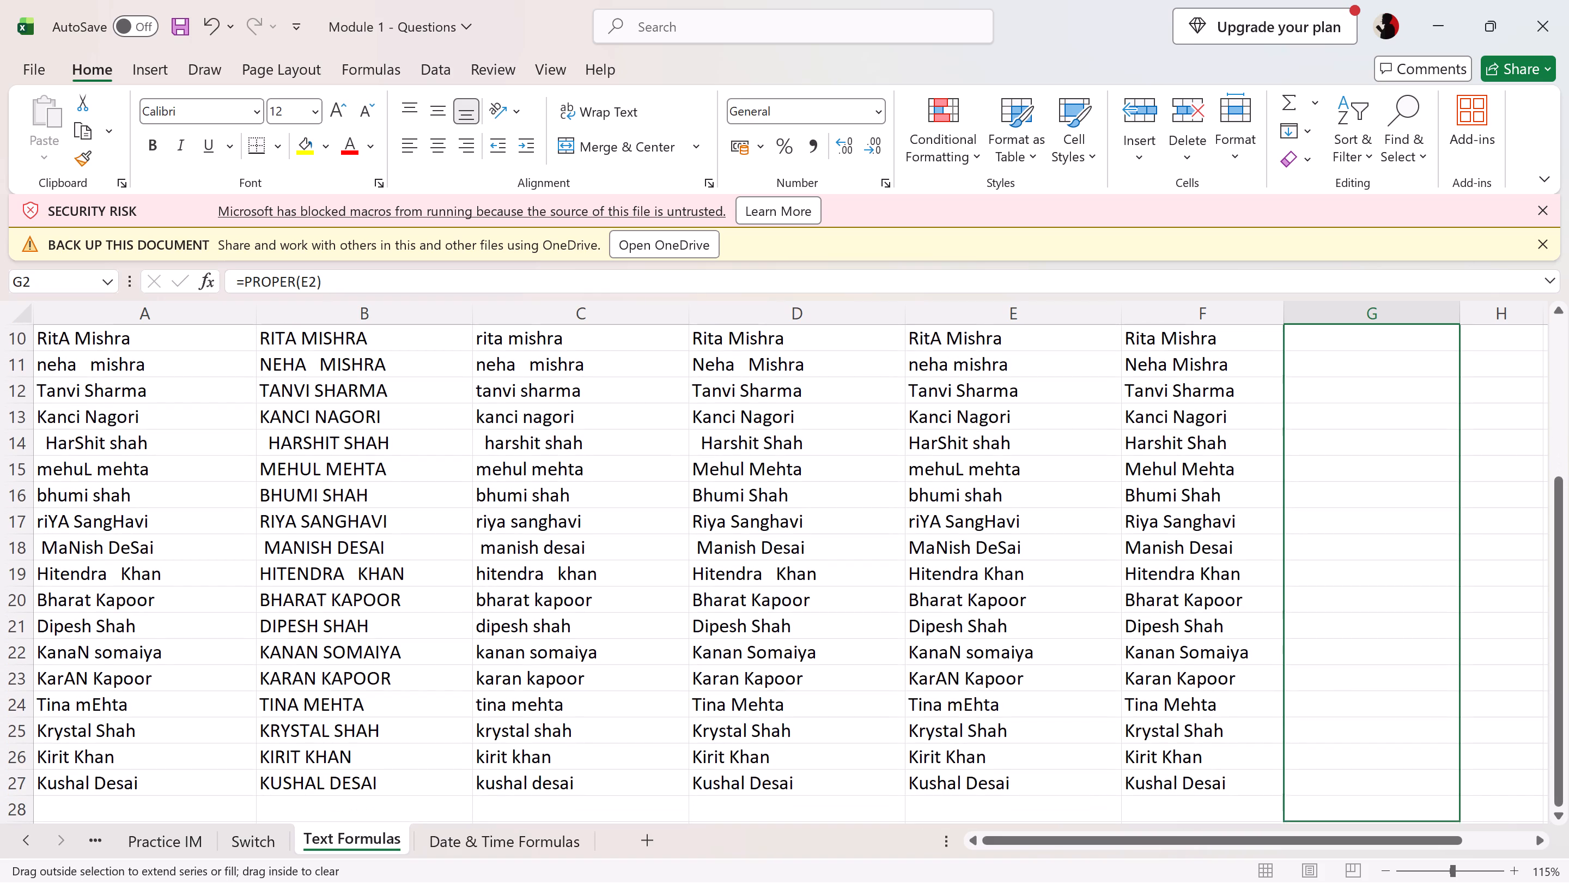
pyautogui.moveTo(1451, 820); pyautogui.dragTo(1450, 798)
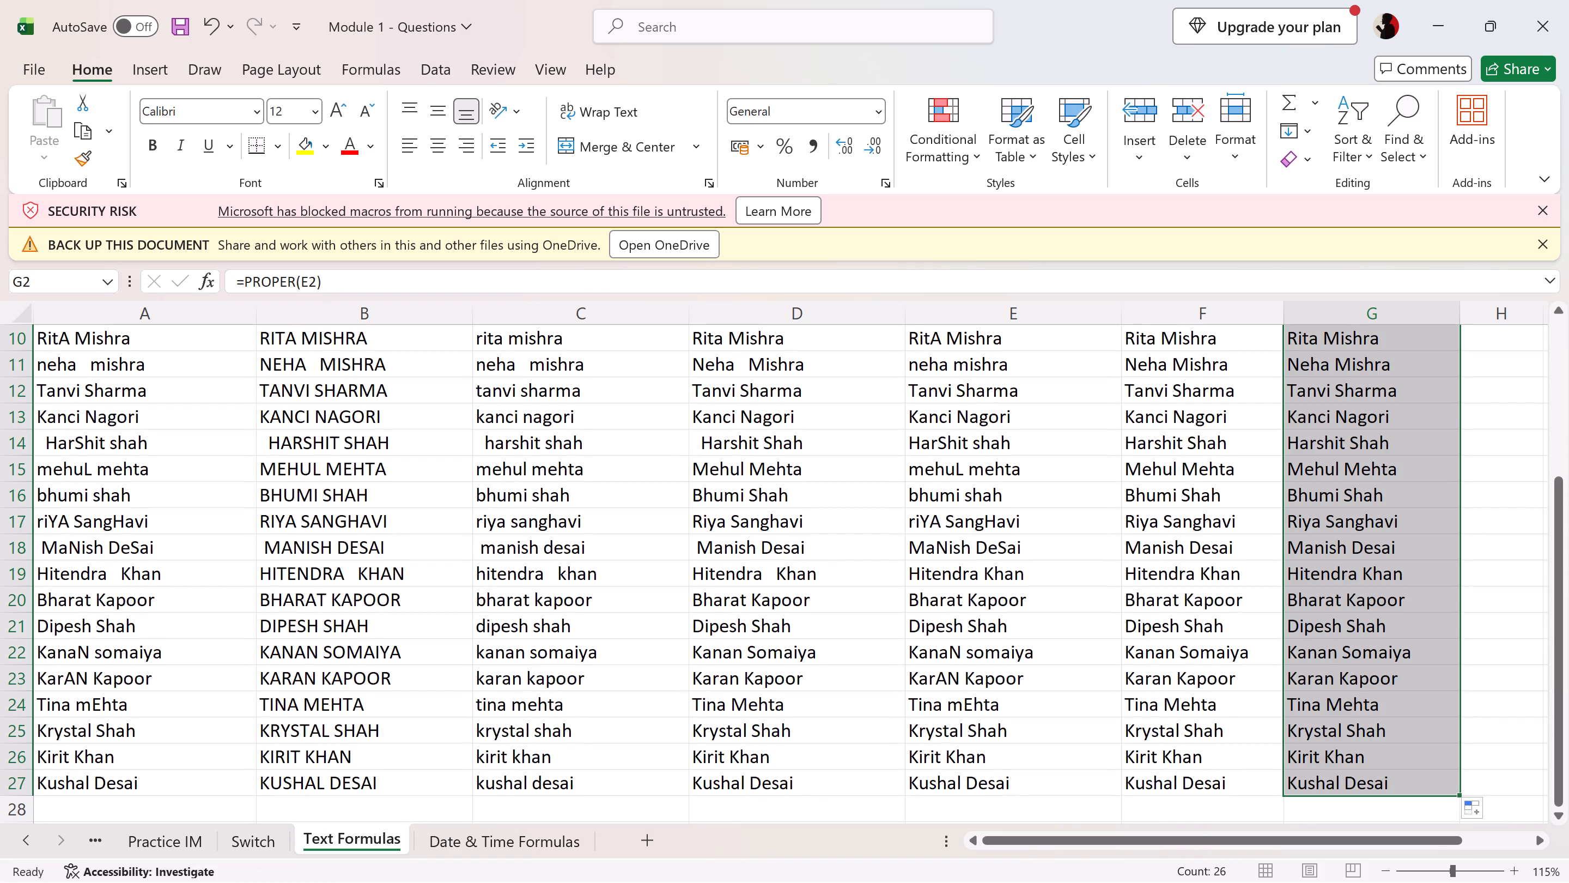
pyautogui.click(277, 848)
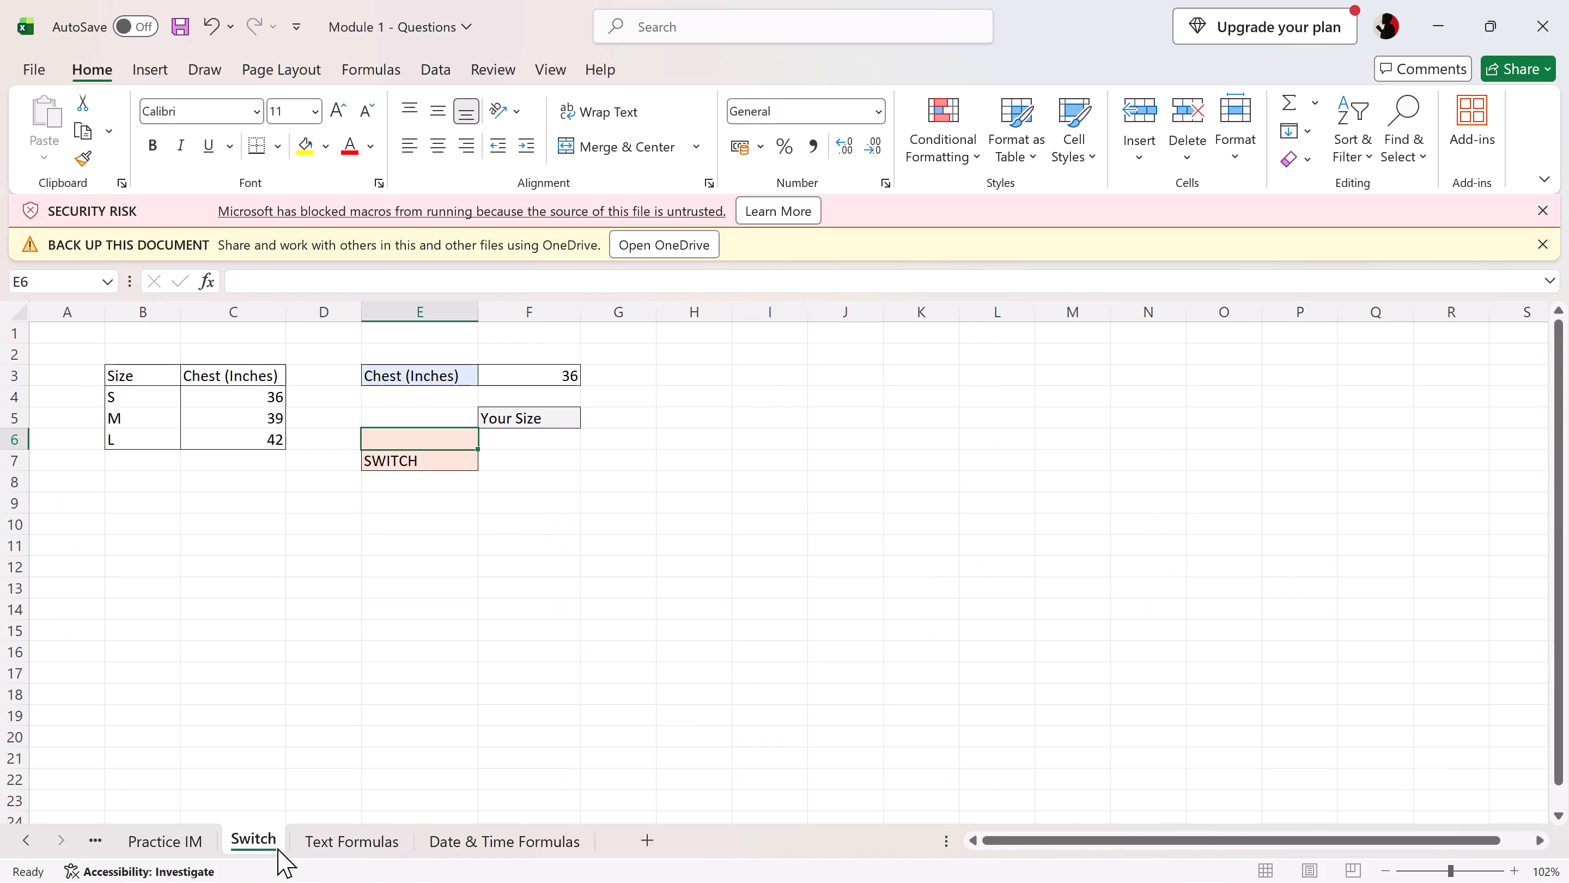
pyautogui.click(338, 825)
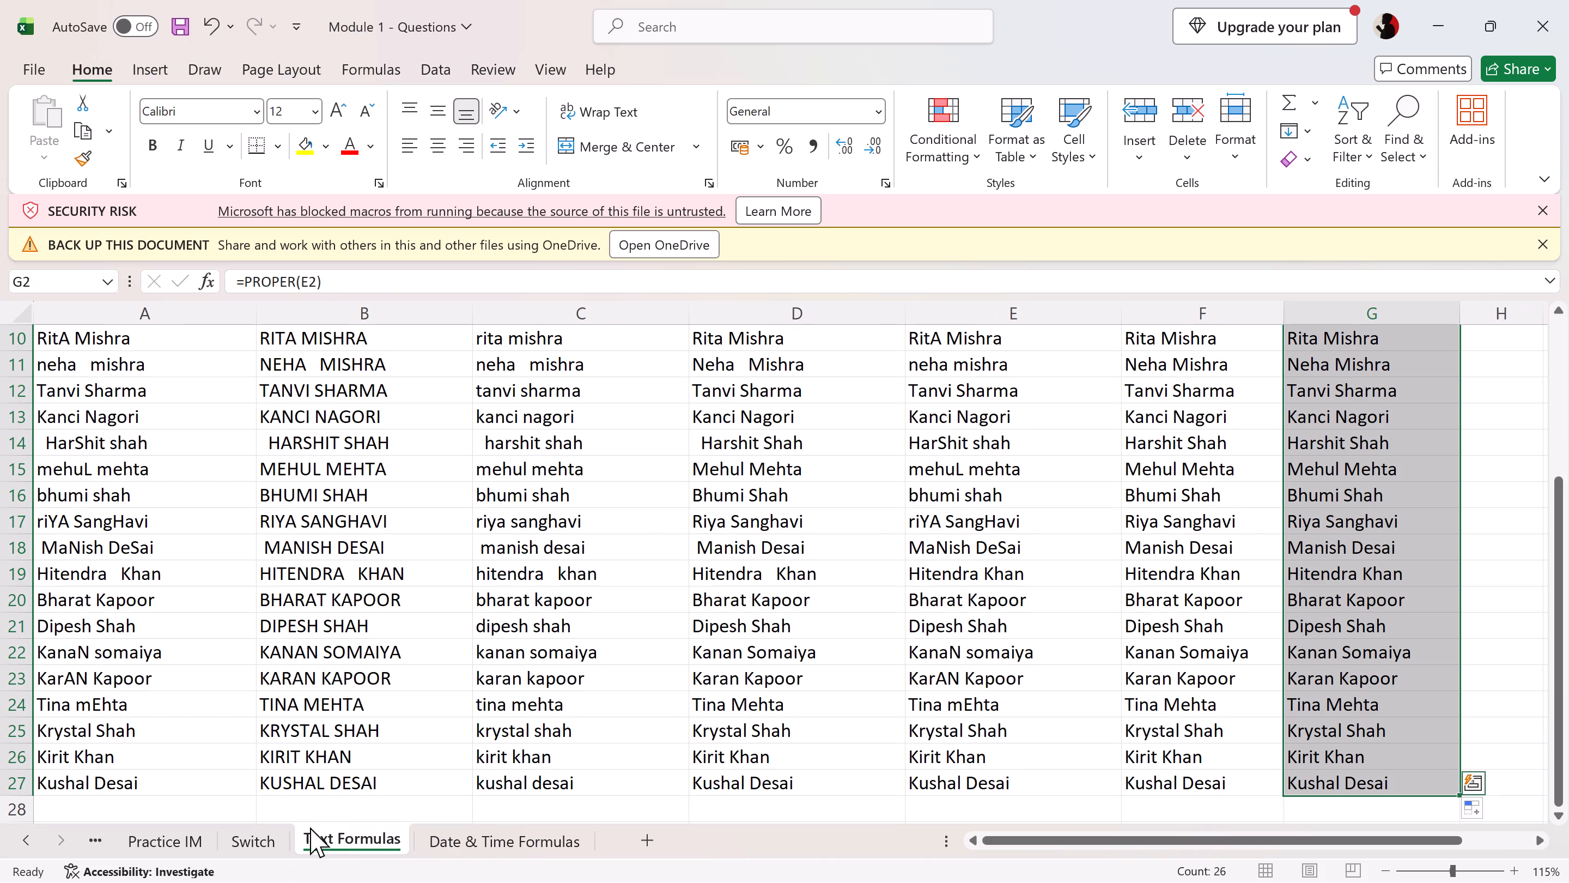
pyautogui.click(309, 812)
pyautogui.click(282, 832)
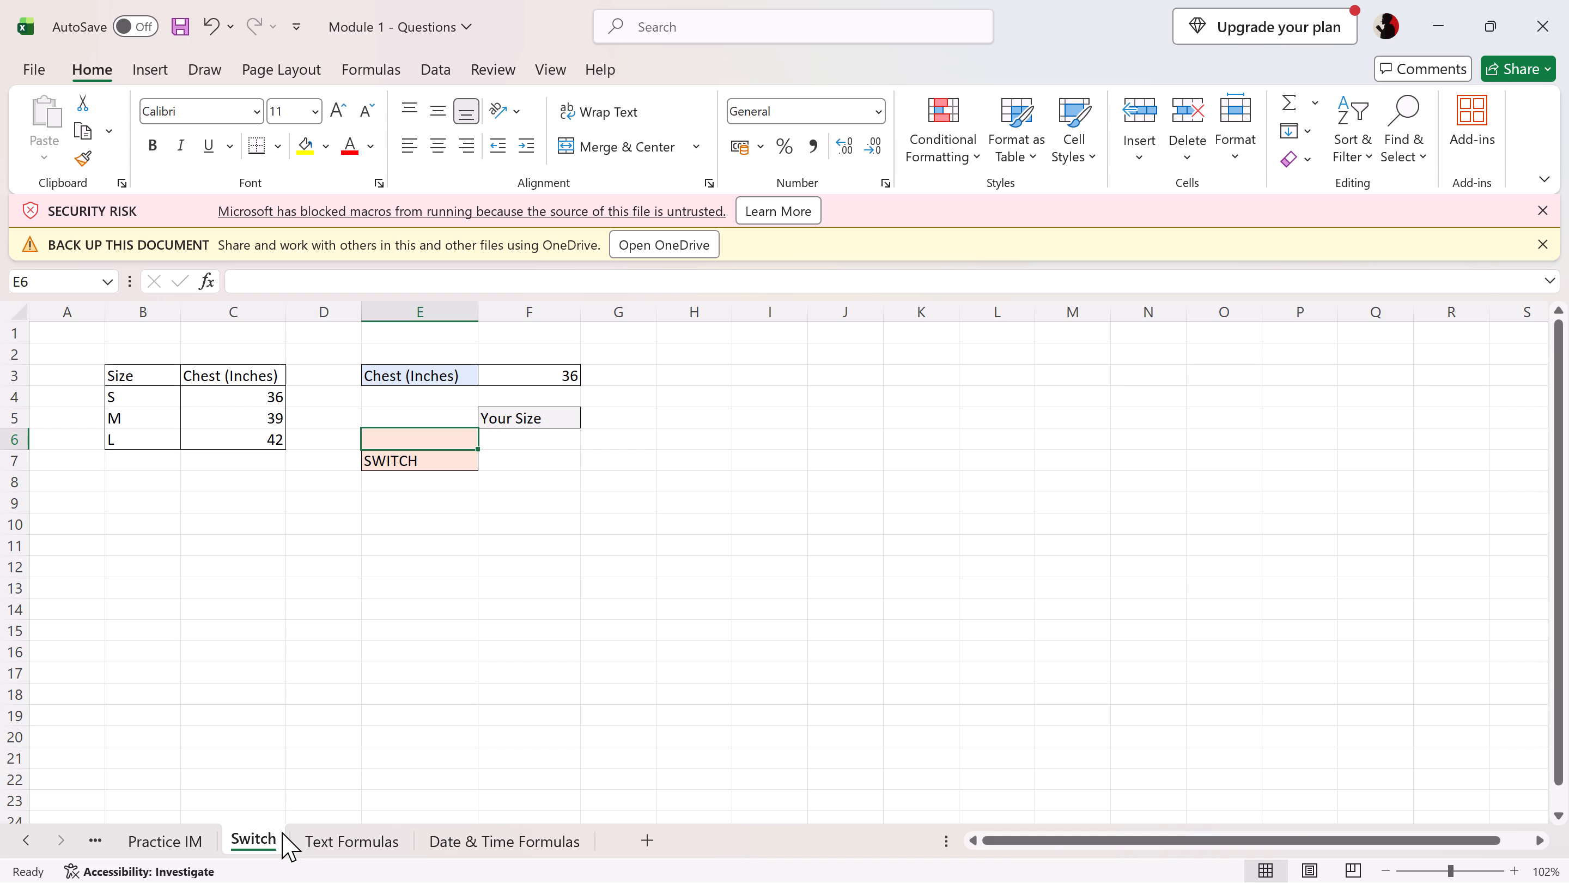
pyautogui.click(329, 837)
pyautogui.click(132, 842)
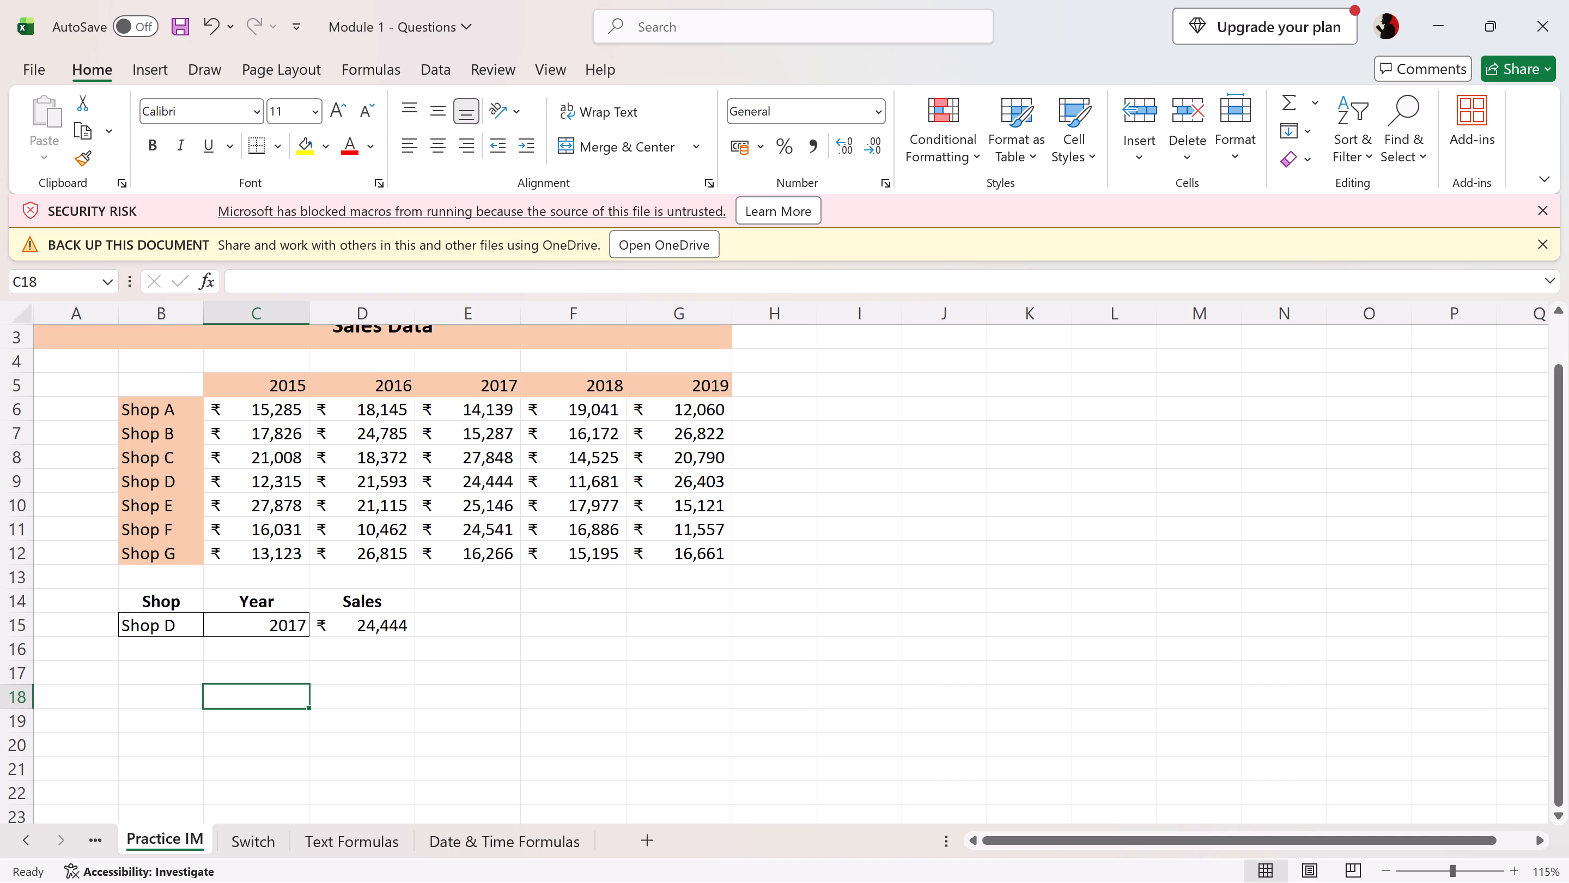
# Dismiss the security risk and document backup notification bars above the worksheet.
pyautogui.click(1547, 208)
pyautogui.click(1547, 208)
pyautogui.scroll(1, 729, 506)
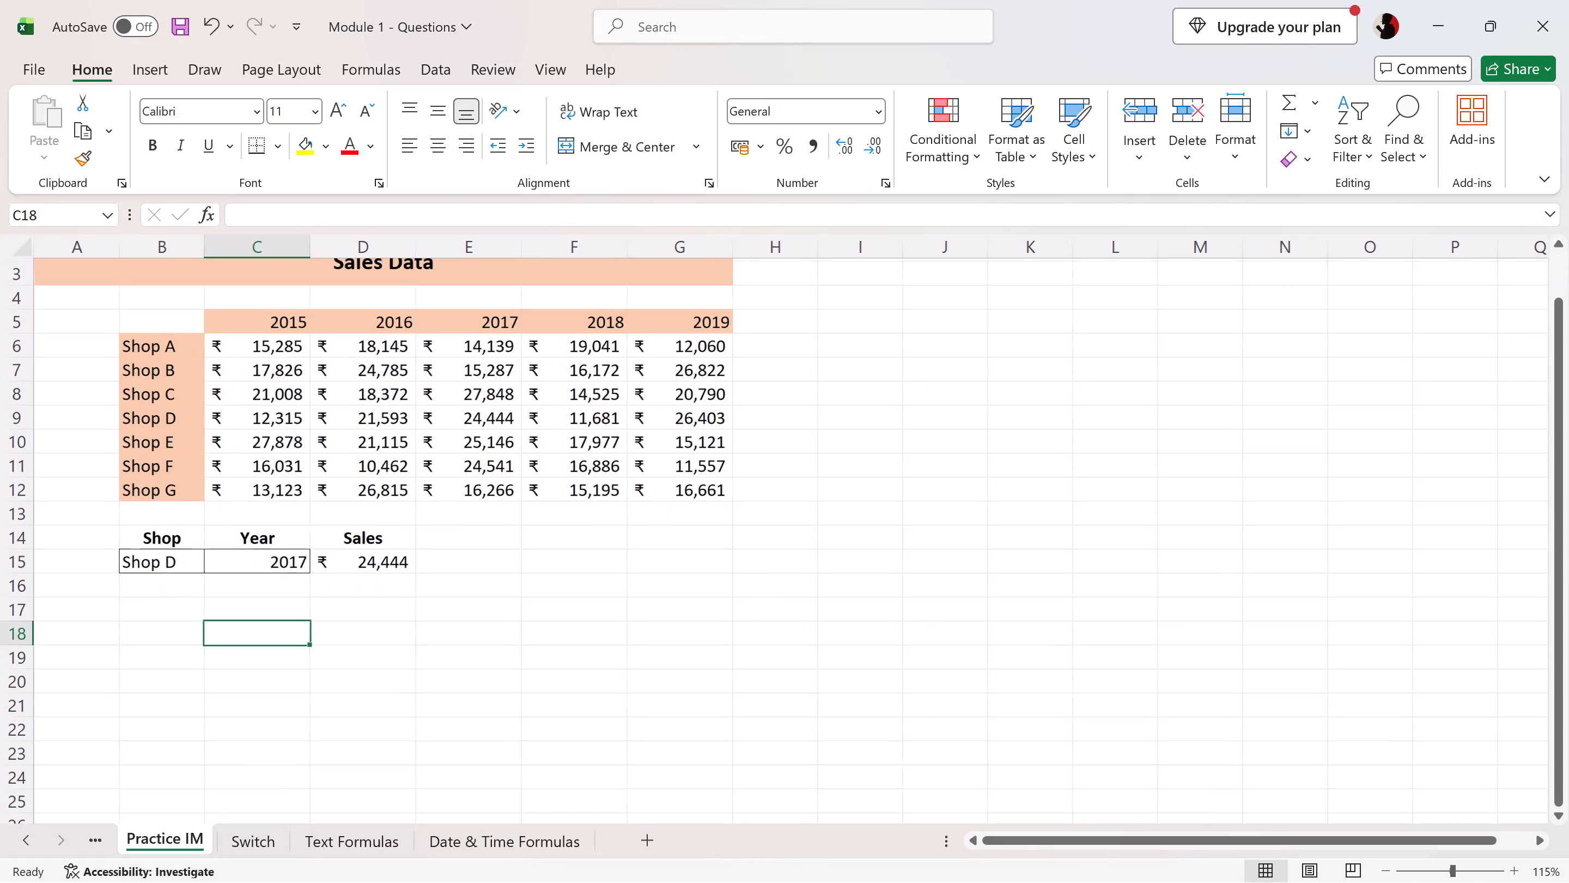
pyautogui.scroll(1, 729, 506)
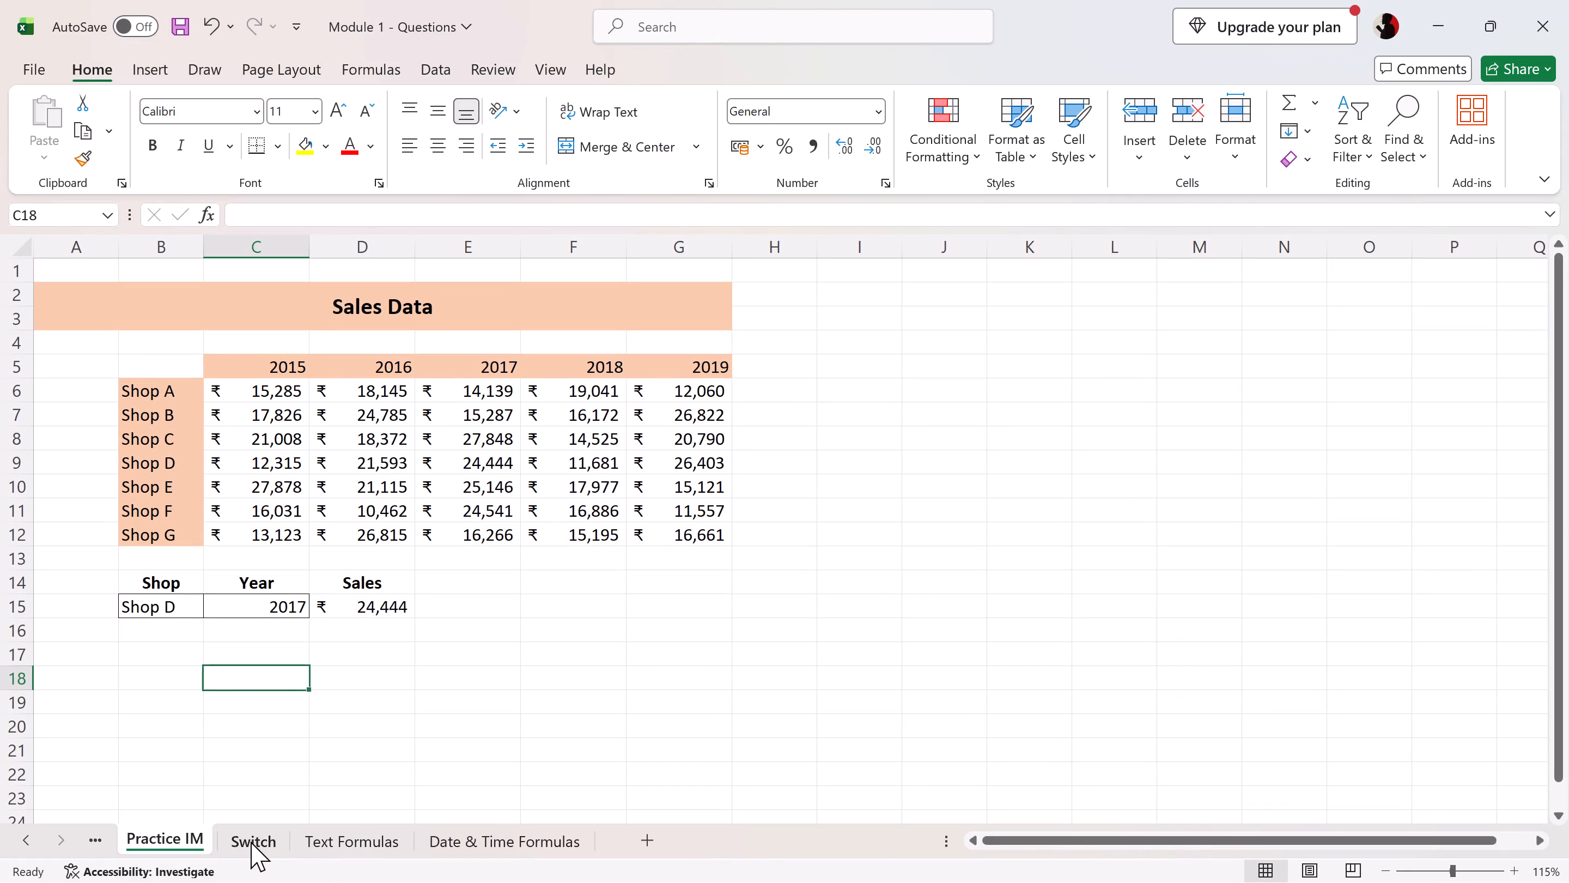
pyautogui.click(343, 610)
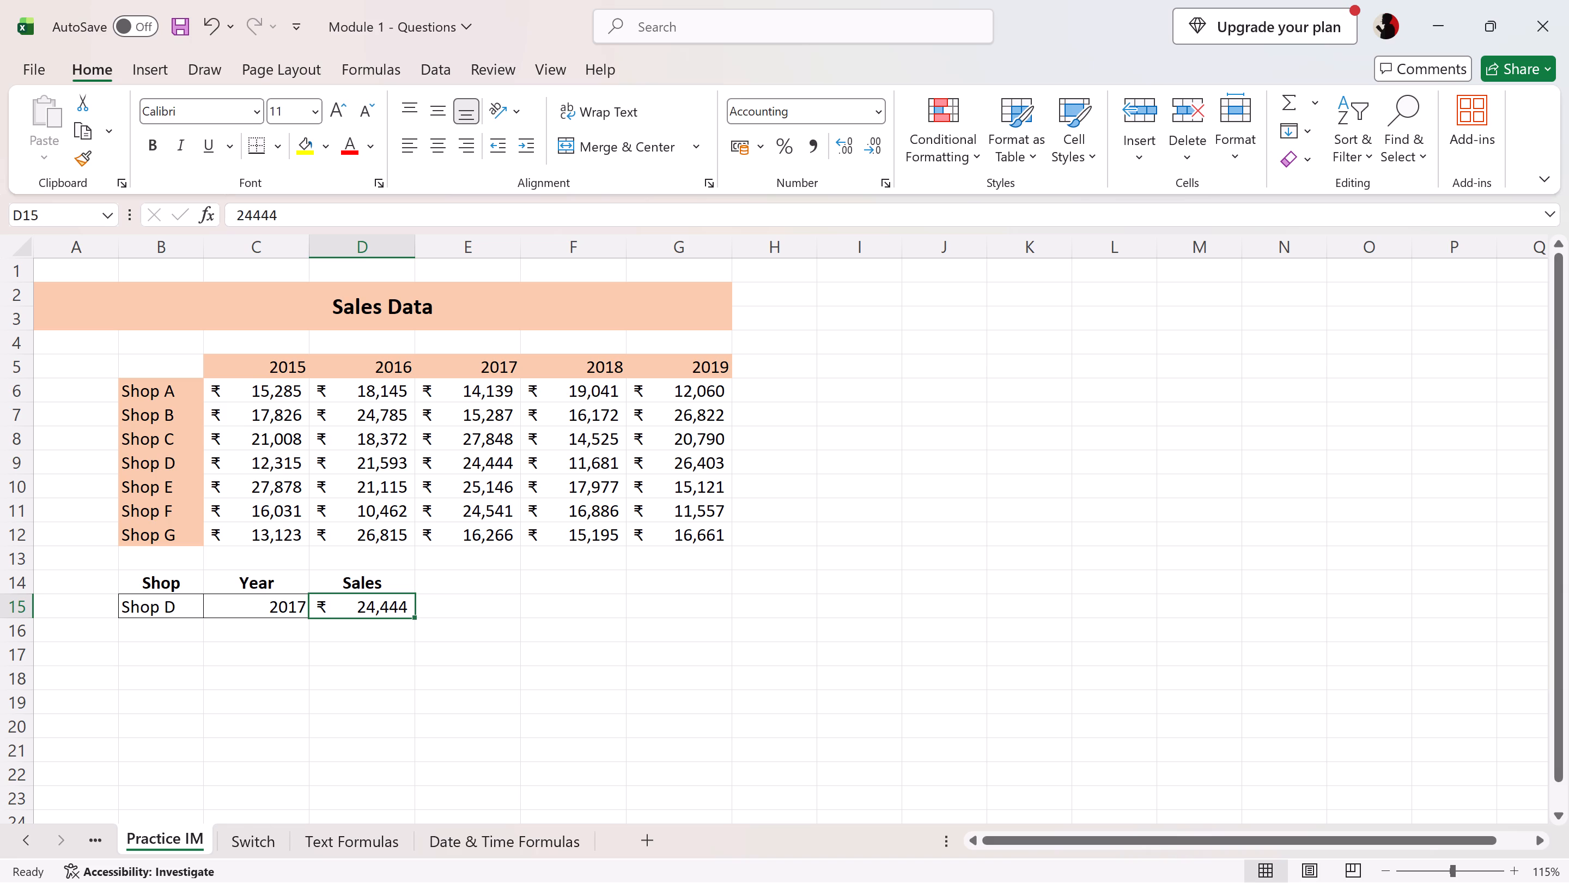
# On the Date & Time Formulas sheet, enter =YEAR(A2) in D2 under Year.
pyautogui.click(439, 825)
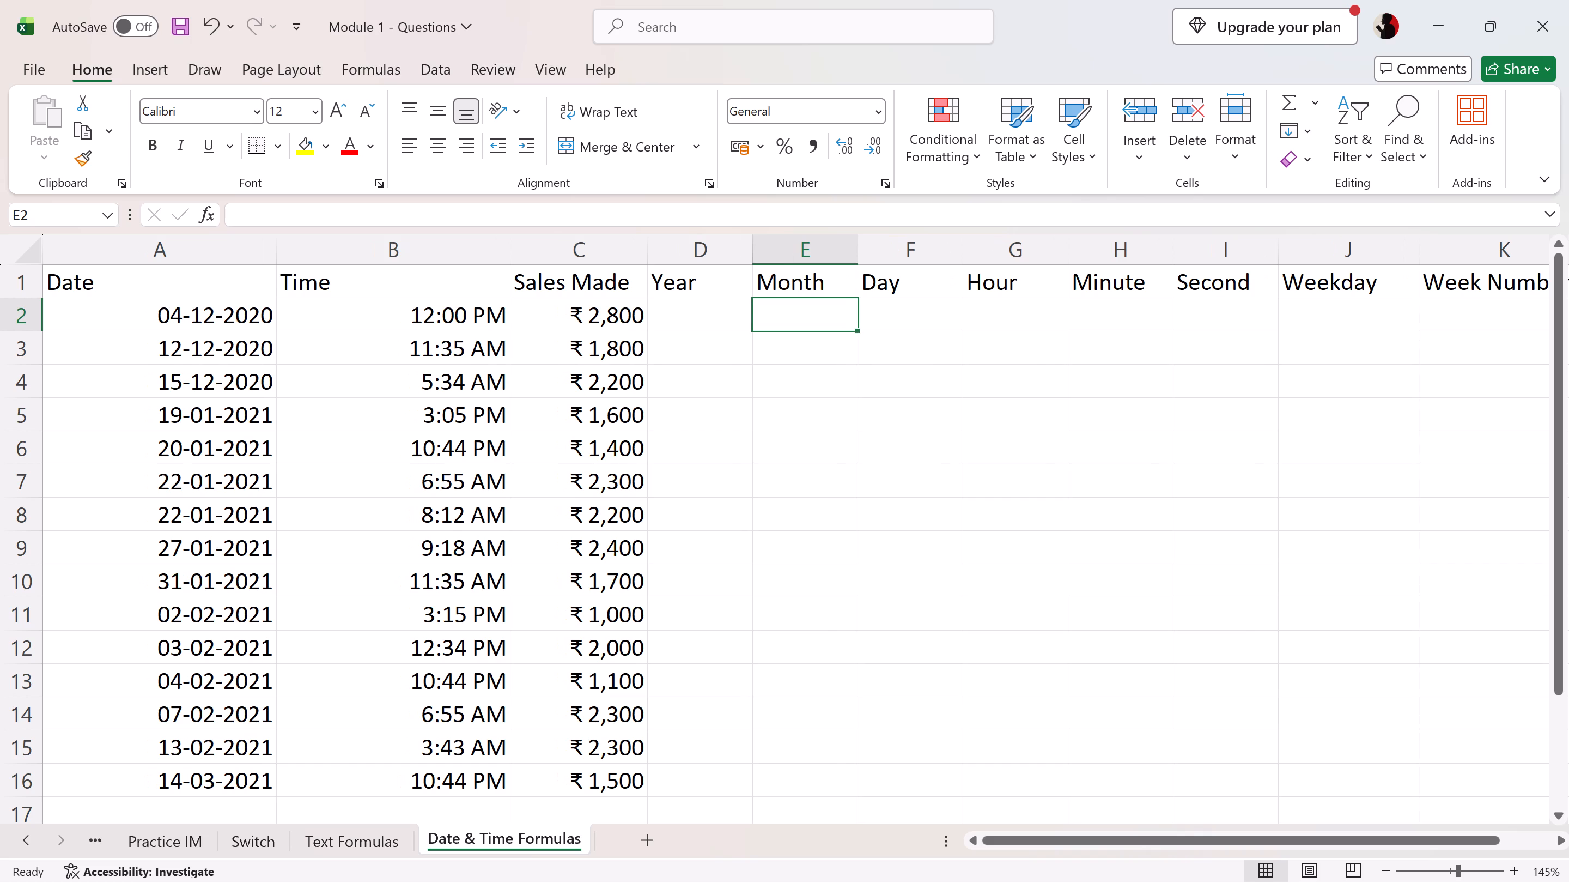
pyautogui.press('Left')
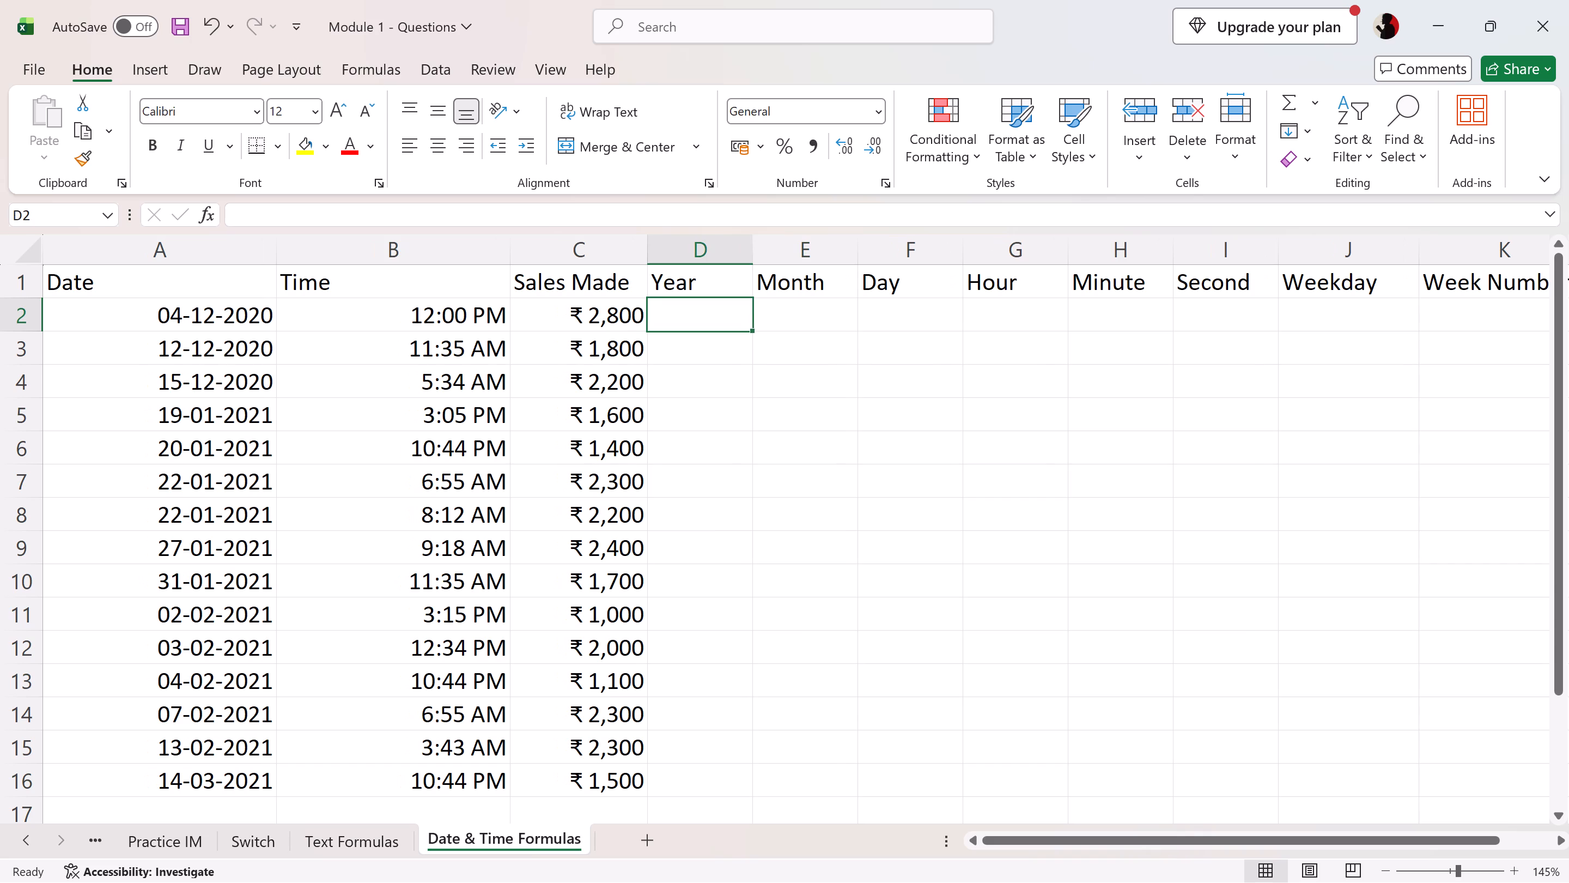
pyautogui.press('=')
pyautogui.write('ye')
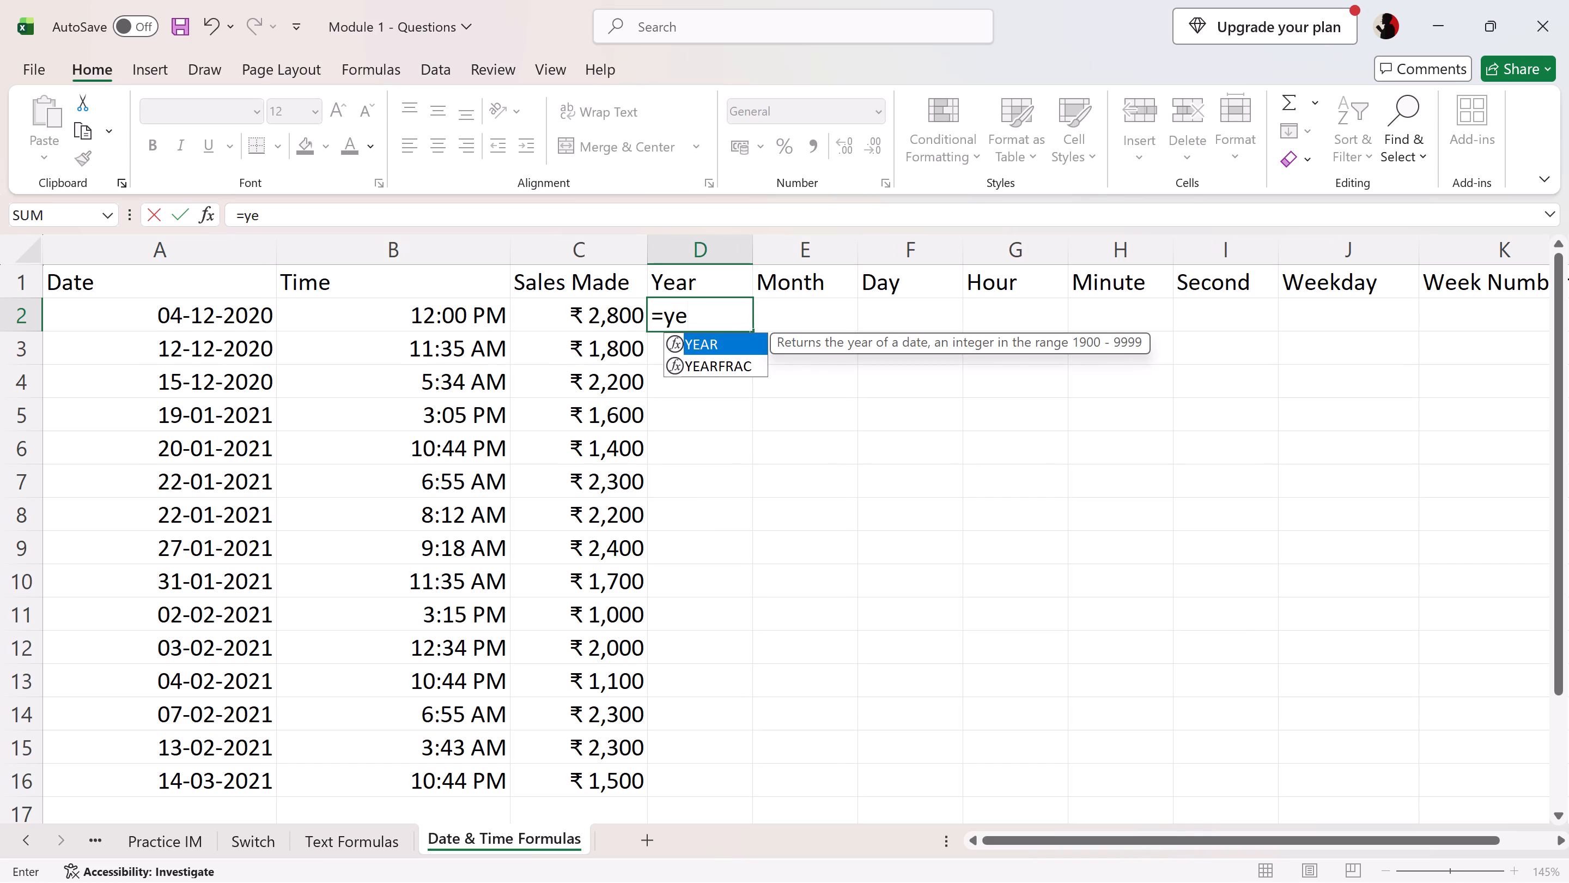
pyautogui.press('Tab')
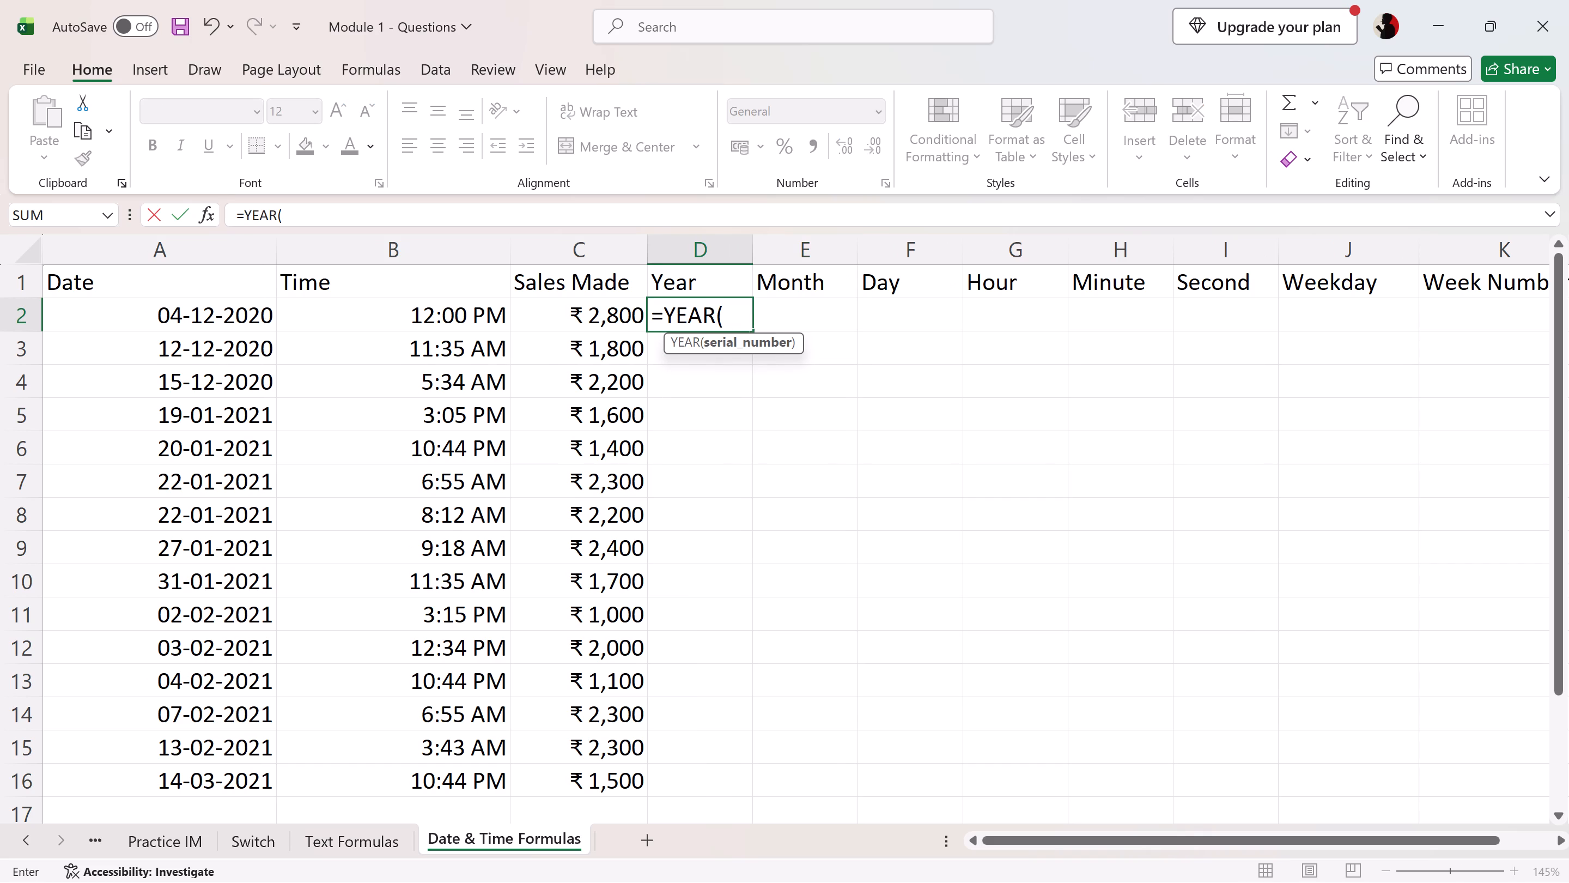
pyautogui.click(246, 320)
pyautogui.hotkey('shift', ')')
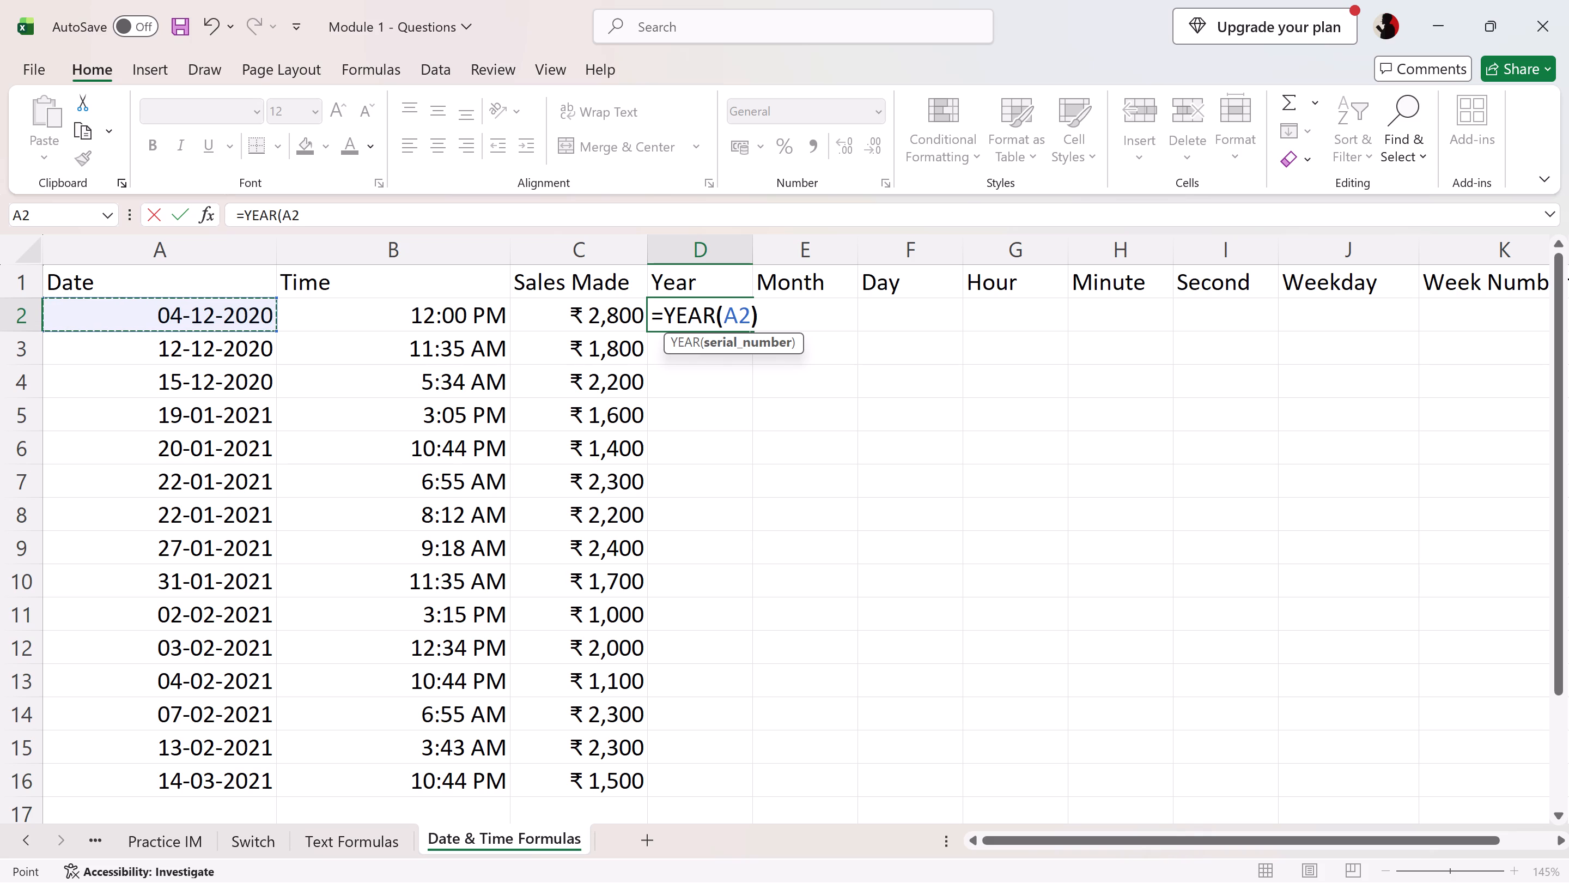
pyautogui.press('Return')
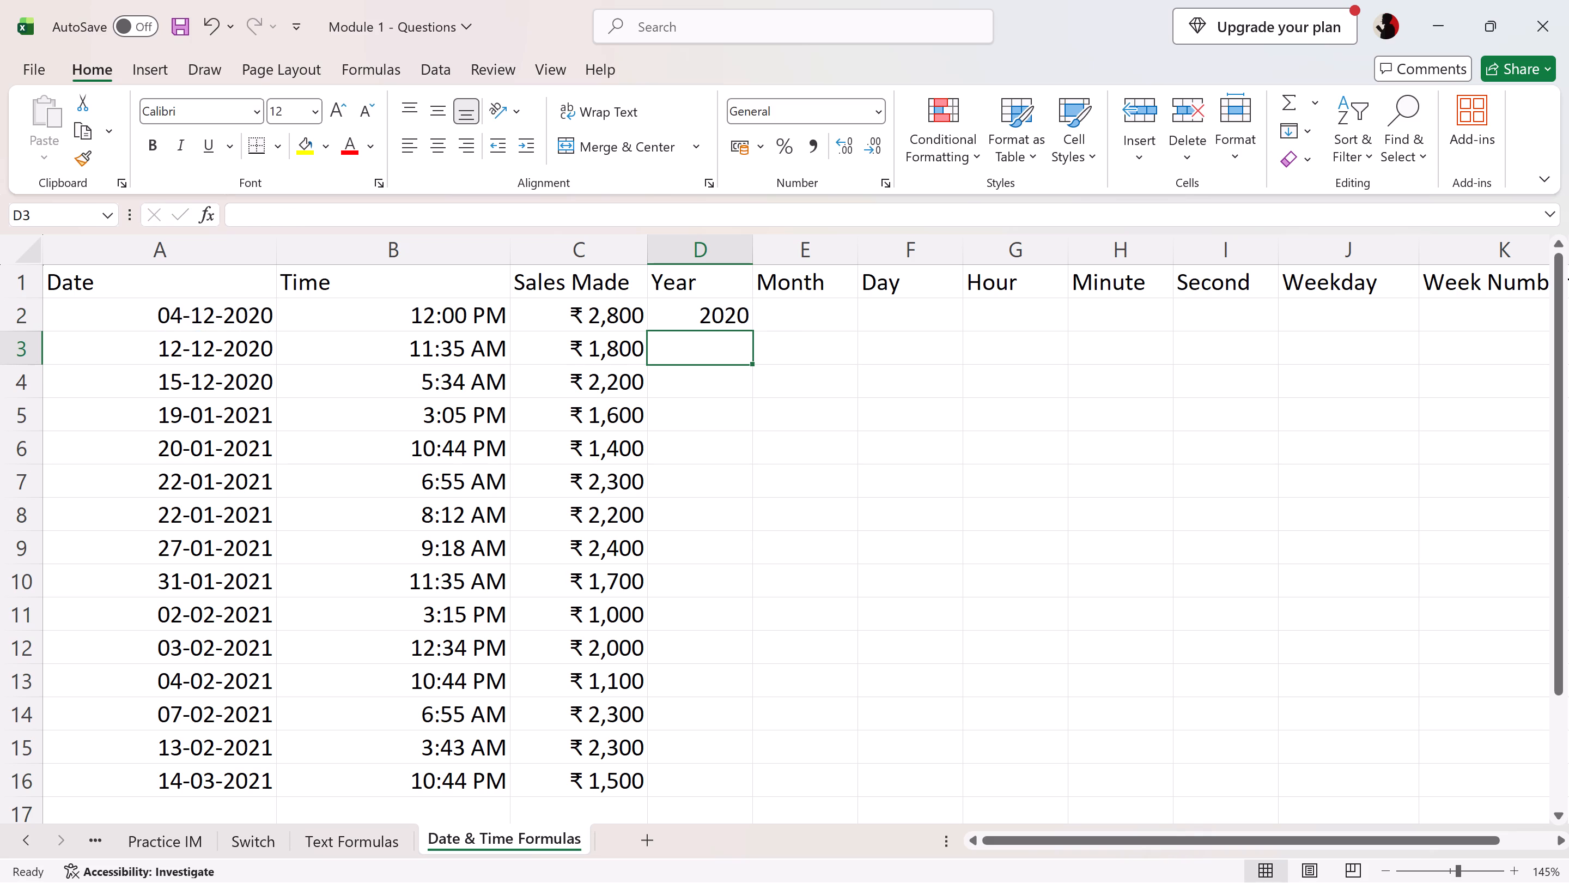
# Fill the YEAR formula from D2 down through D16 for all dates.
pyautogui.click(681, 316)
pyautogui.moveTo(749, 329); pyautogui.dragTo(756, 781)
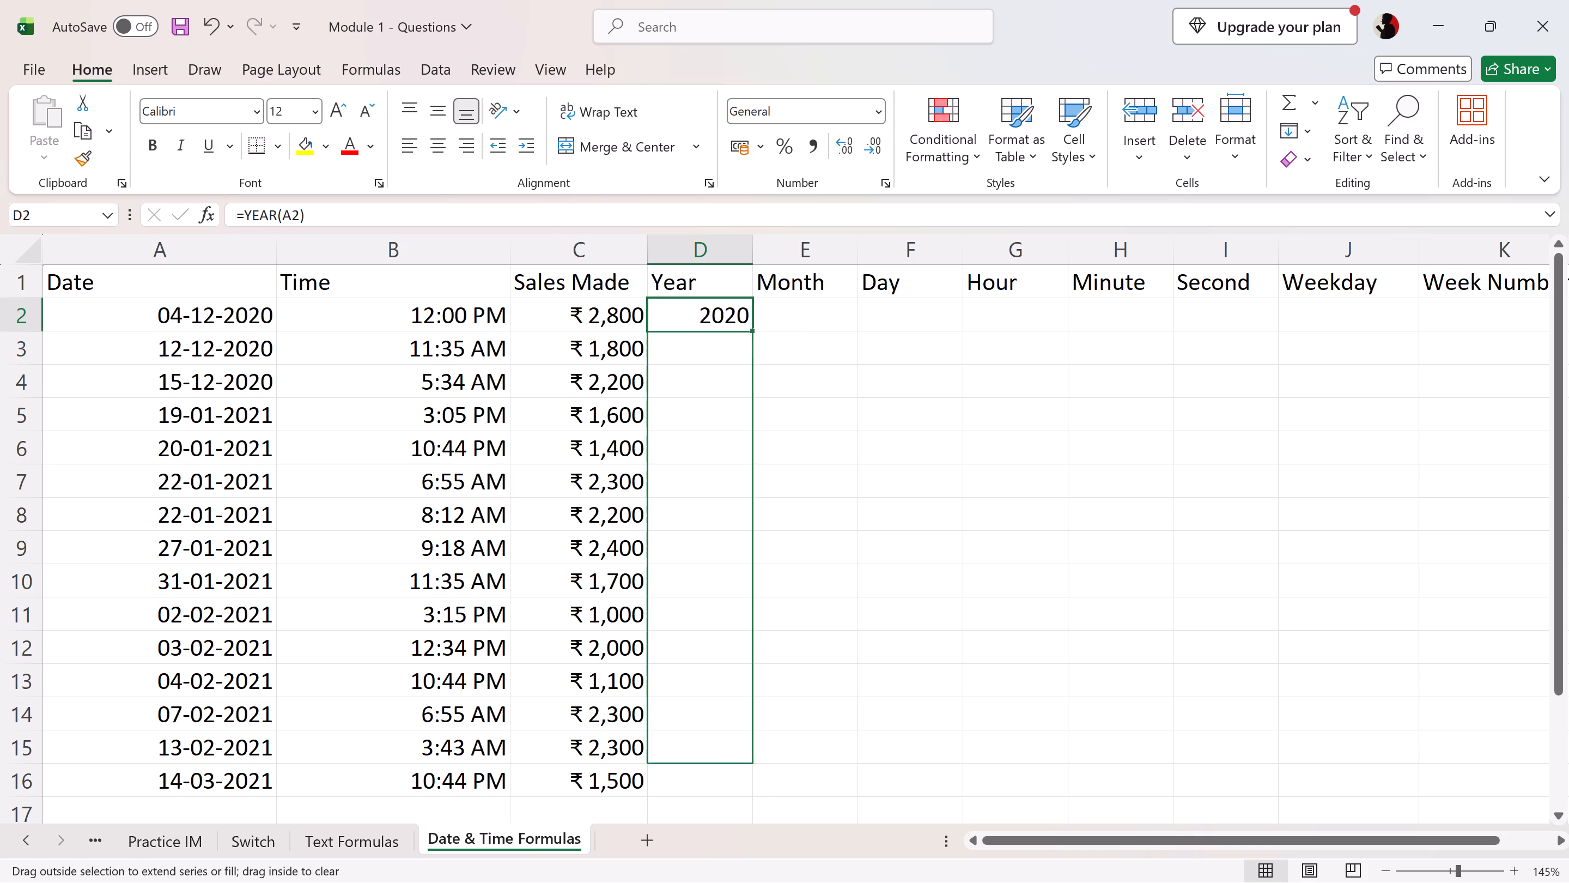
pyautogui.moveTo(756, 781); pyautogui.dragTo(755, 790)
# Enter =MONTH(A2) in E2 under the Month heading.
pyautogui.click(819, 317)
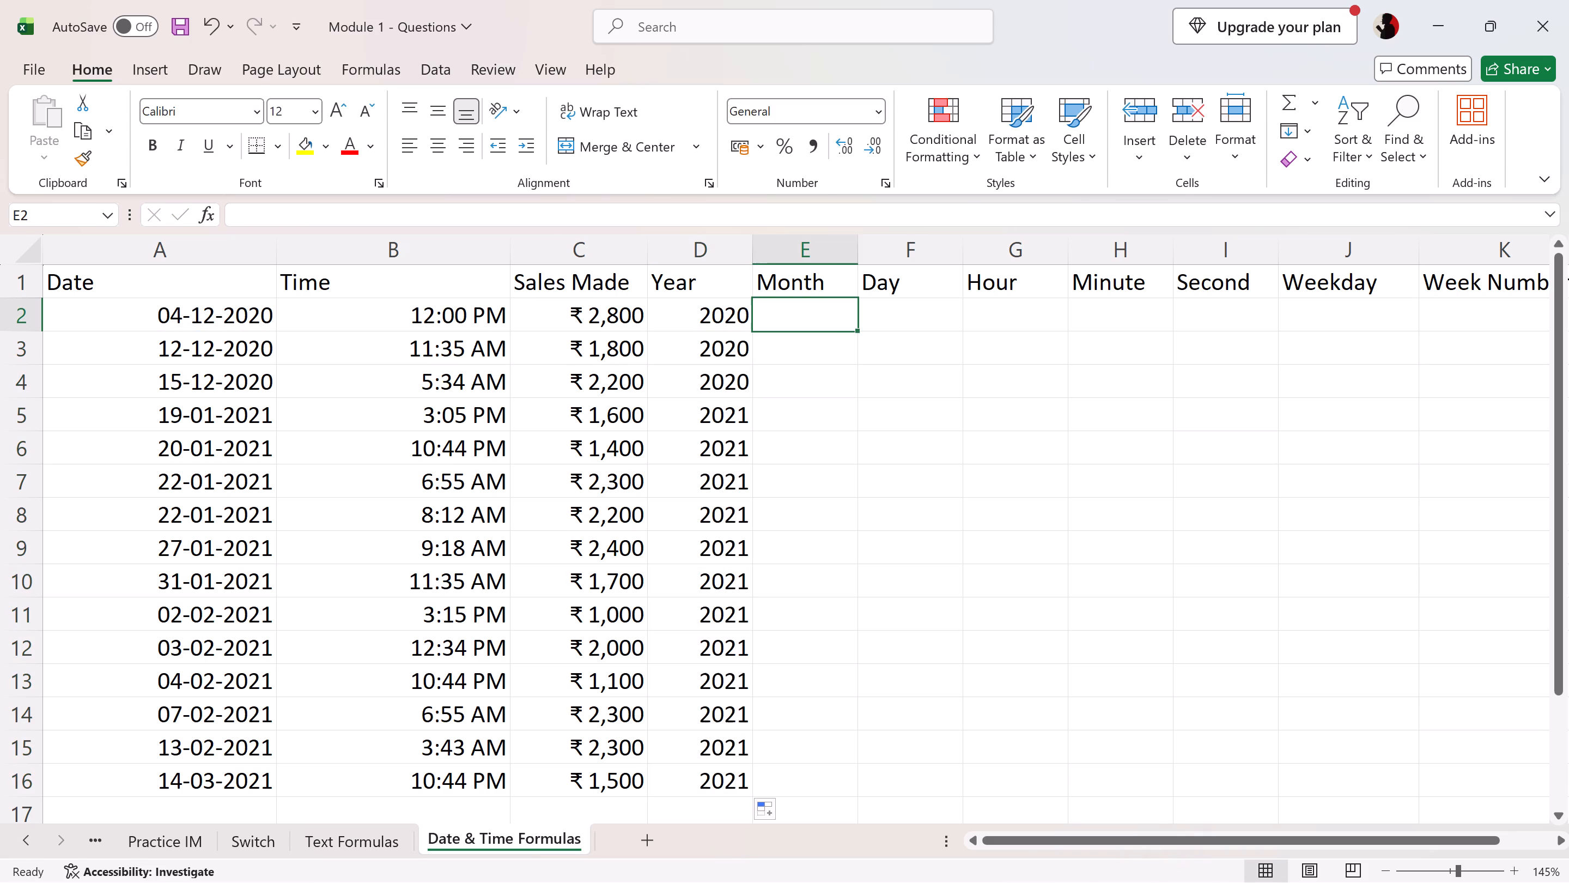
pyautogui.write('=mo')
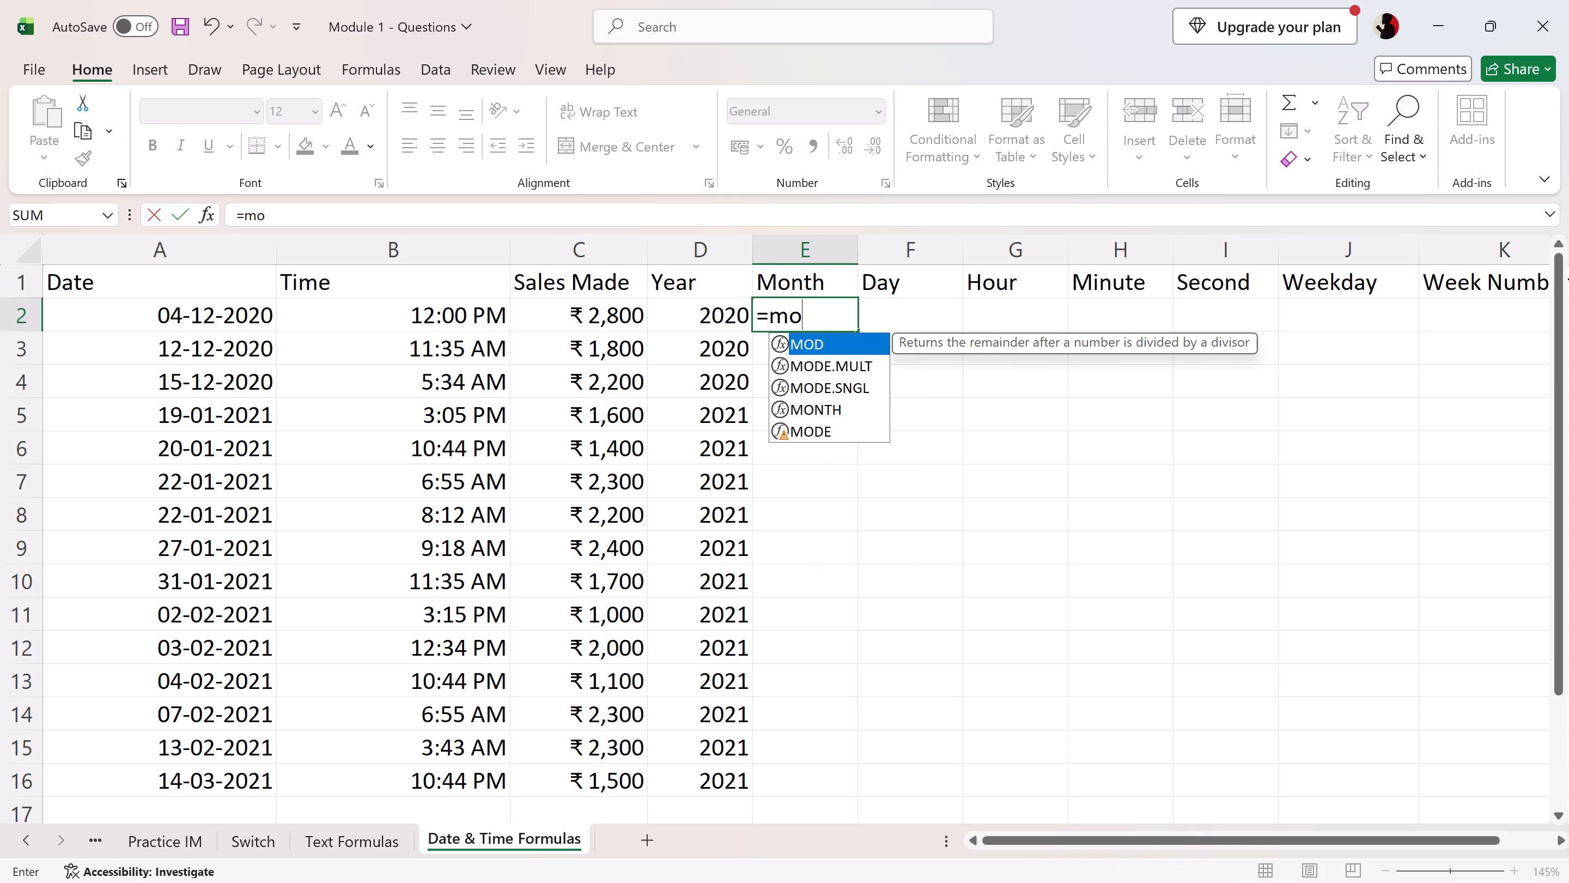
pyautogui.press('Down')
pyautogui.press('Down')
pyautogui.press('Down')
pyautogui.press('Tab')
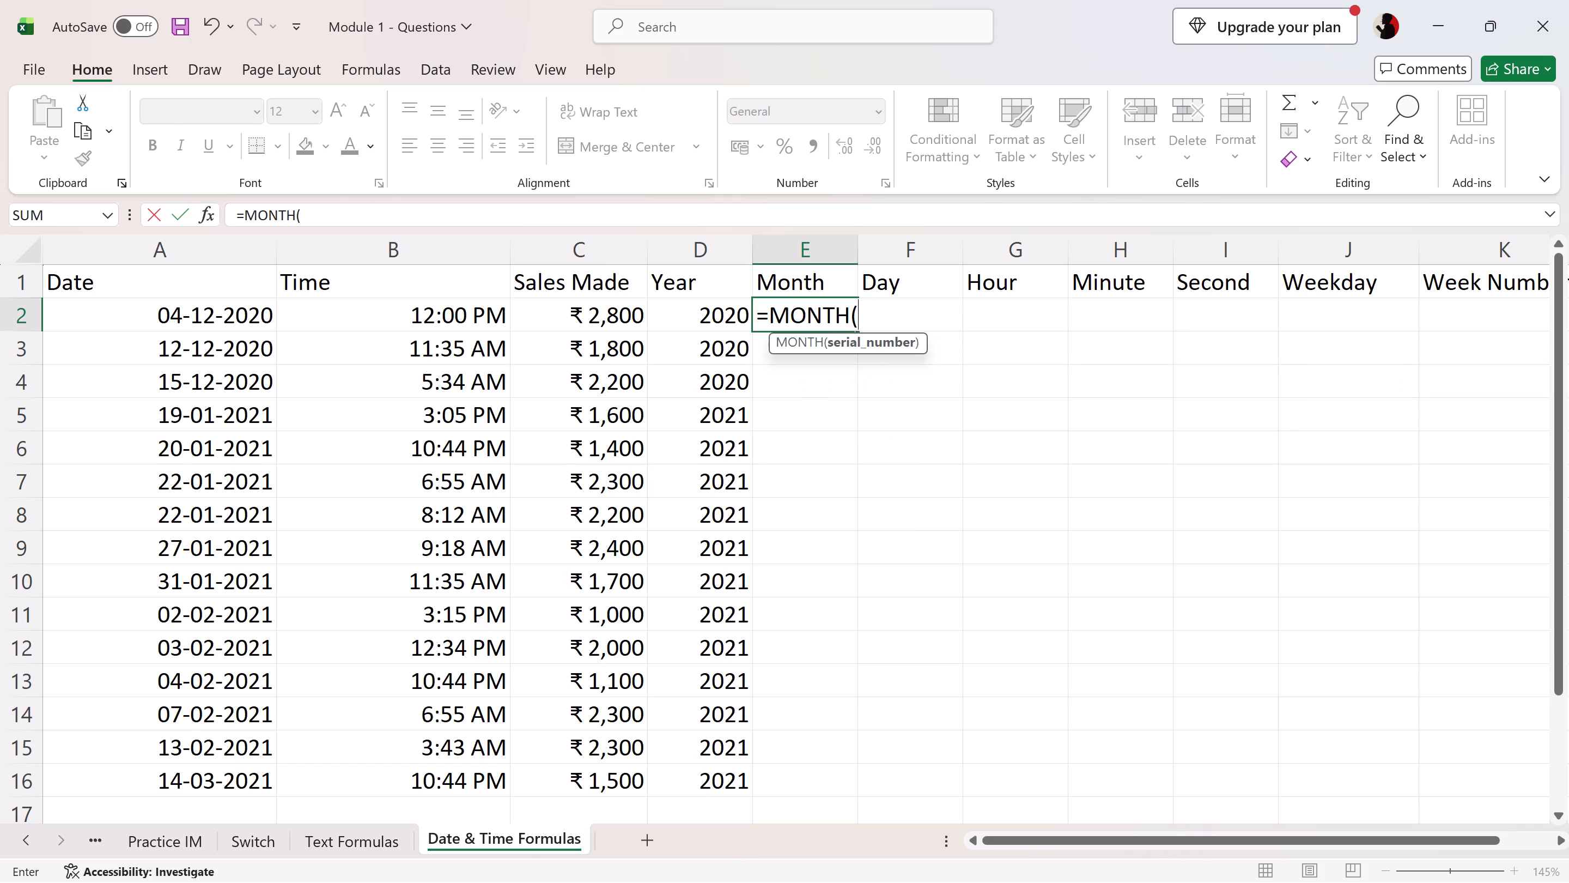
pyautogui.click(239, 319)
pyautogui.hotkey('shift', ')')
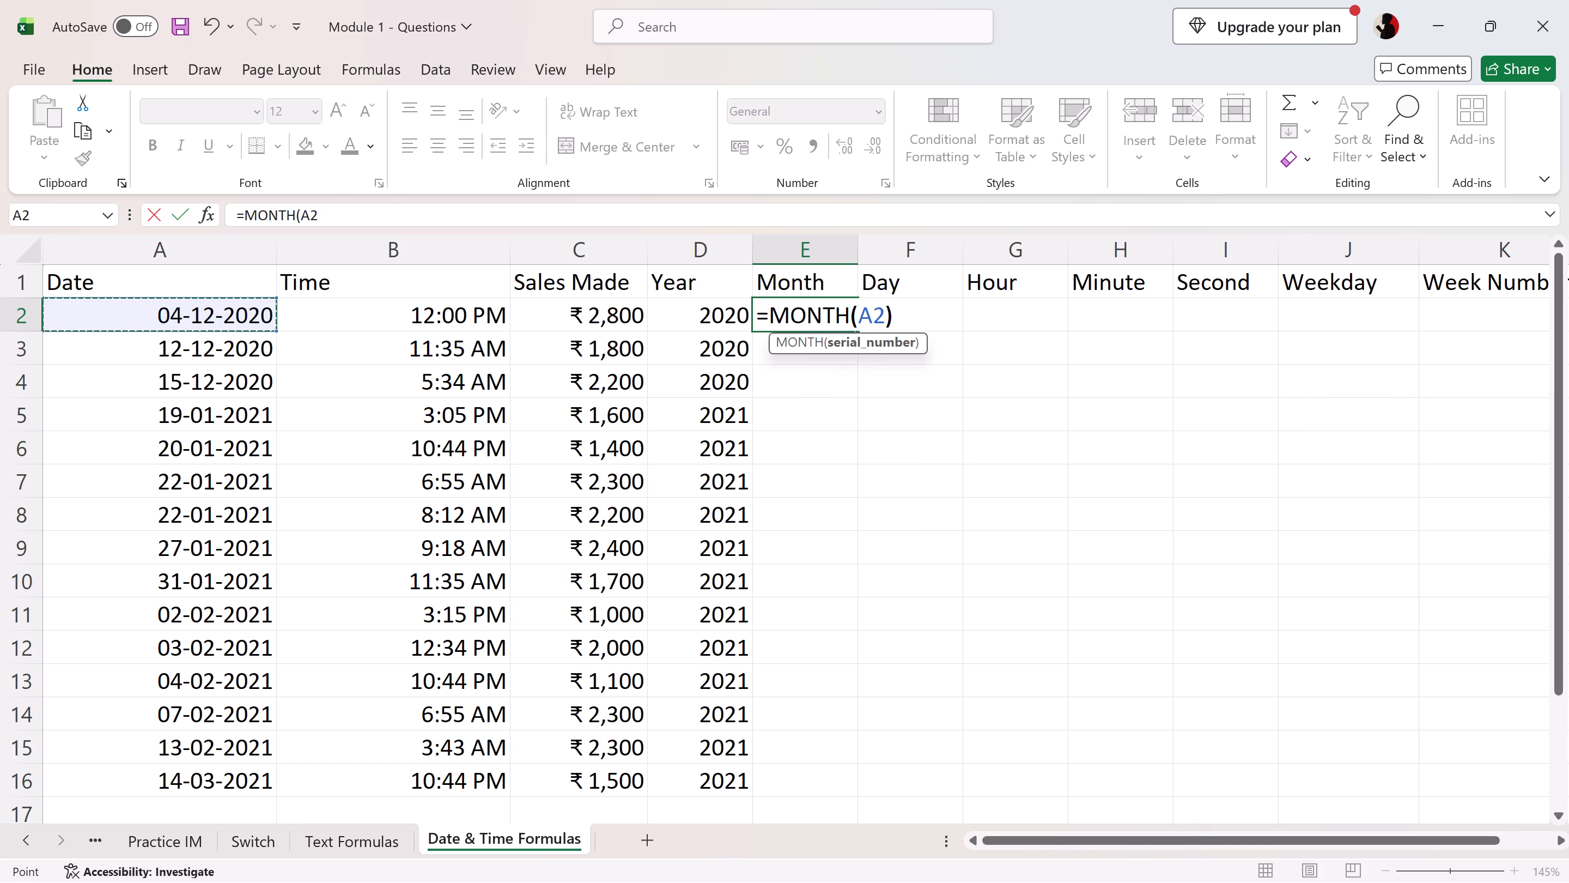
pyautogui.press('Return')
# Fill the MONTH formula from E2 down through E16 for all dates.
pyautogui.click(843, 309)
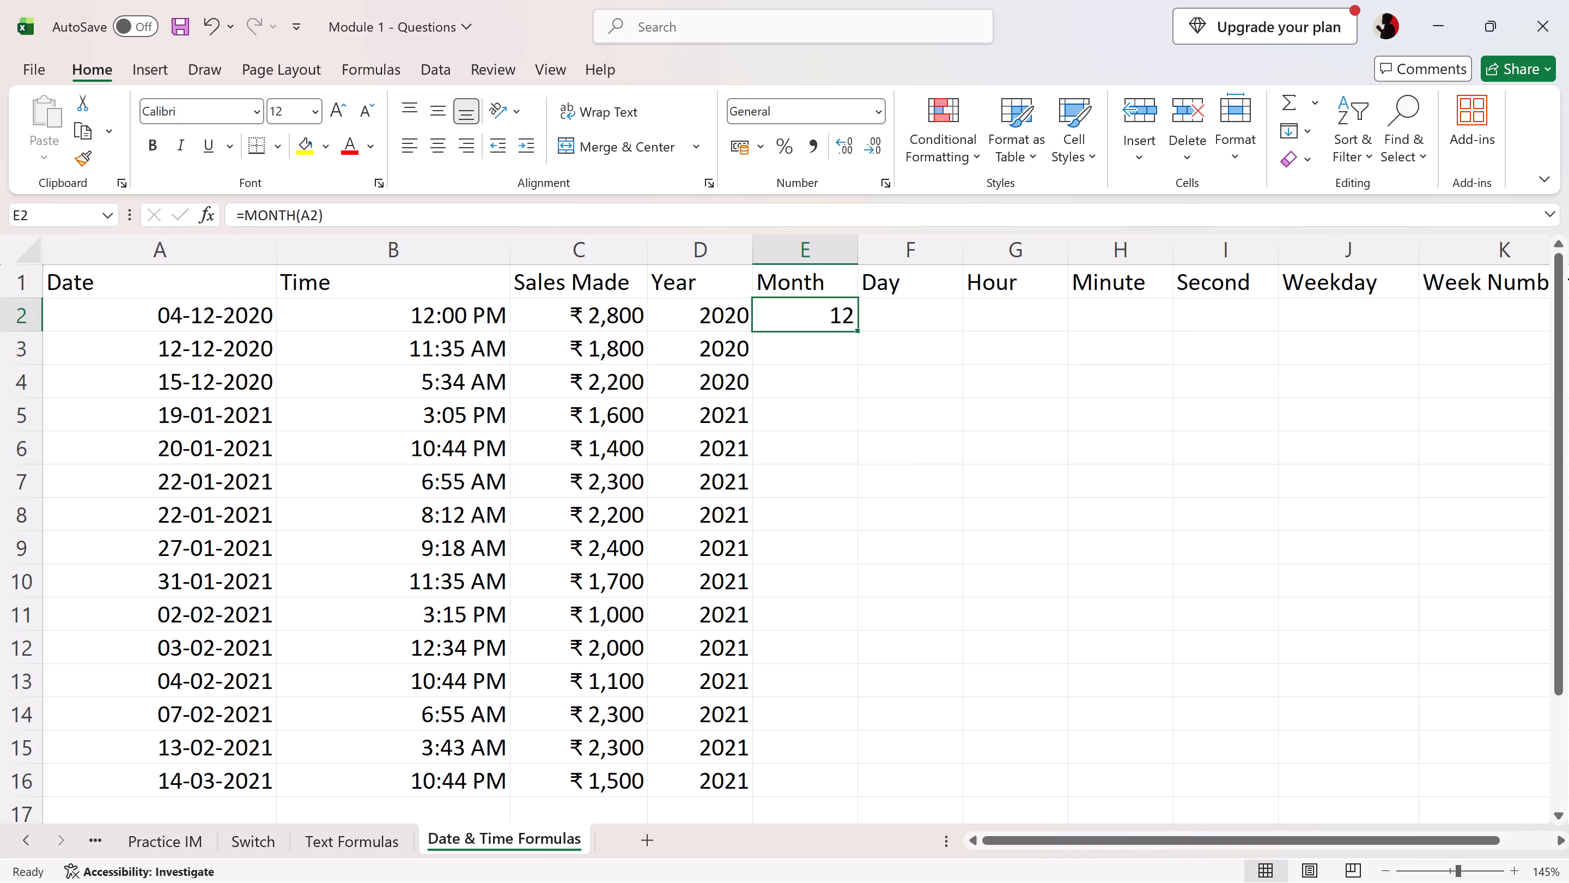
pyautogui.click(856, 330)
pyautogui.doubleClick(856, 330)
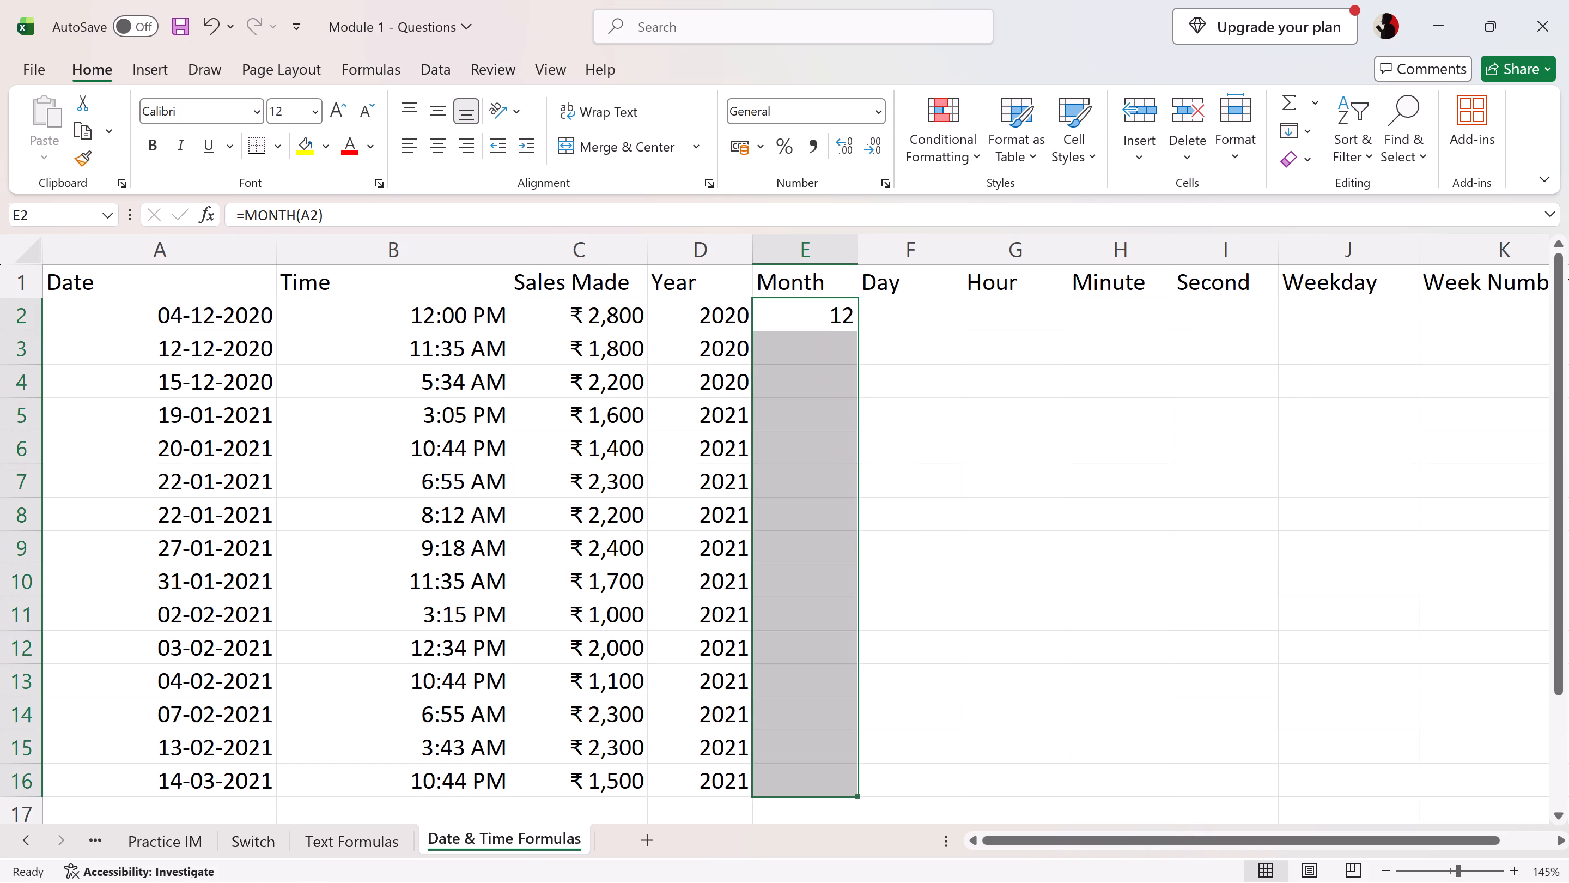
# Enter =DAY(A2) in F2 under the Day heading.
pyautogui.click(919, 304)
pyautogui.write('=da')
pyautogui.press('Down')
pyautogui.press('Down')
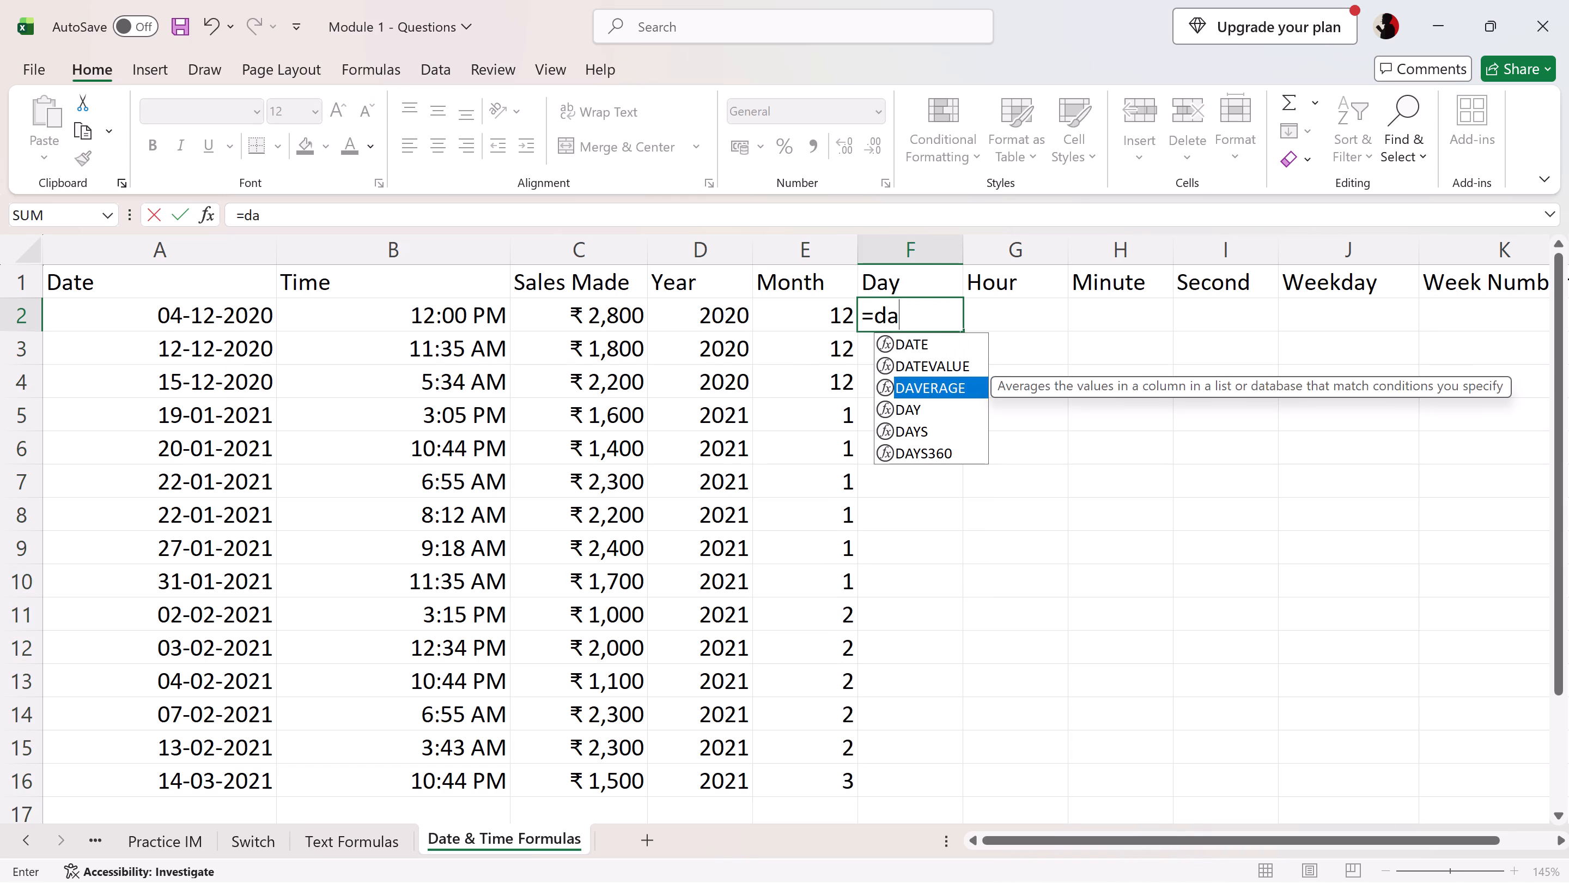
pyautogui.press('Down')
pyautogui.press('Tab')
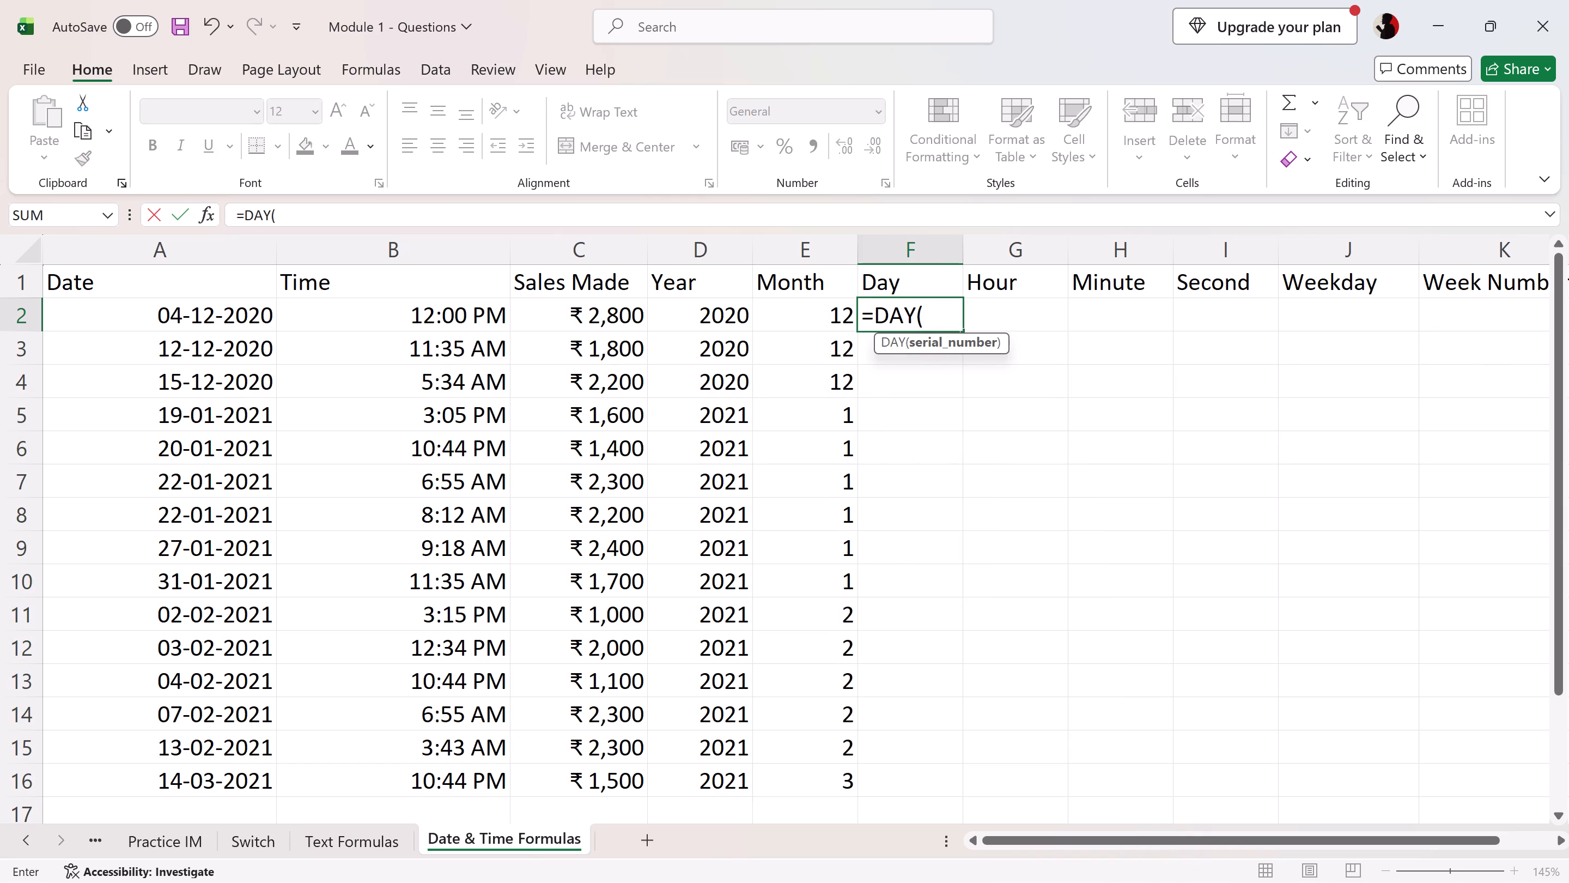
pyautogui.click(235, 320)
pyautogui.hotkey('shift', ')')
pyautogui.press('Return')
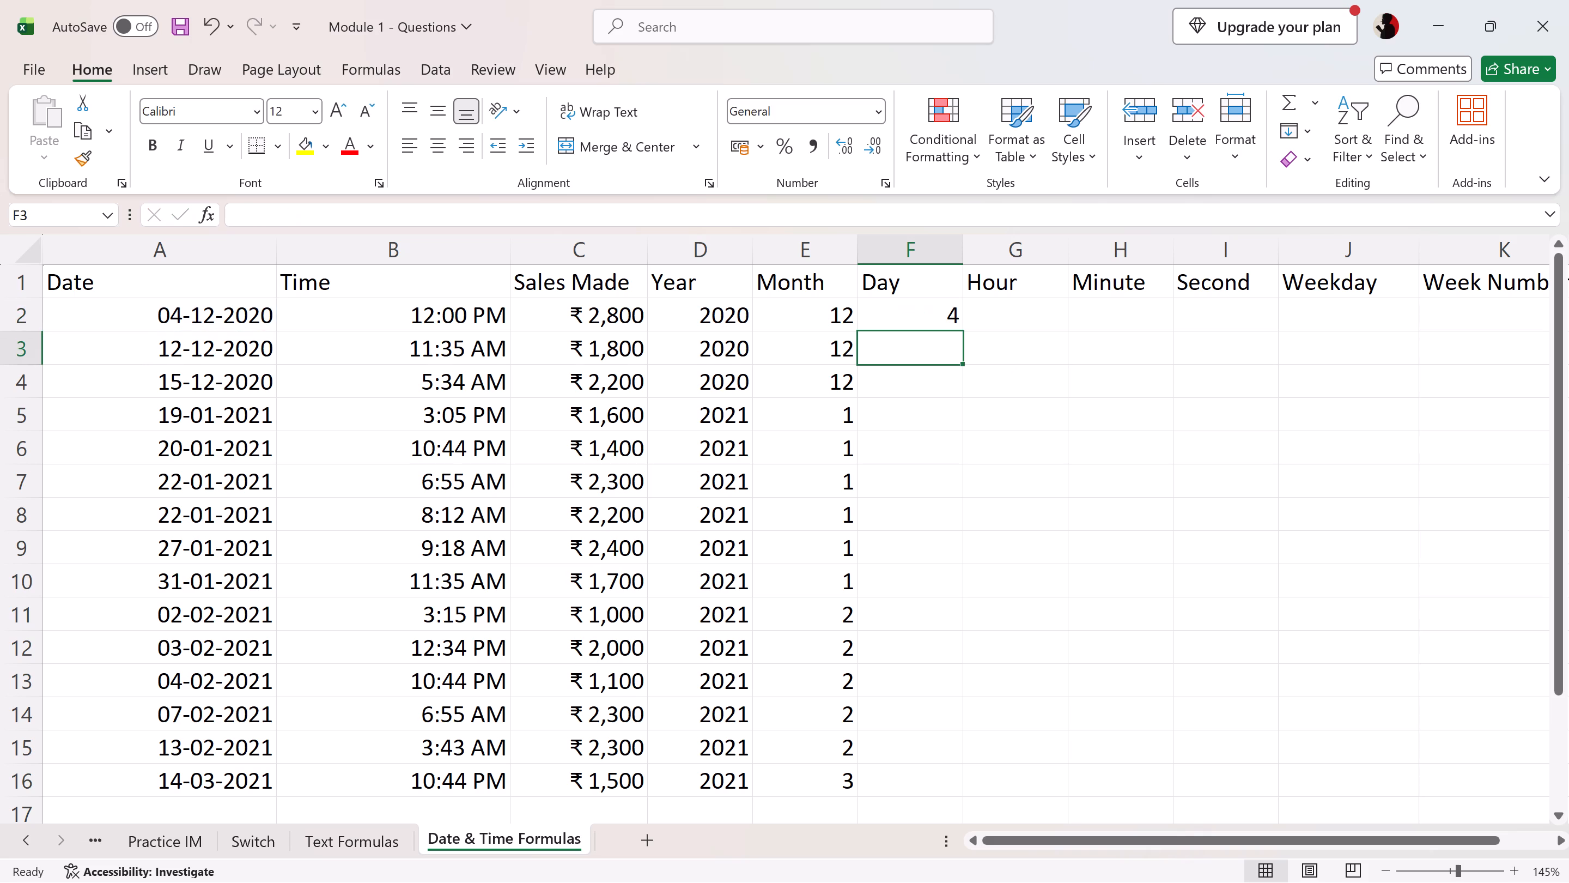
pyautogui.doubleClick(933, 307)
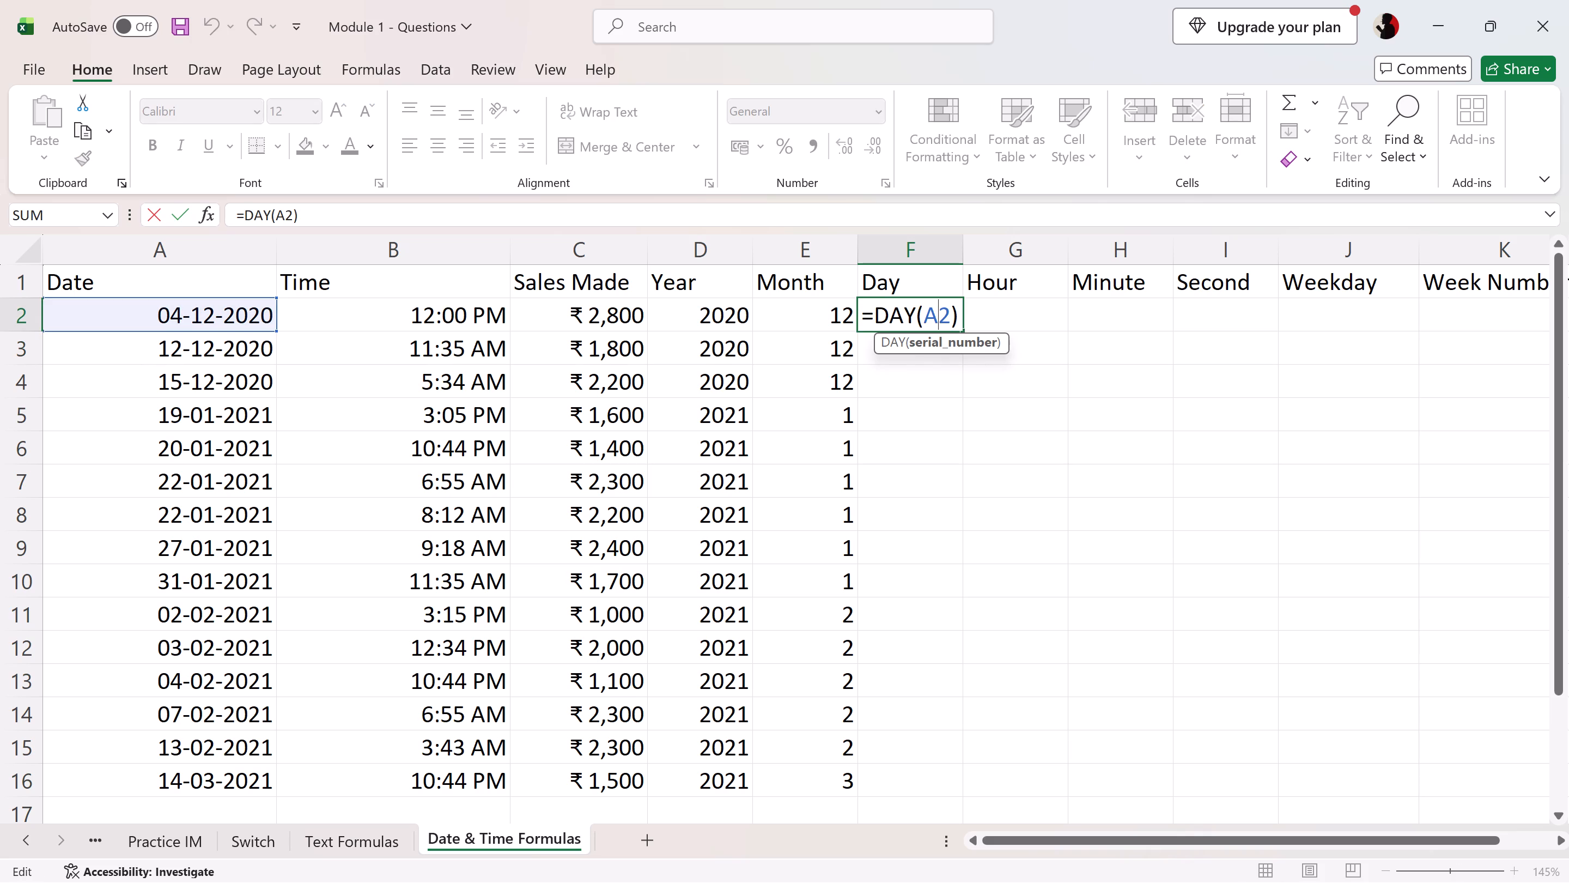
pyautogui.press('Return')
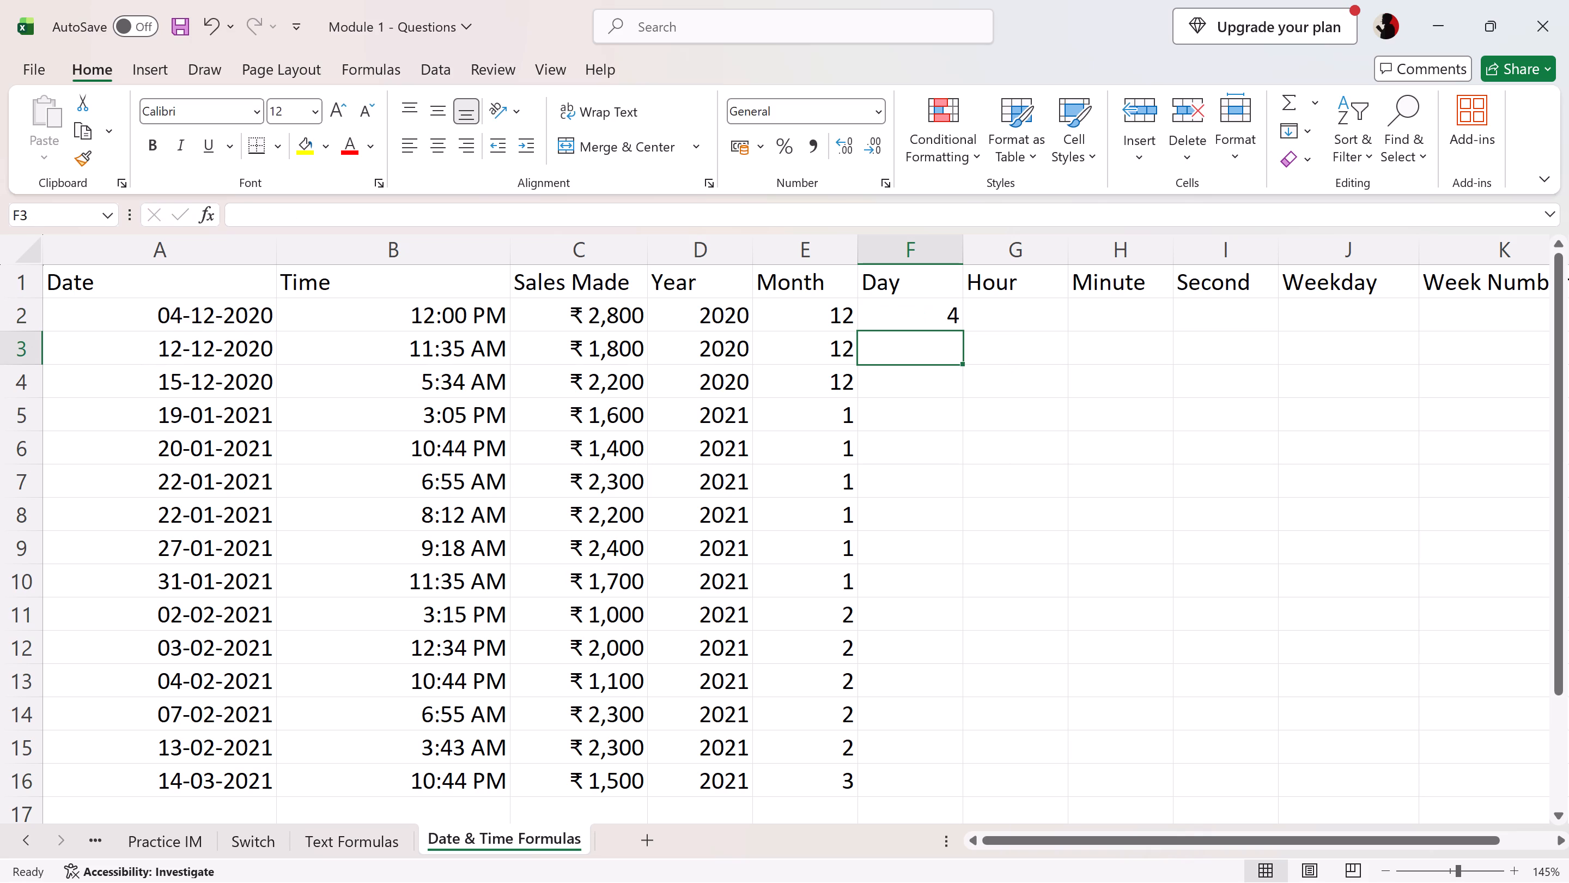
# Fill the DAY formula from F2 down through F16 for all dates.
pyautogui.click(952, 306)
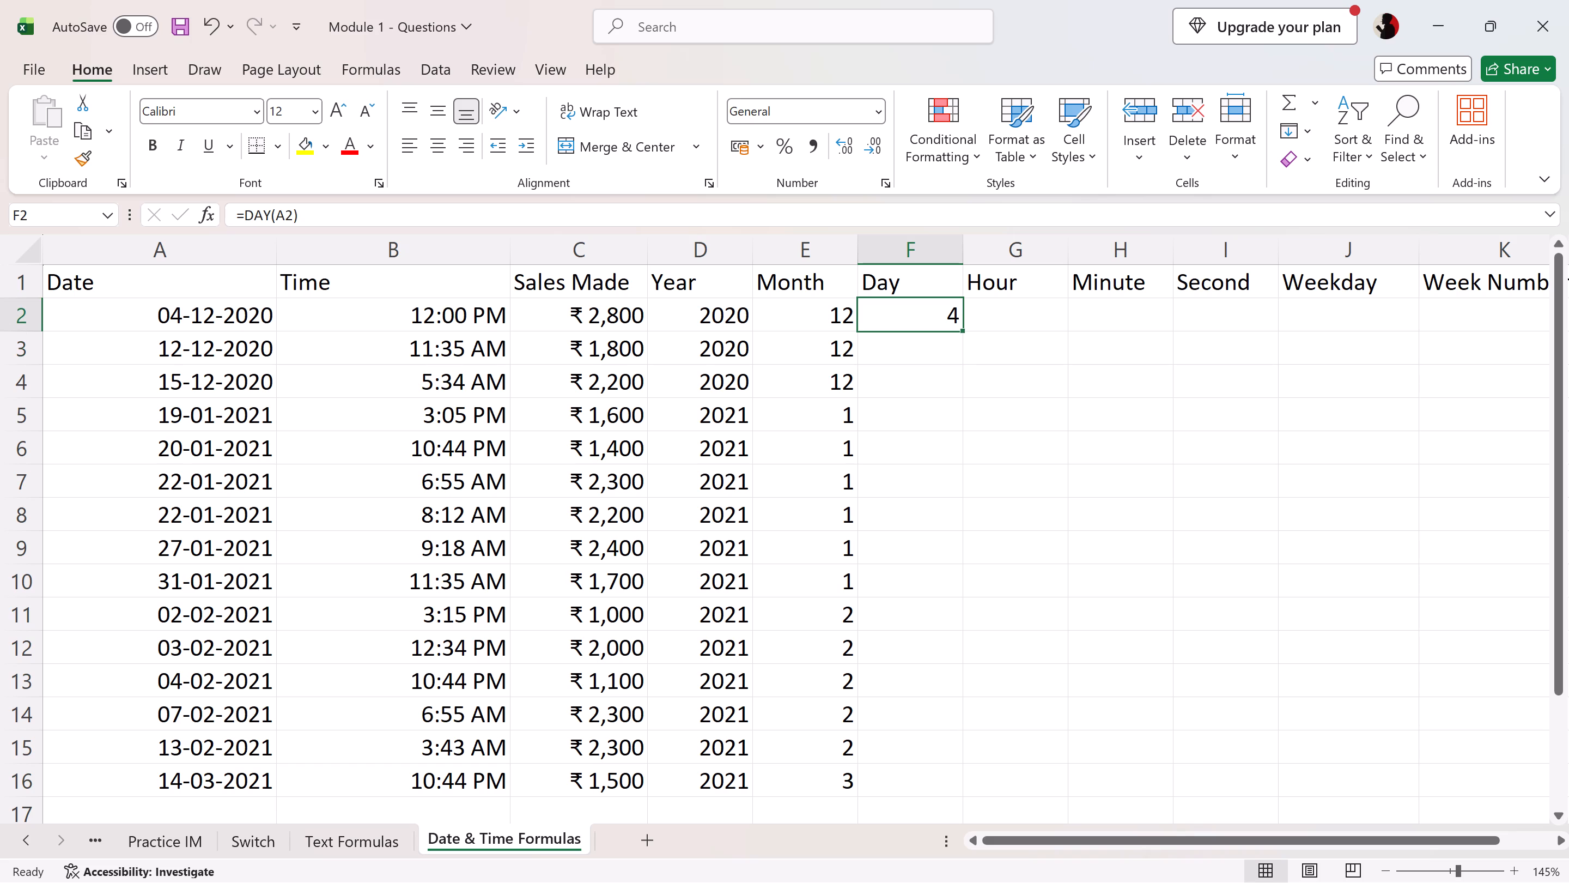
pyautogui.doubleClick(962, 332)
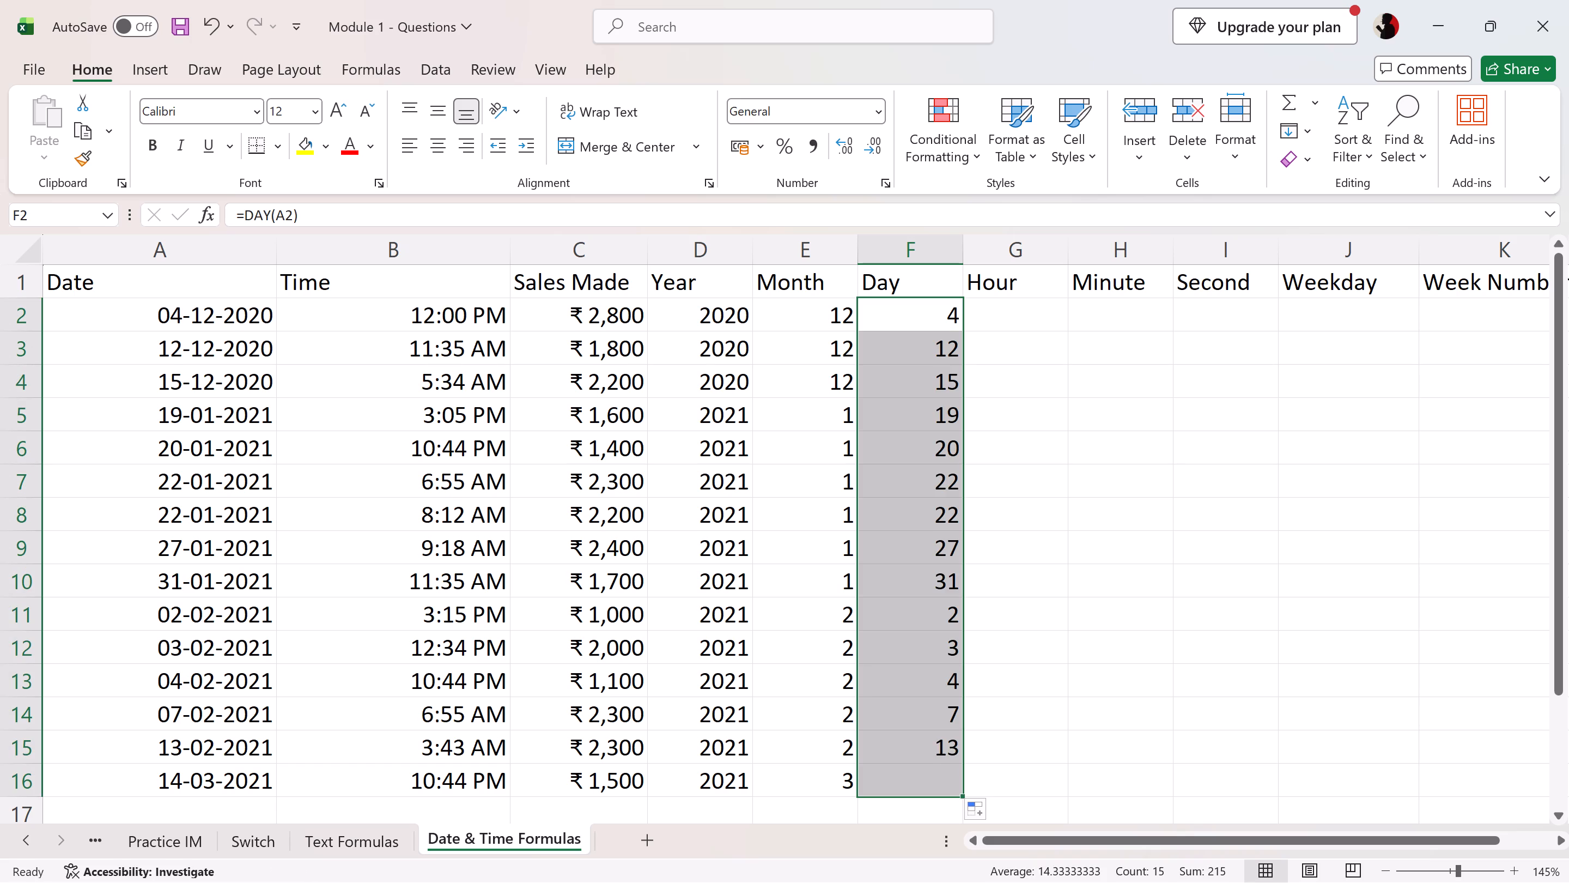
# Enter =HOUR(B2) in G2 under Hour, using the time in column B.
pyautogui.click(988, 321)
pyautogui.press('=')
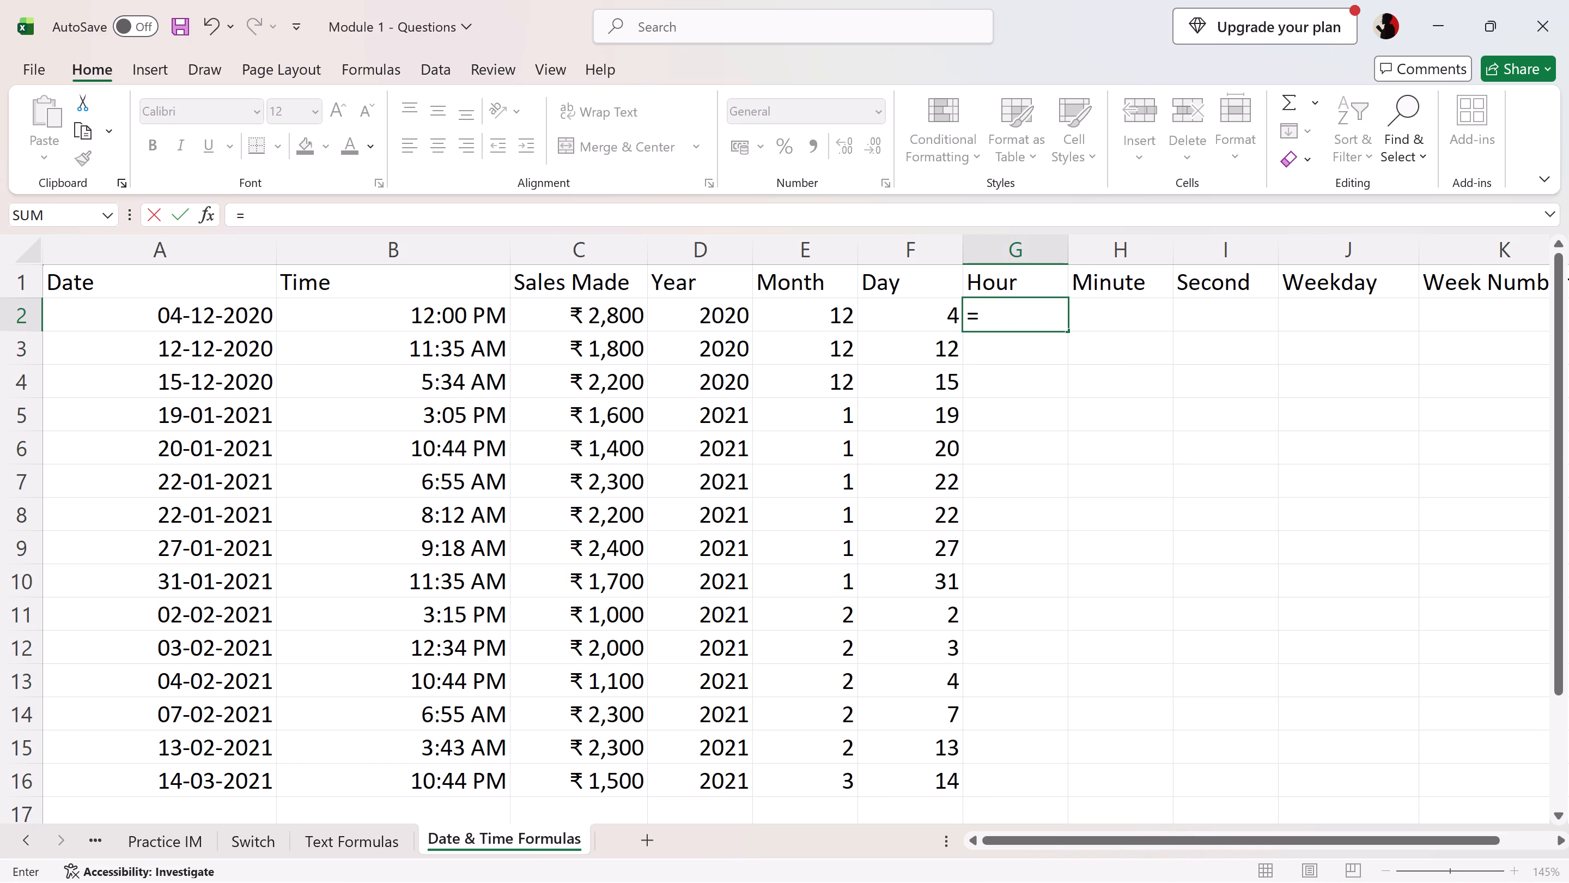
pyautogui.write('hou')
pyautogui.press('Tab')
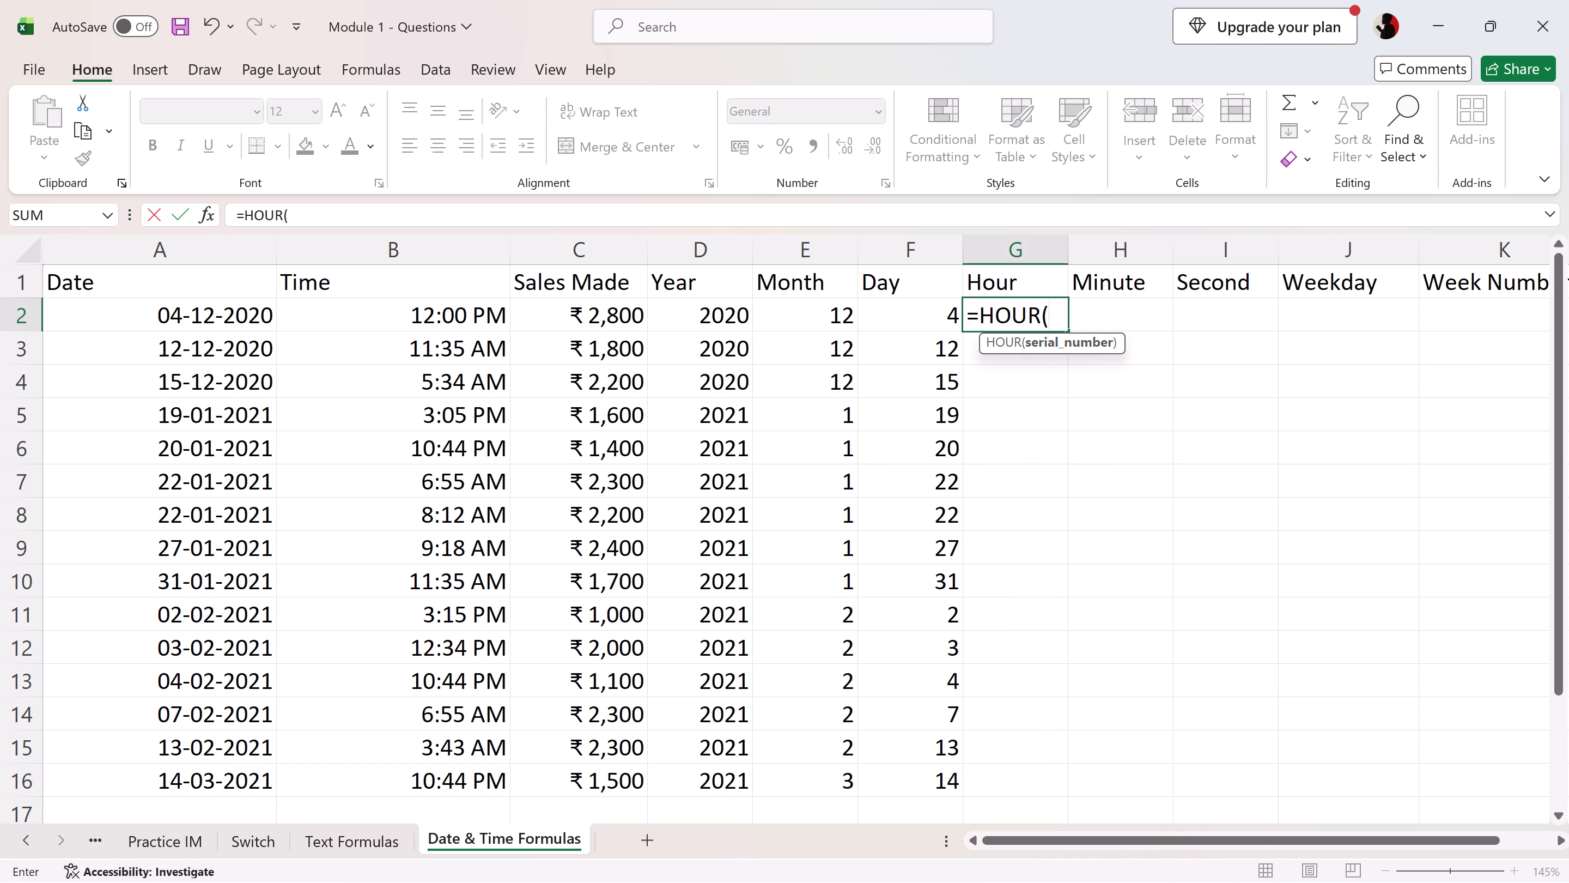
pyautogui.click(473, 317)
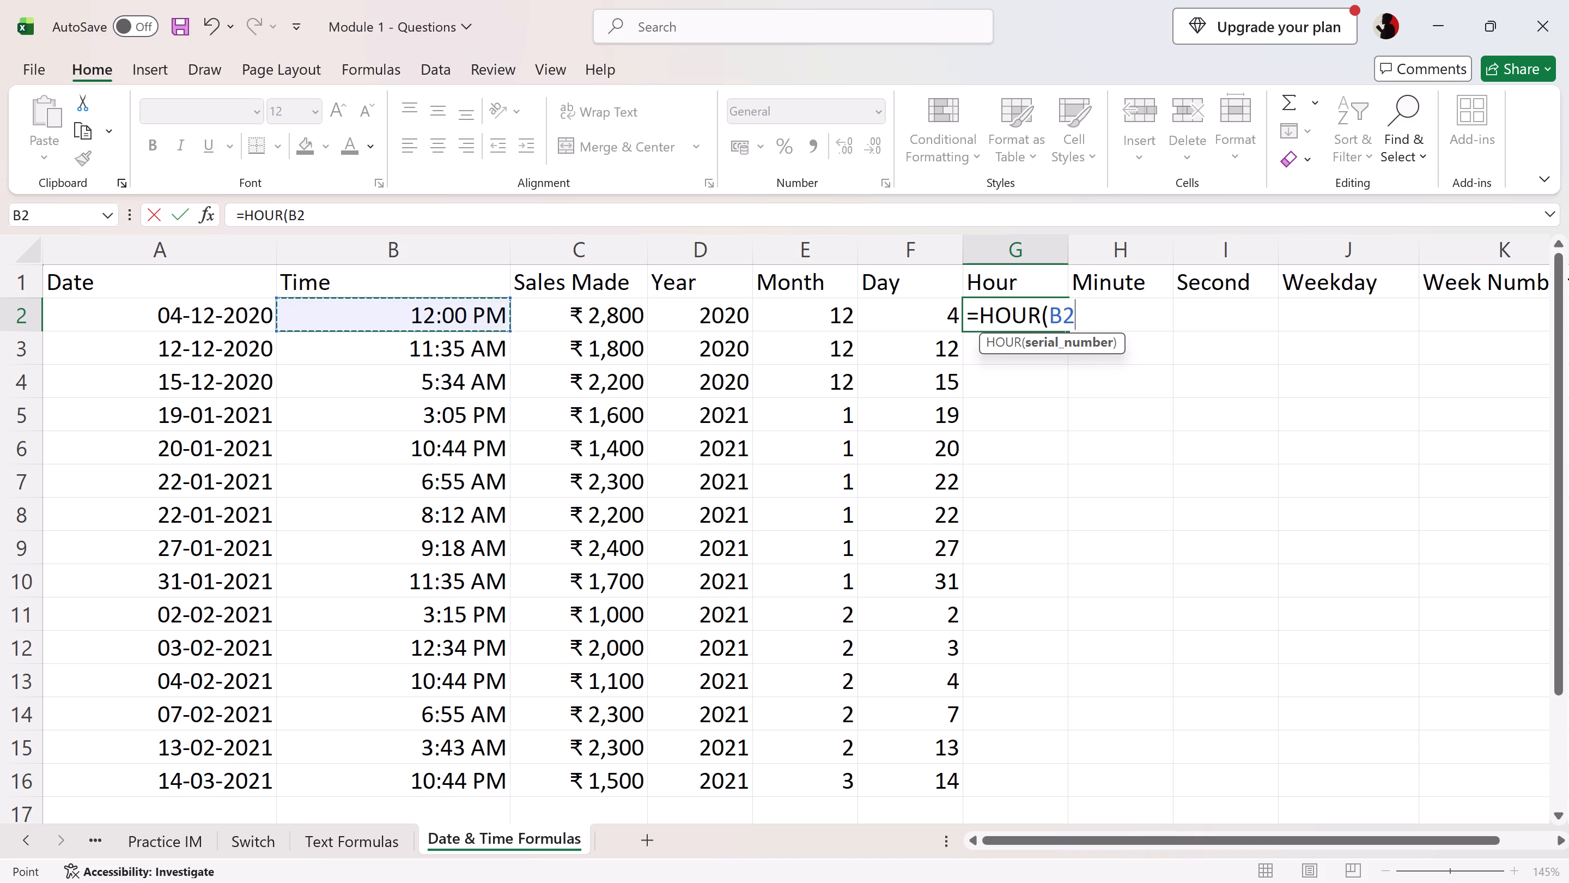
pyautogui.hotkey('shift', ')')
pyautogui.press('Return')
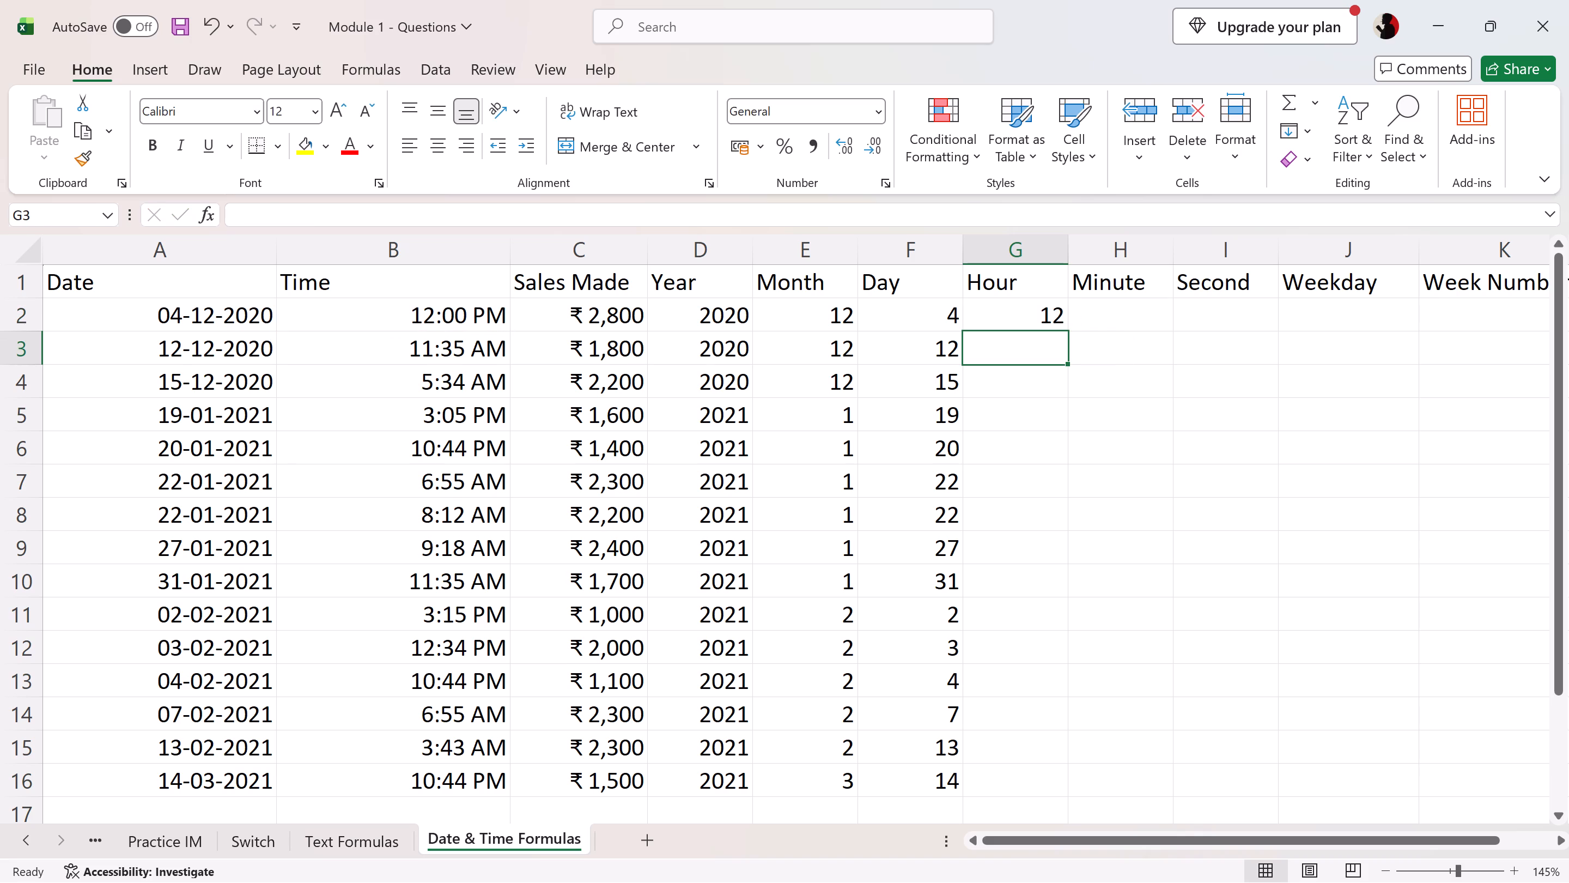
# Fill the HOUR formula from G2 down through G16 for all times.
pyautogui.click(1063, 311)
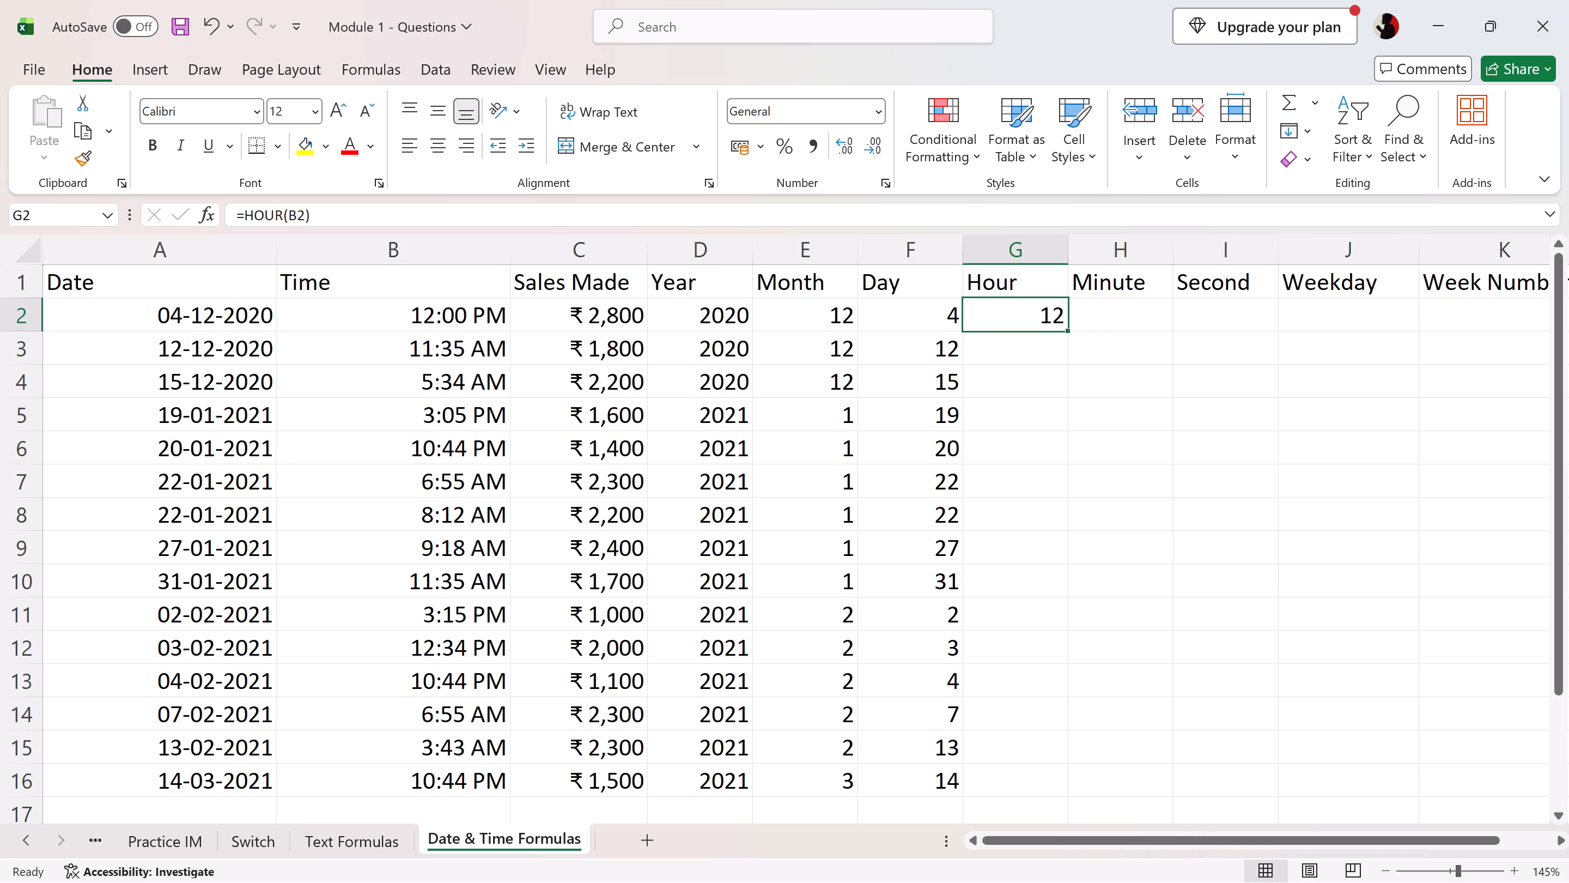
pyautogui.doubleClick(1067, 327)
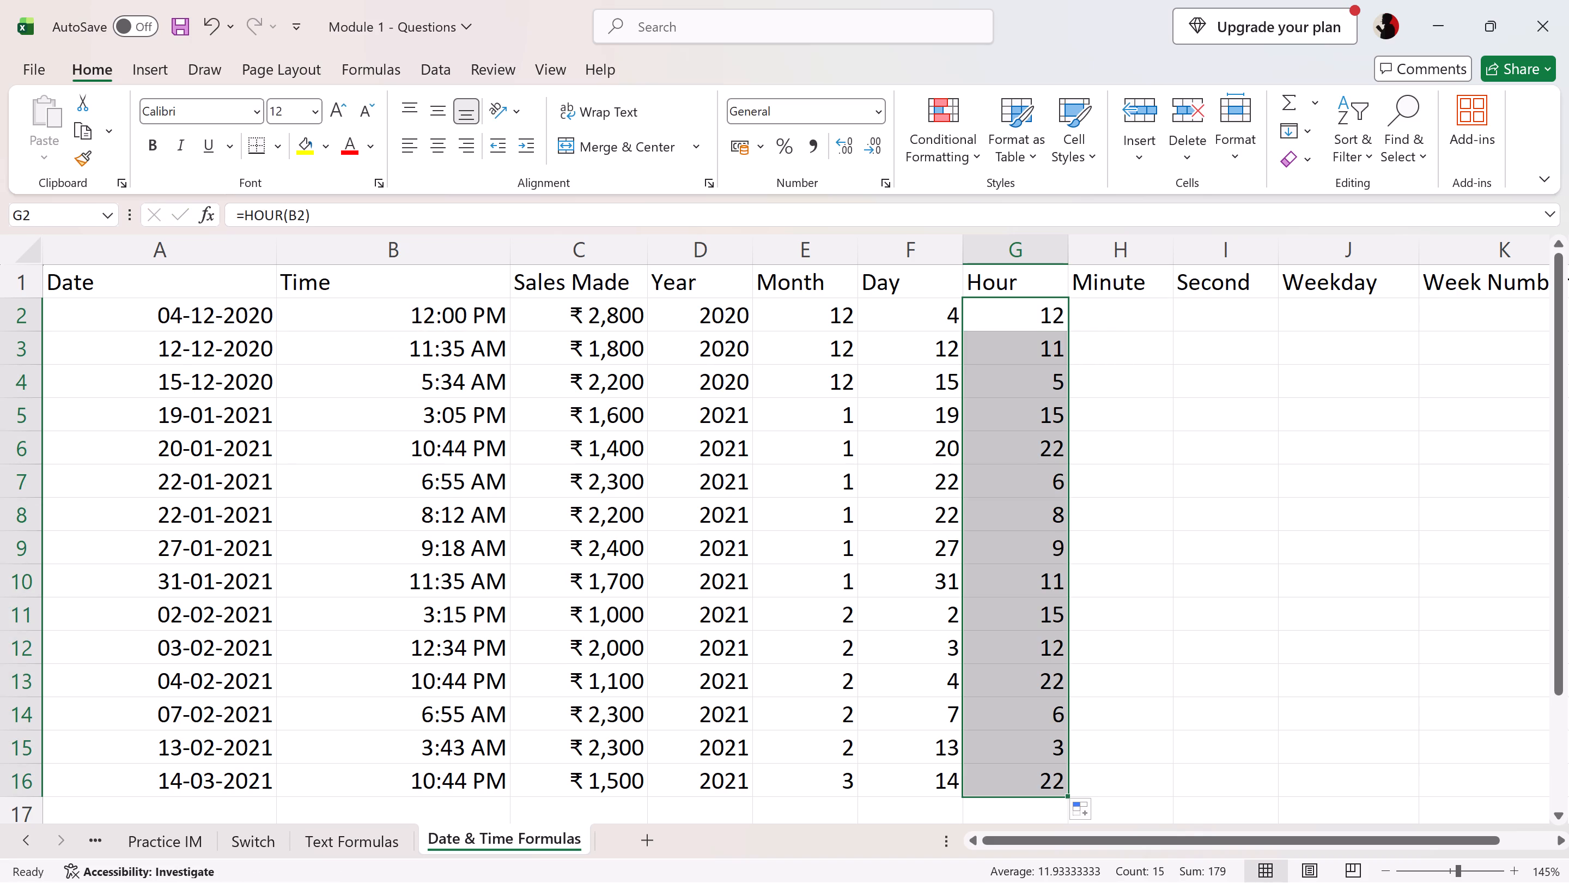
# Enter =MINUTE(B2) in H2 under Minute, using the time in column B.
pyautogui.click(1107, 315)
pyautogui.write('=mi')
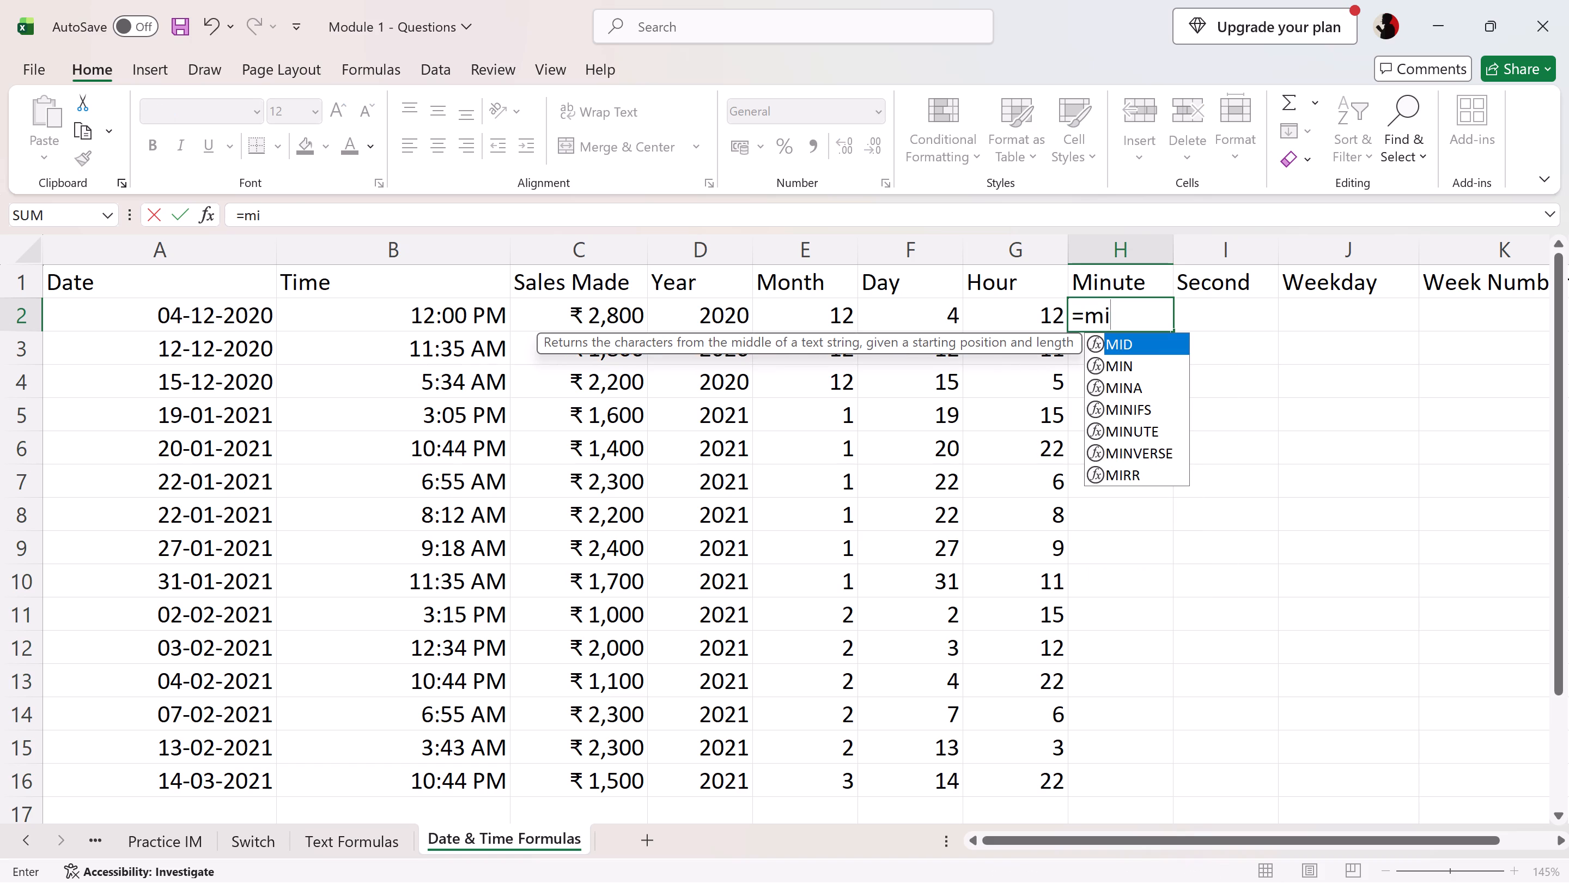
pyautogui.press('Down')
pyautogui.press('Down')
pyautogui.press('Down')
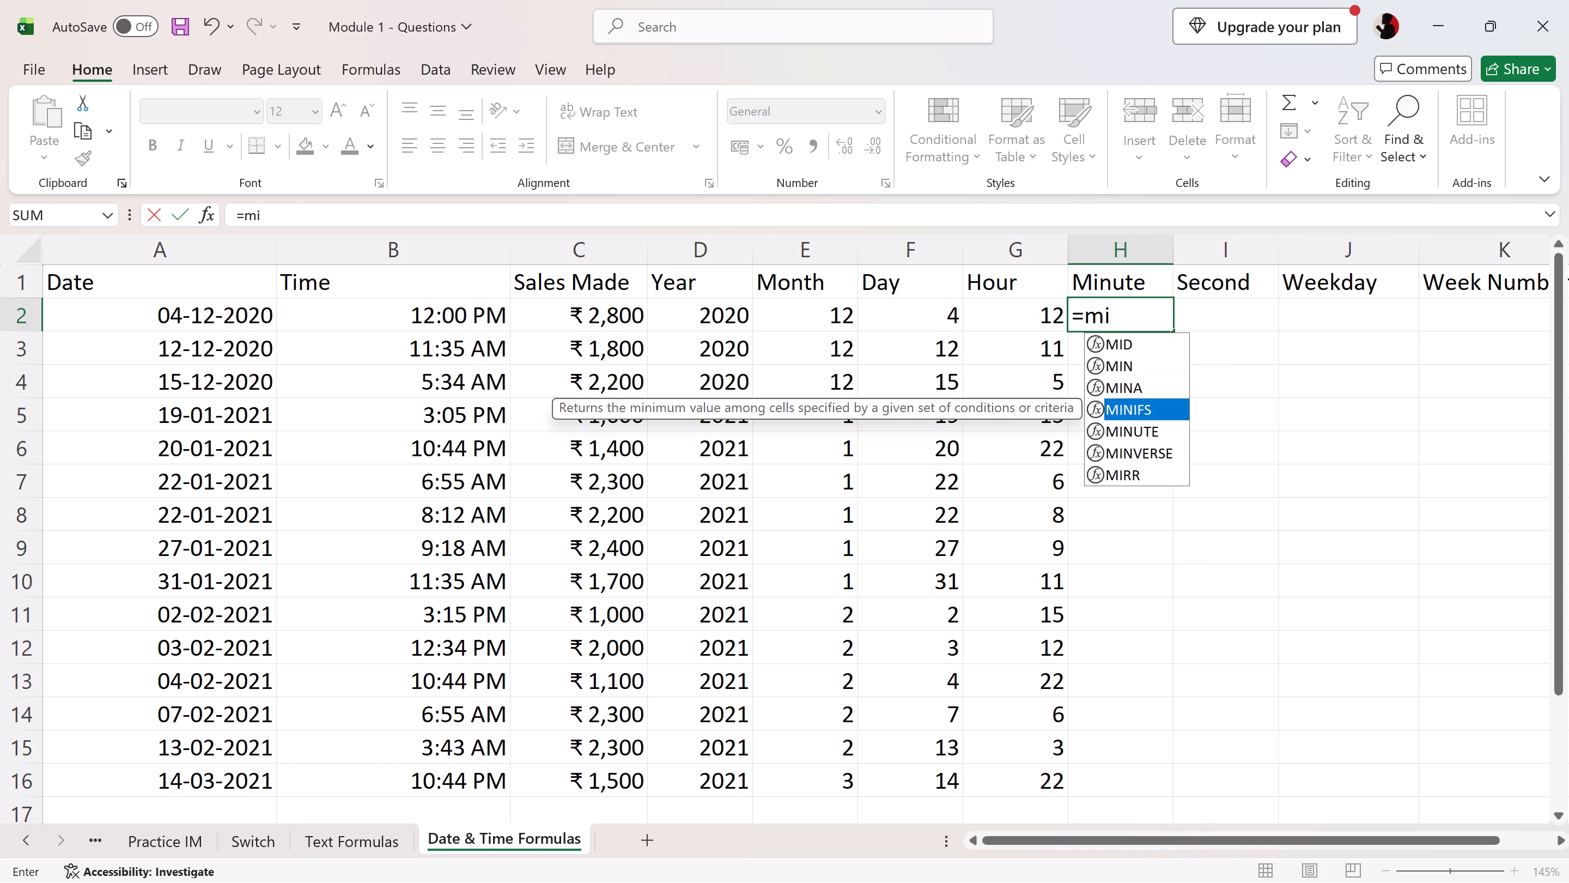
pyautogui.press('Down')
pyautogui.press('Tab')
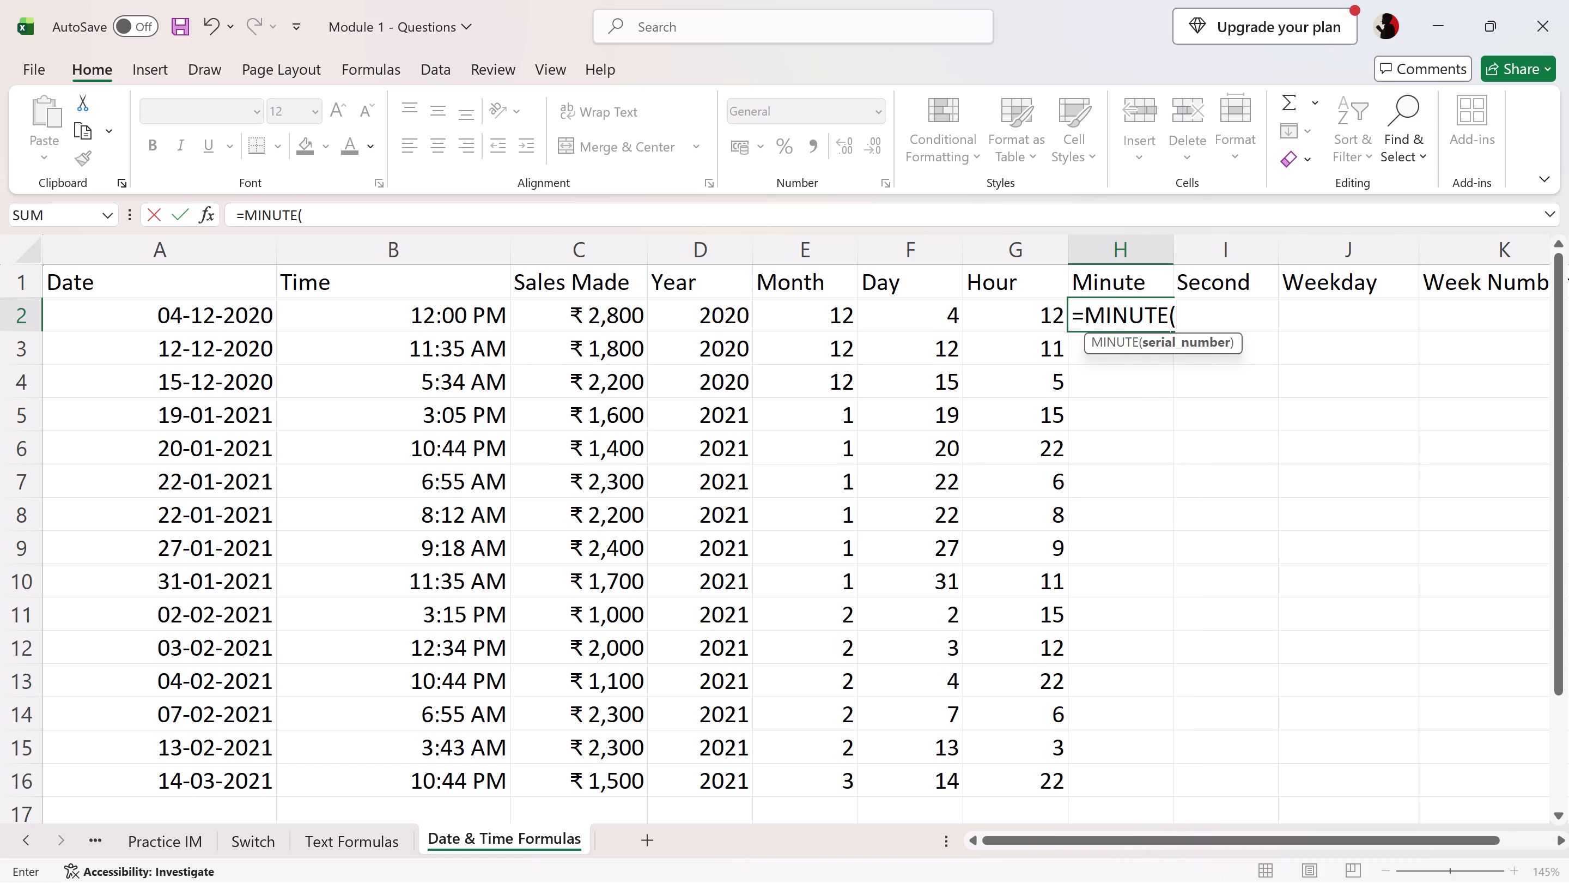
pyautogui.click(489, 322)
pyautogui.hotkey('shift', ')')
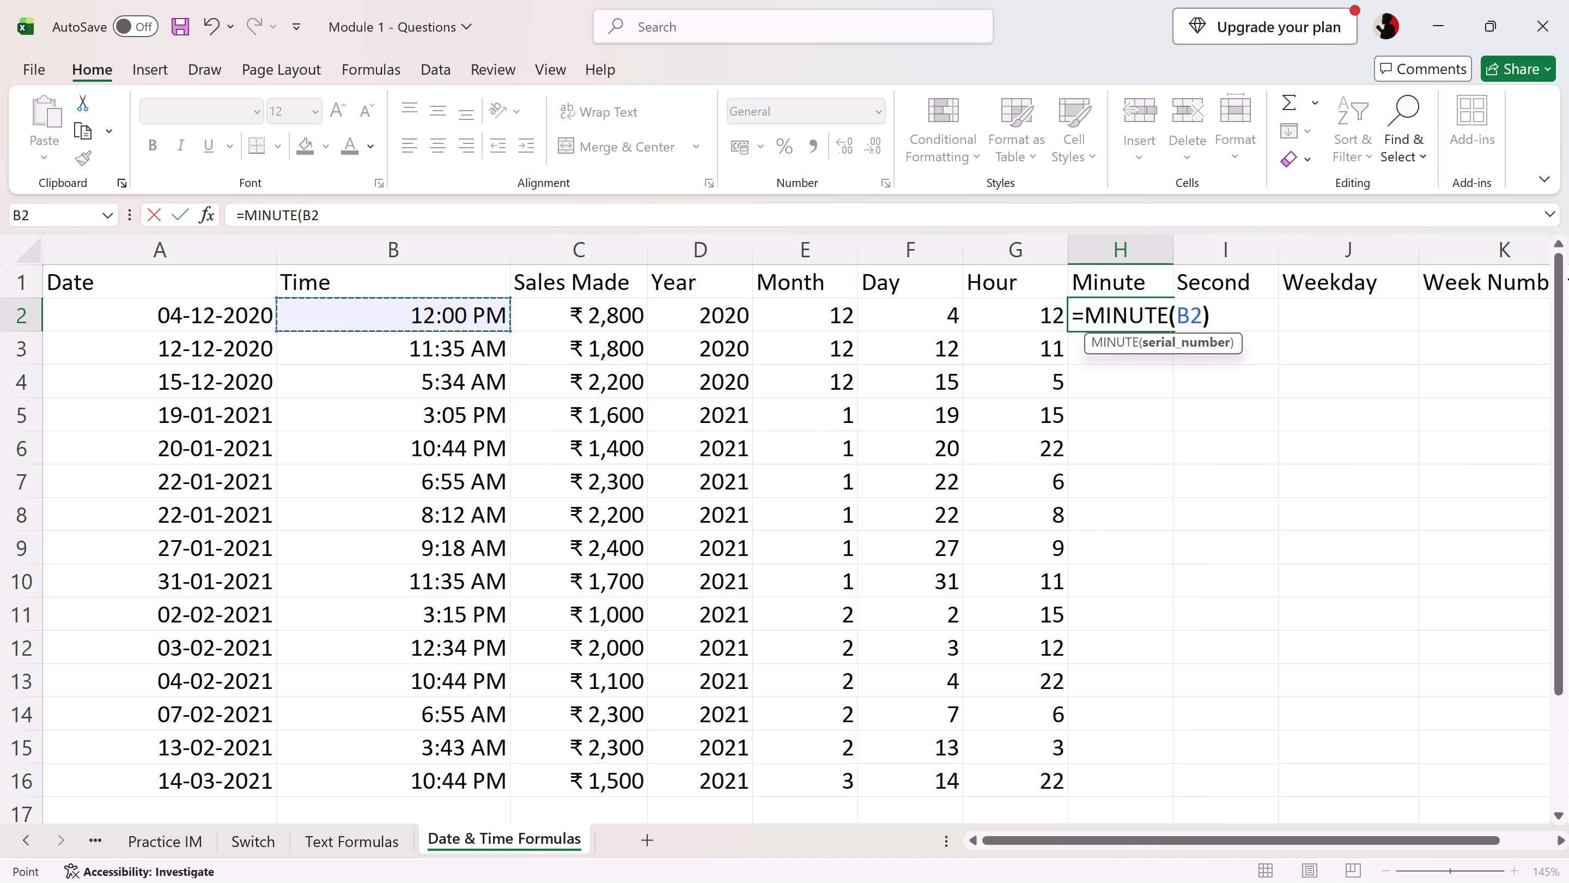
pyautogui.press('Return')
# Fill the MINUTE formula from H2 down through H16 for all times.
pyautogui.click(1131, 313)
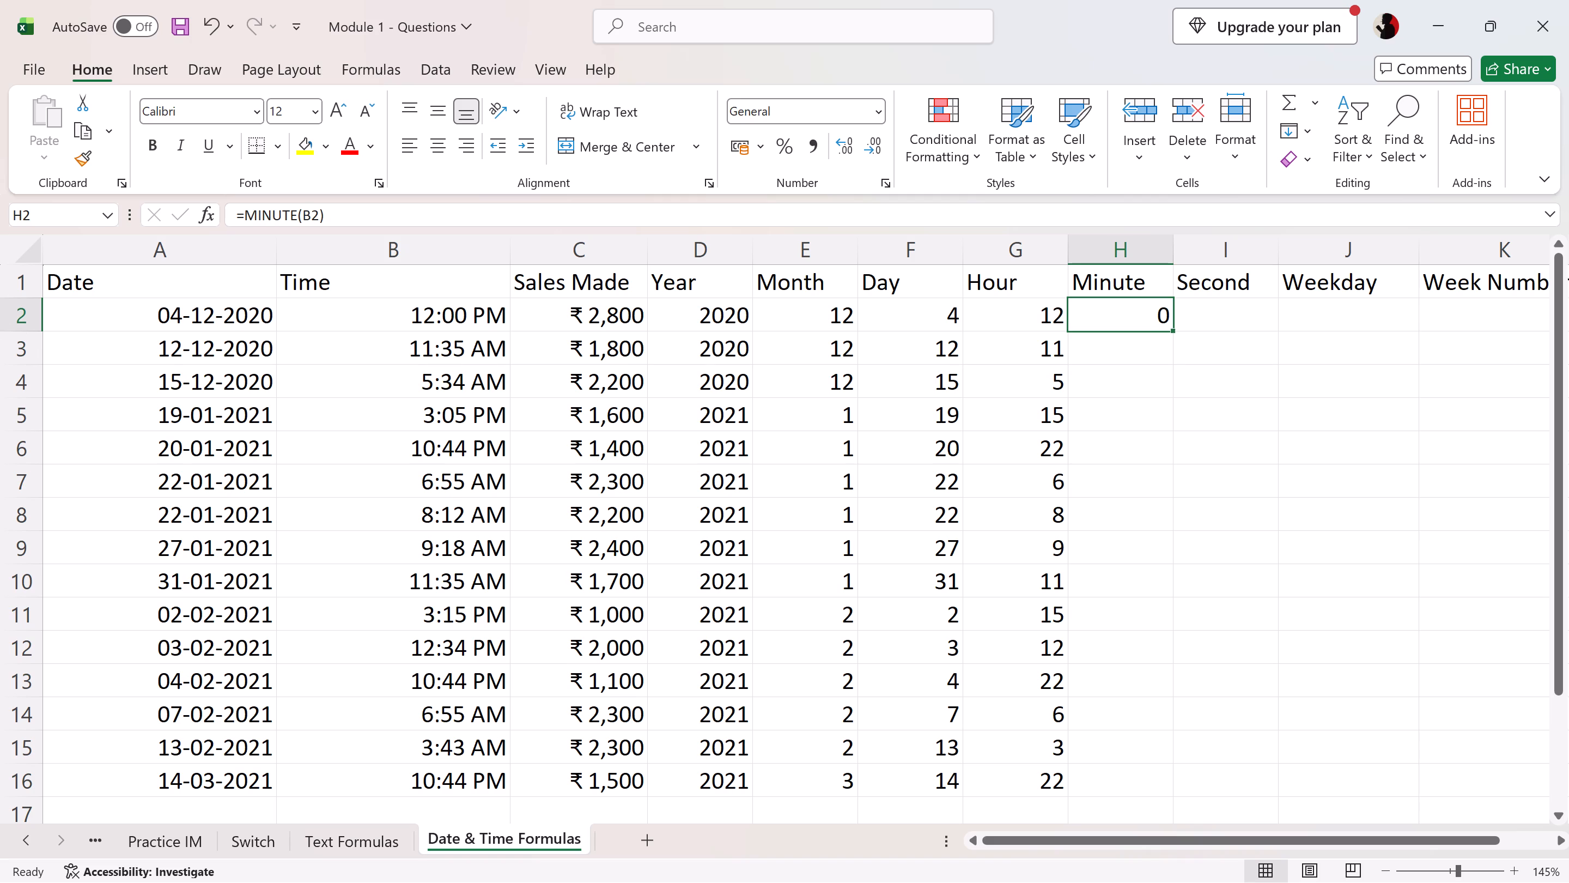
pyautogui.doubleClick(1171, 324)
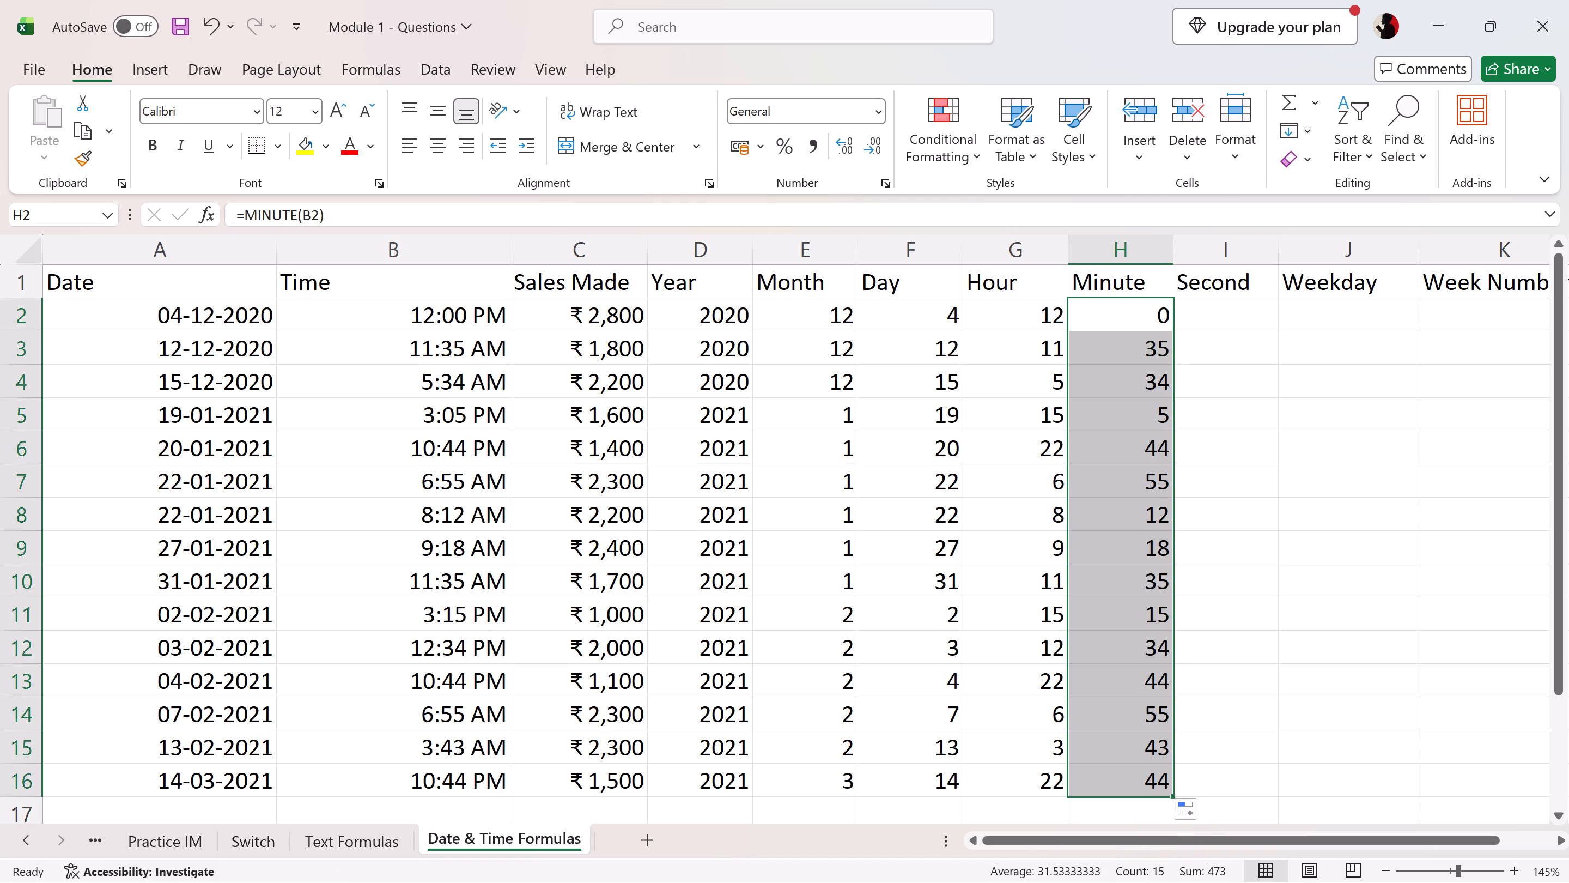
# Enter =SECOND(B2) in I2 under Second, using the time in column B.
pyautogui.click(1225, 310)
pyautogui.press('=')
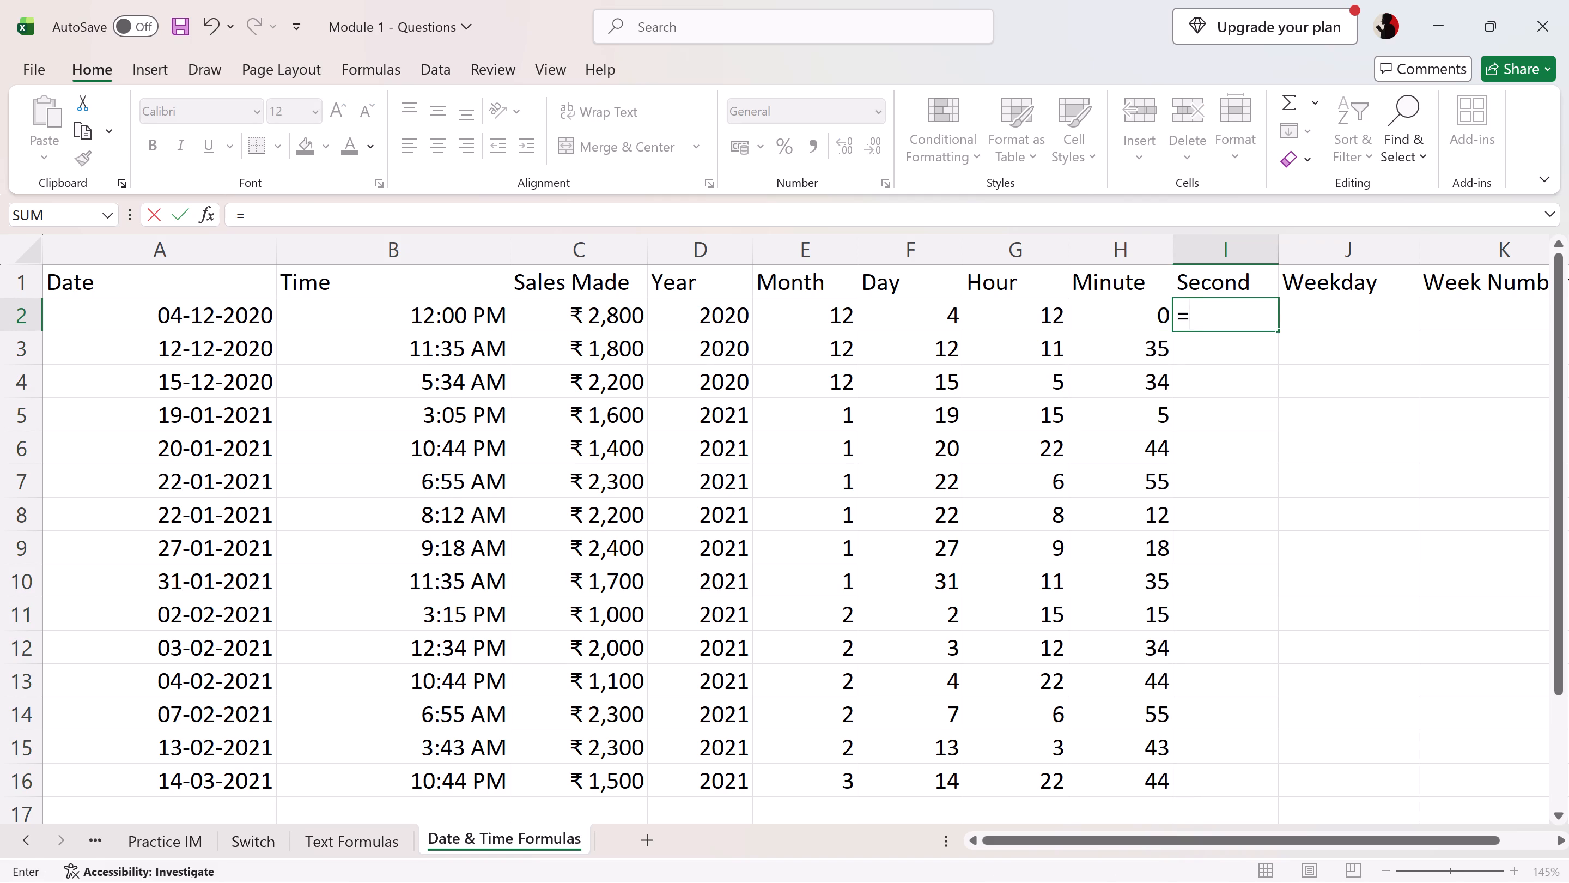
pyautogui.write('se')
pyautogui.press('c')
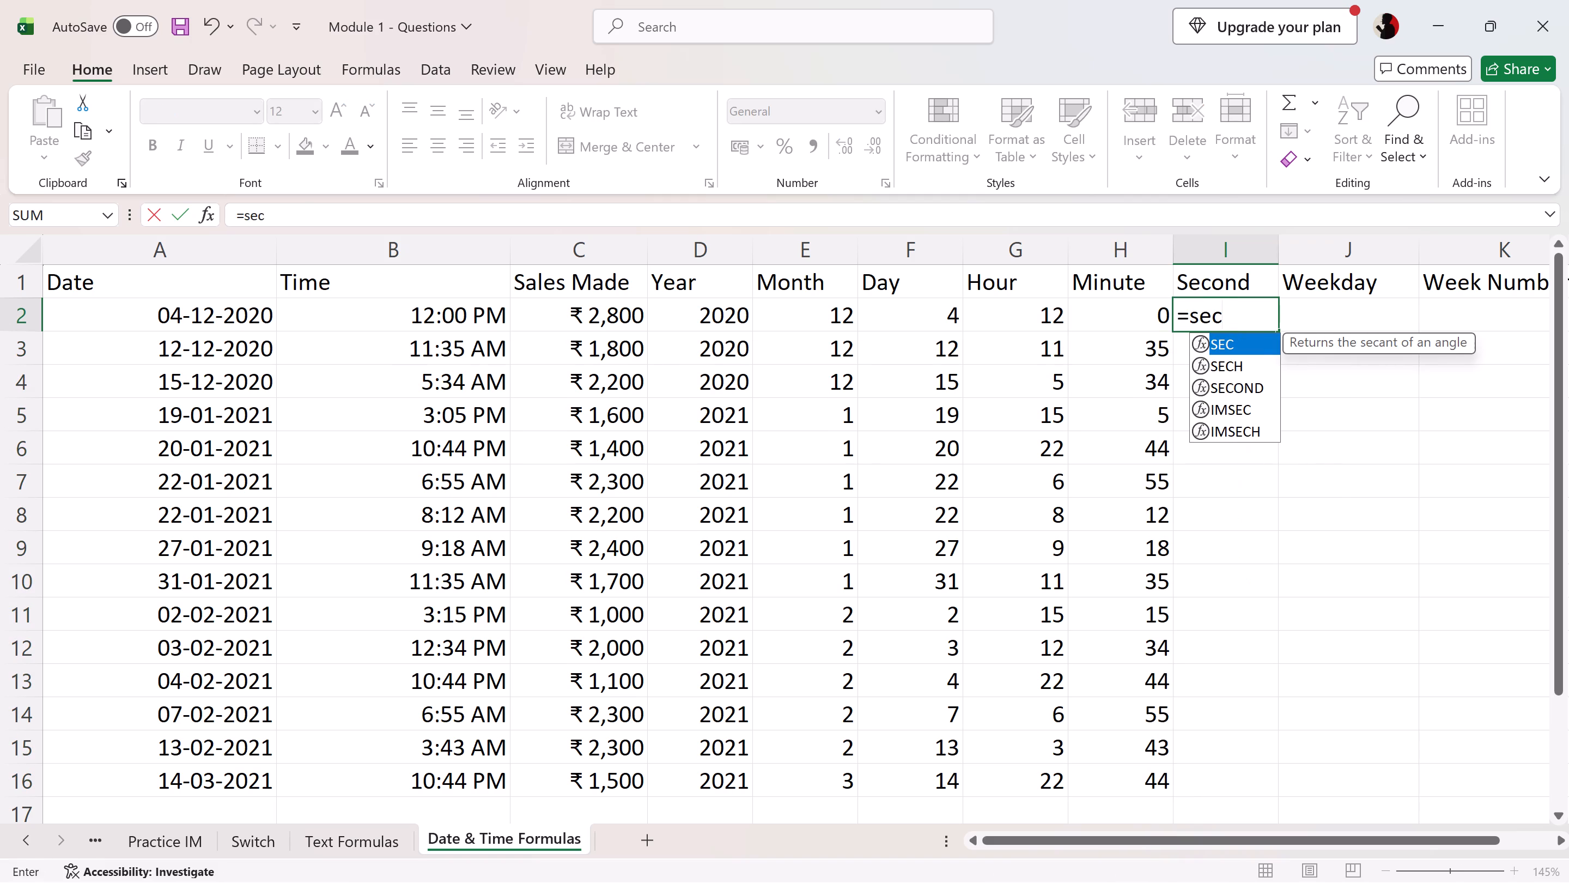
pyautogui.press('Down')
pyautogui.press('Down')
pyautogui.press('Tab')
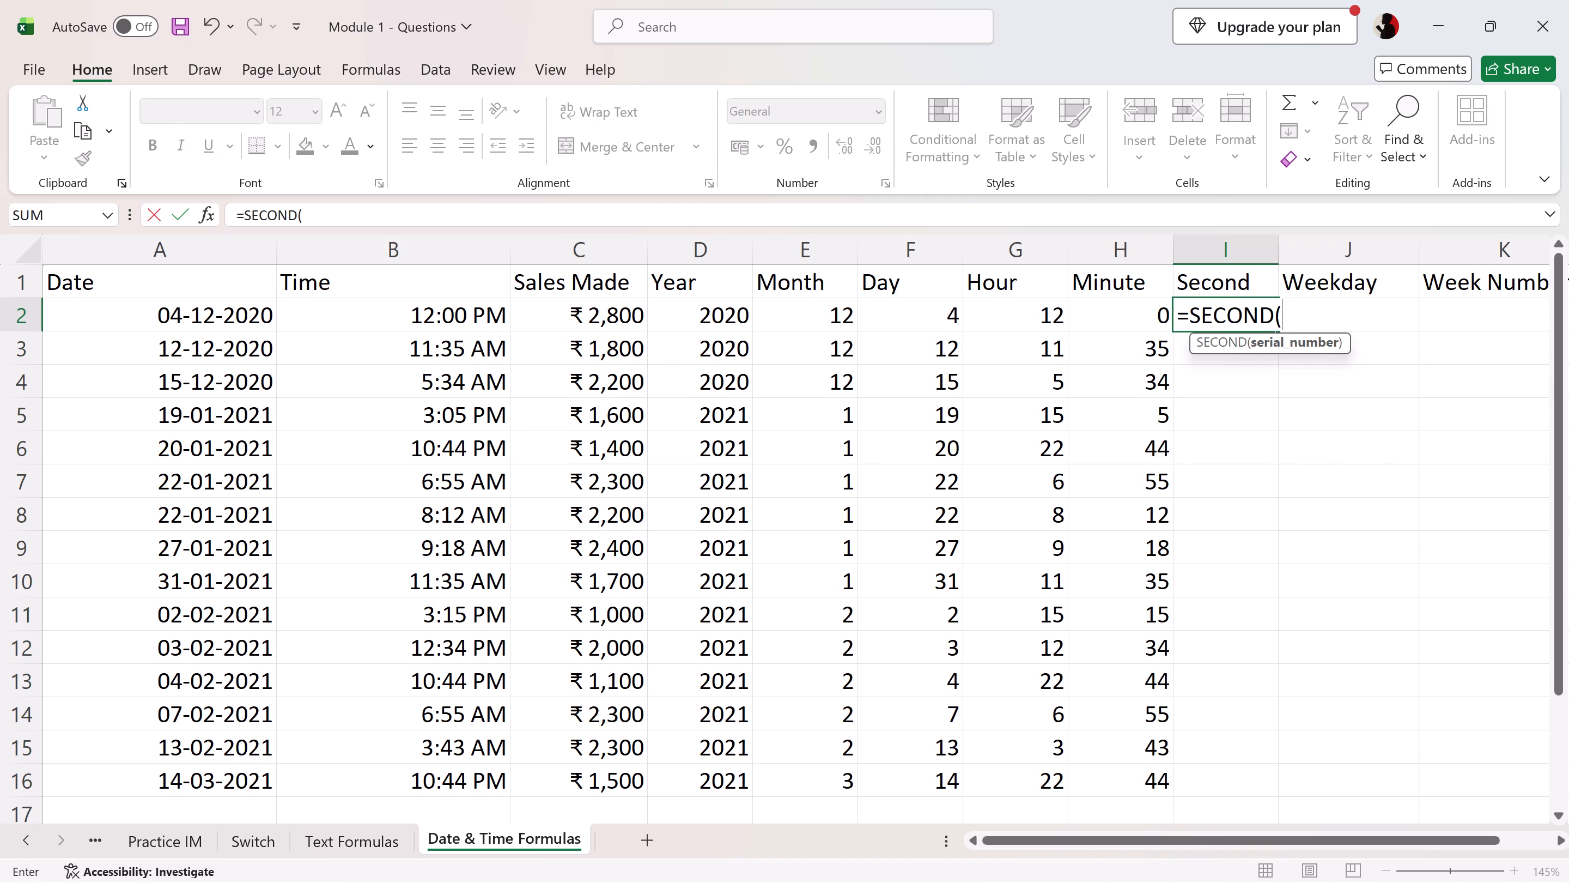
pyautogui.click(479, 314)
pyautogui.hotkey('shift', ')')
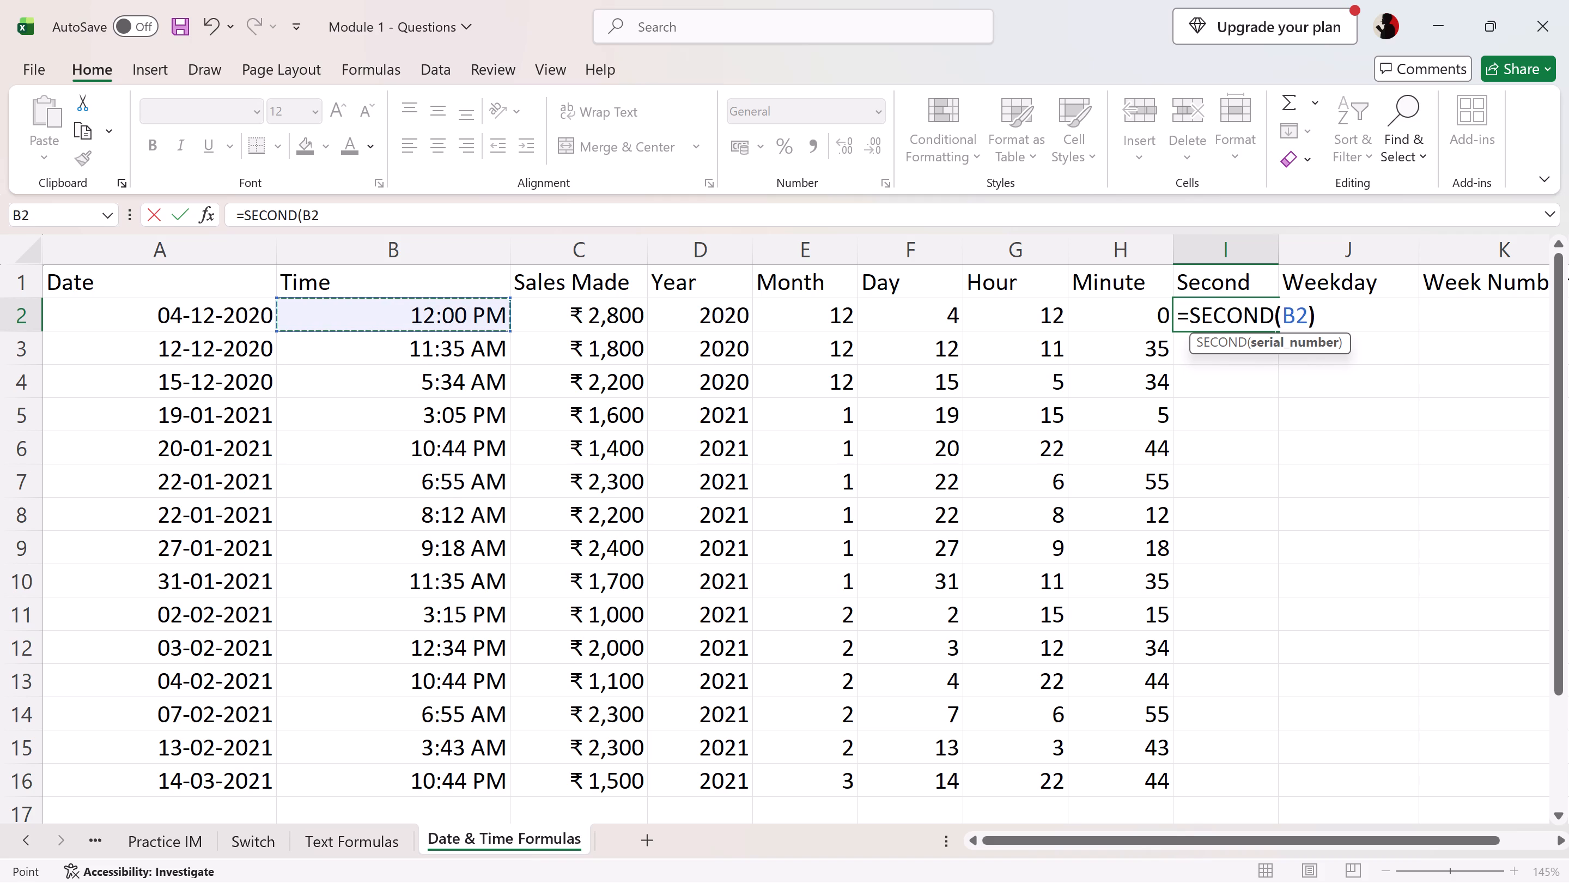
pyautogui.press('Return')
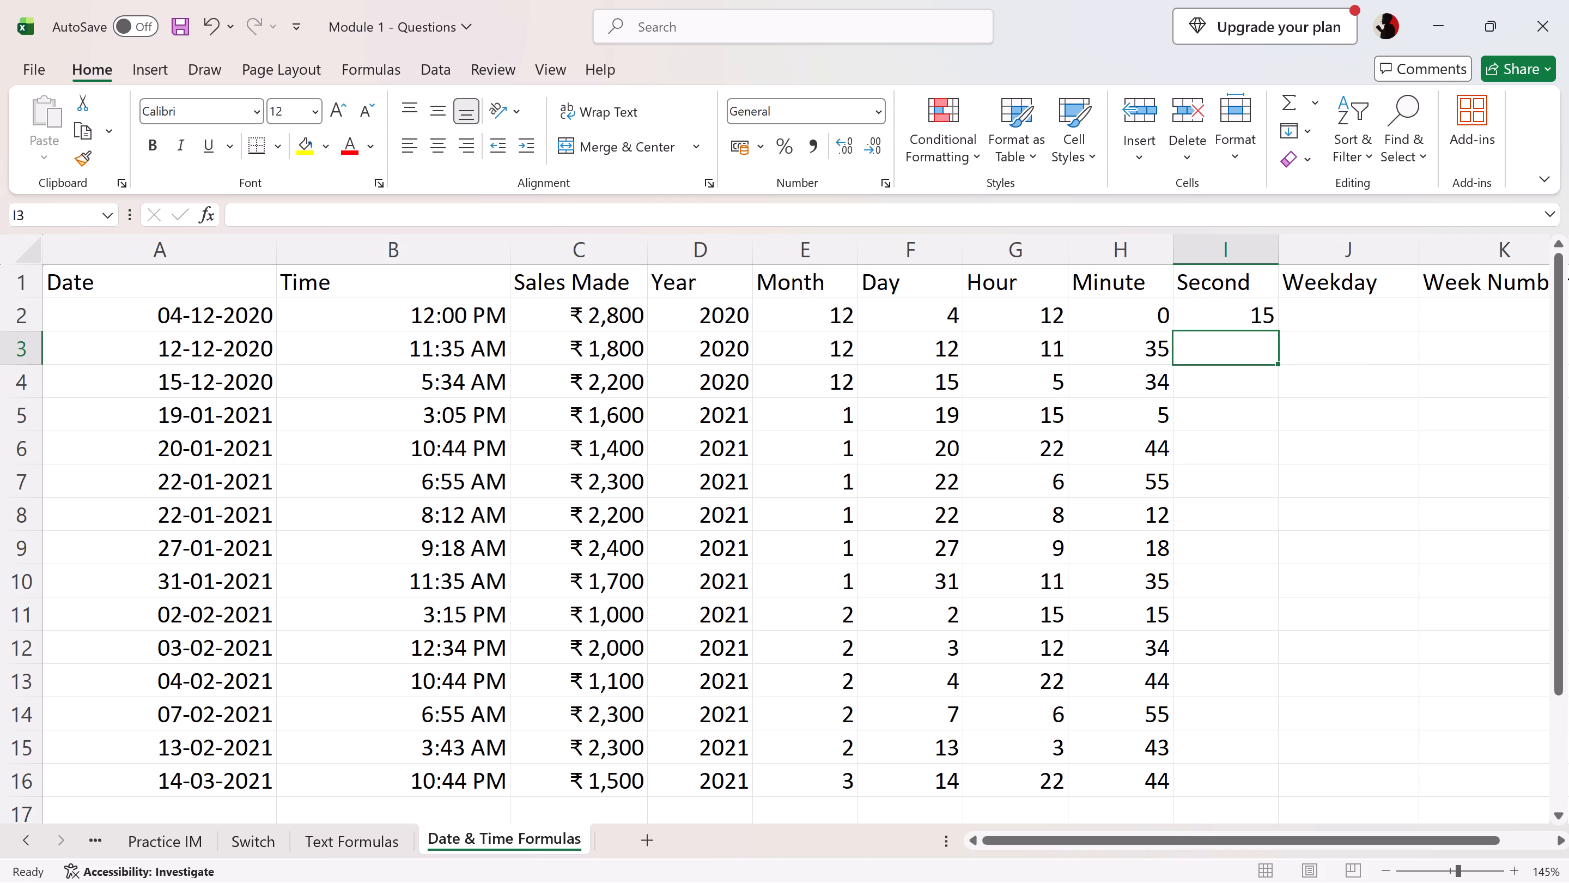
# Fill the SECOND formula from I2 down through I16 for all times.
pyautogui.click(1260, 313)
pyautogui.doubleClick(1280, 326)
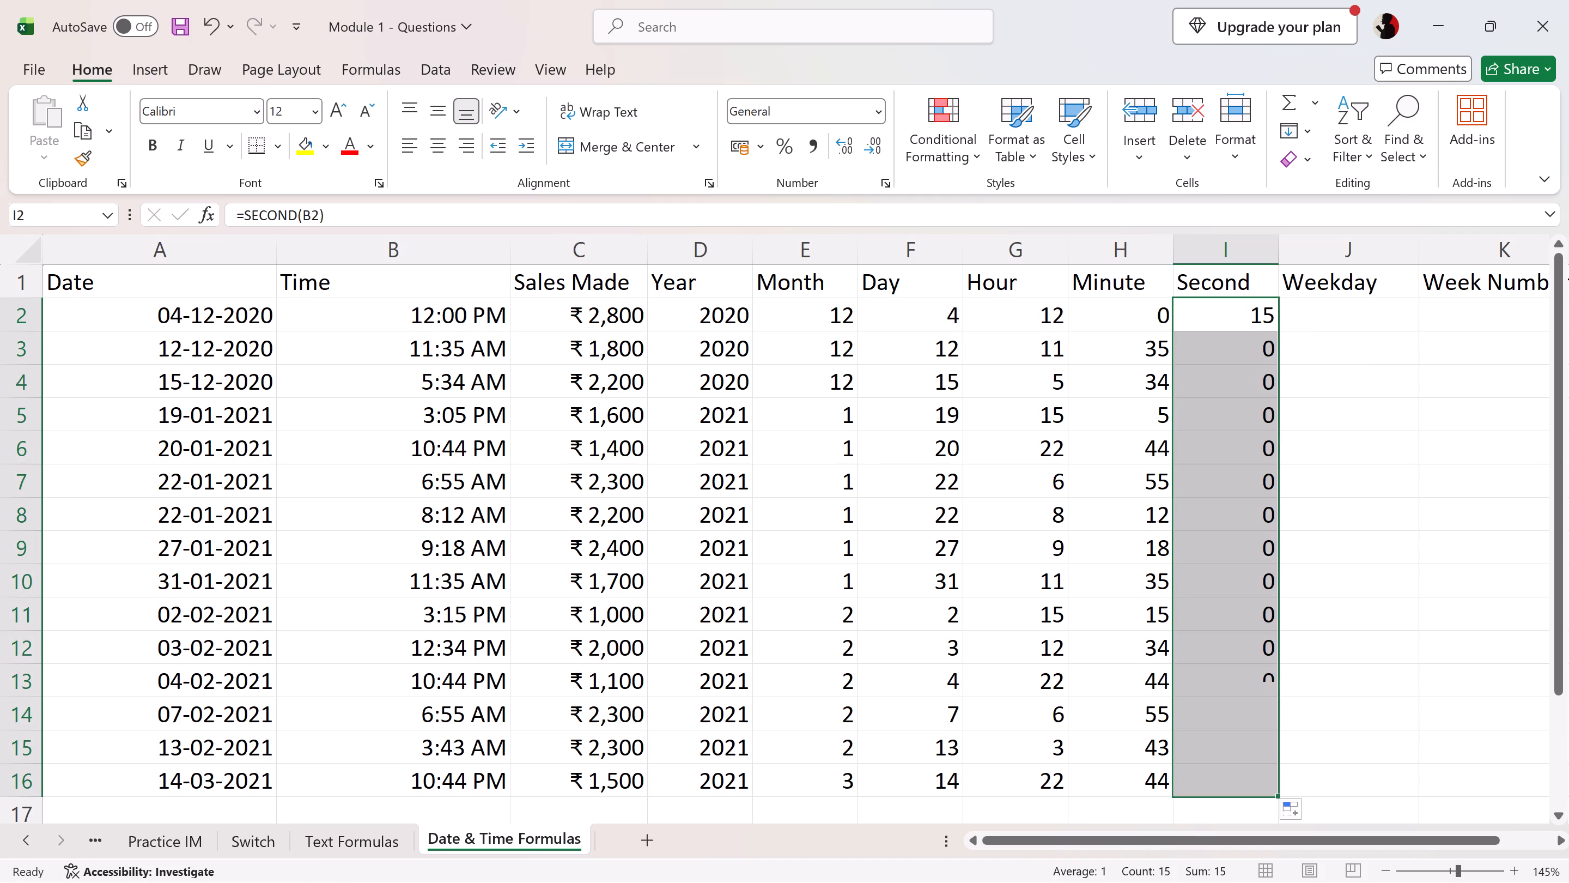
pyautogui.click(1250, 354)
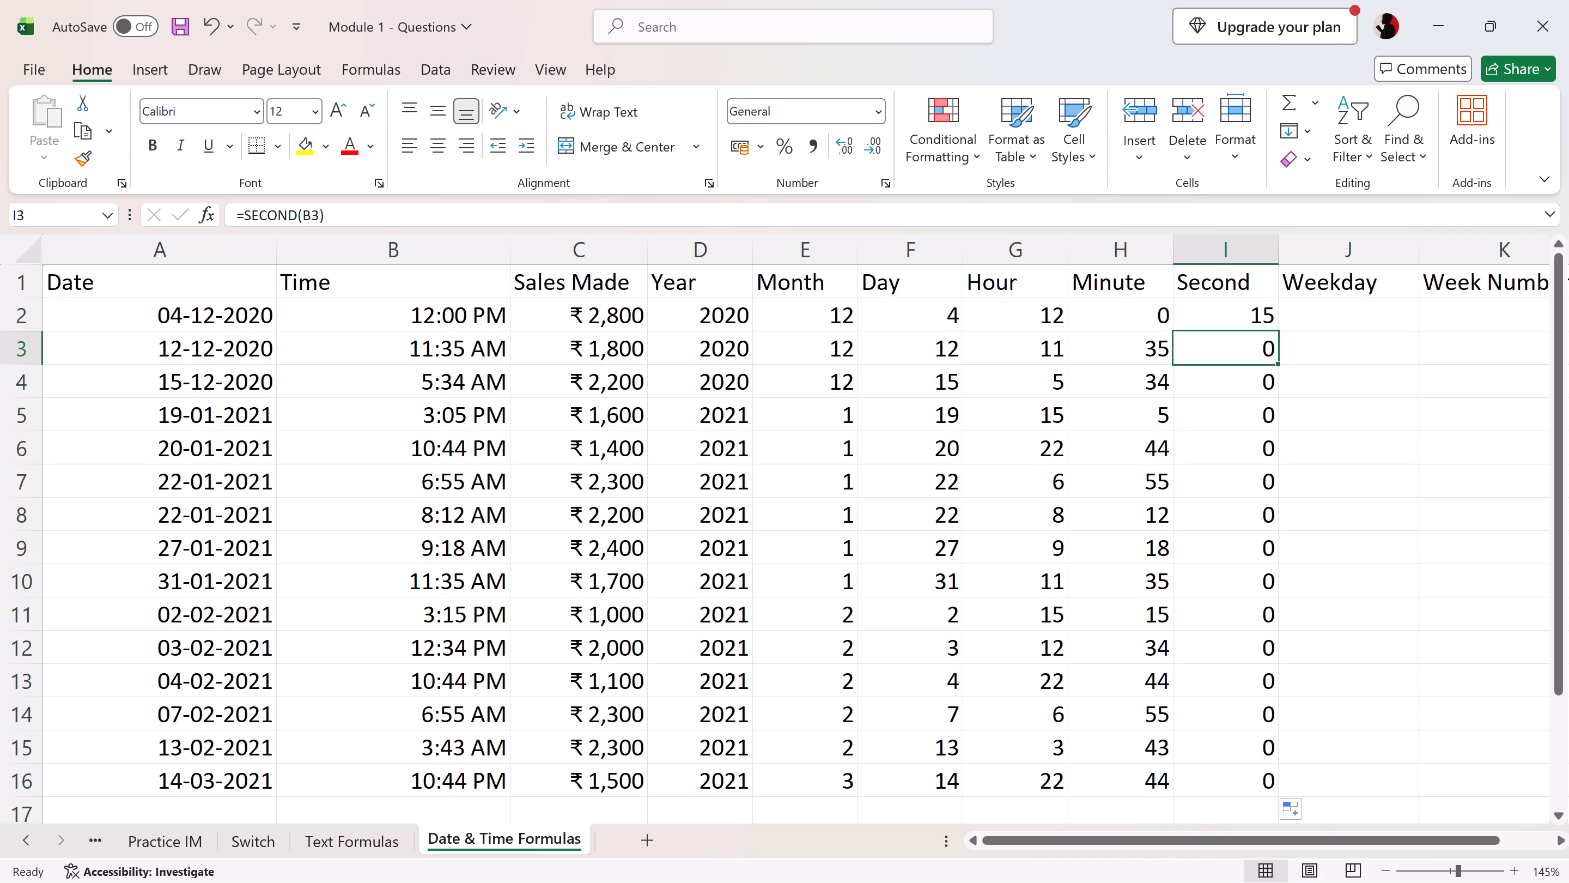
# Enter =WEEKDAY(A2,1) in J2 under Weekday, using the date in column A and Sunday-to-Saturday numbering.
pyautogui.click(1343, 322)
pyautogui.press('=')
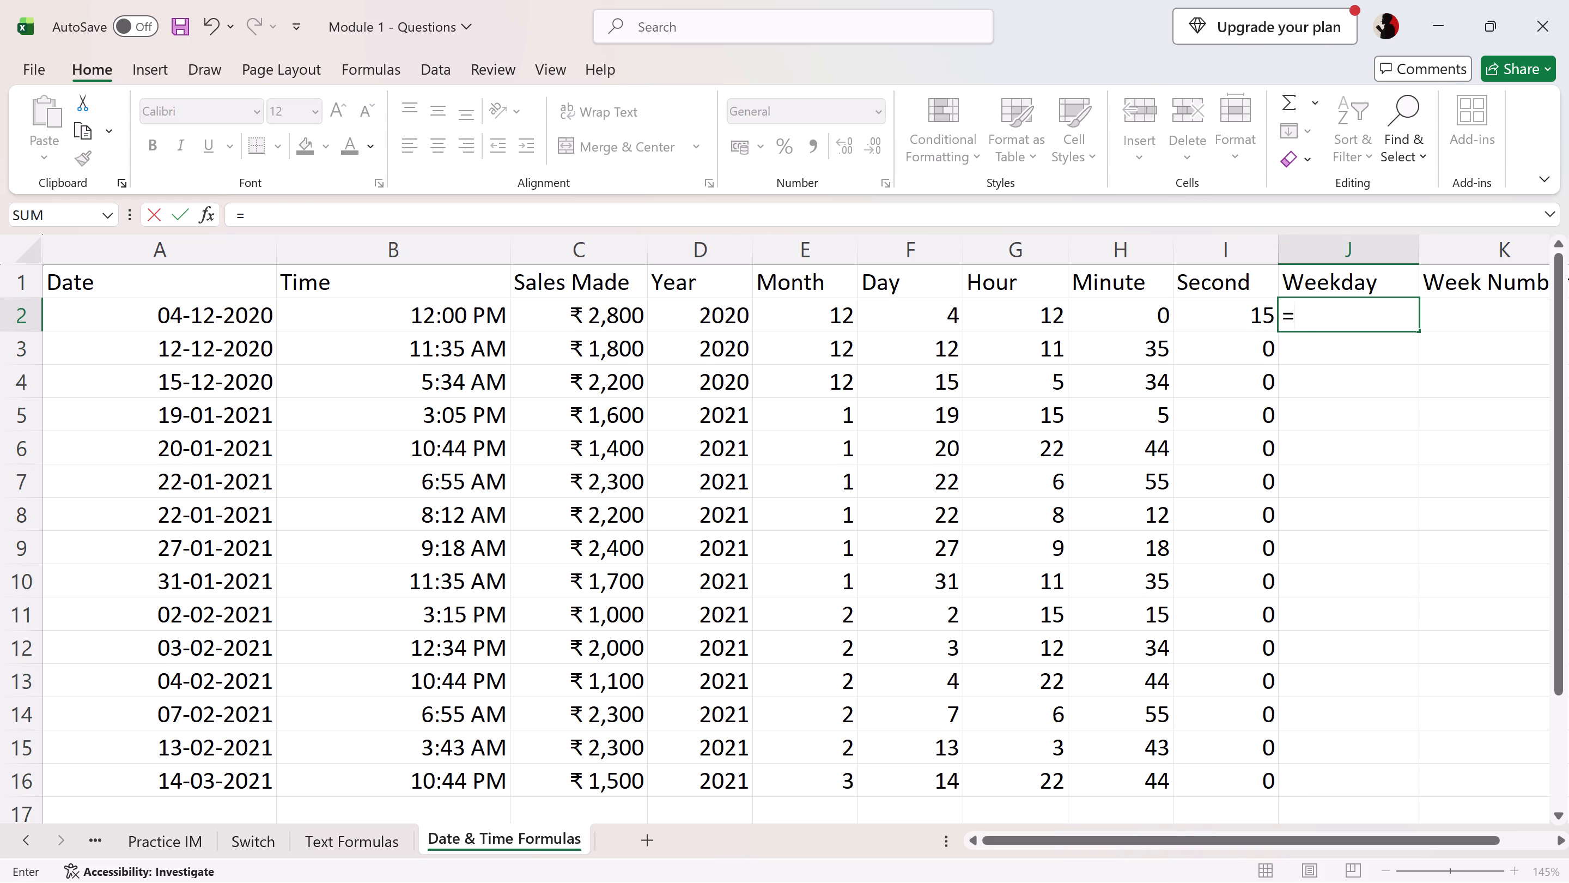
pyautogui.press('w')
pyautogui.press('Down')
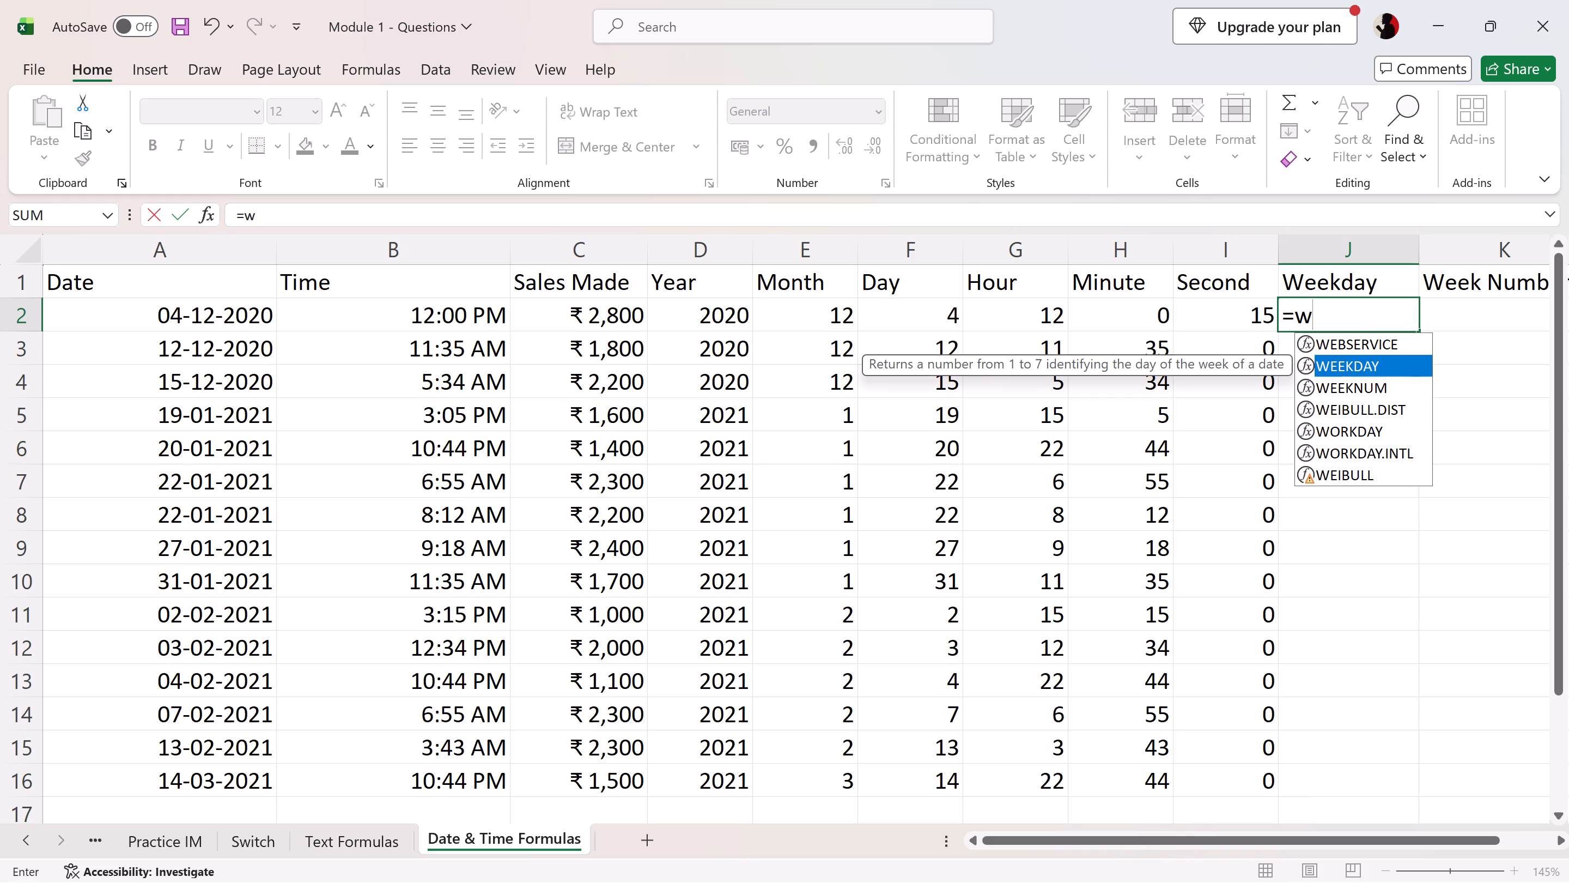
pyautogui.press('Tab')
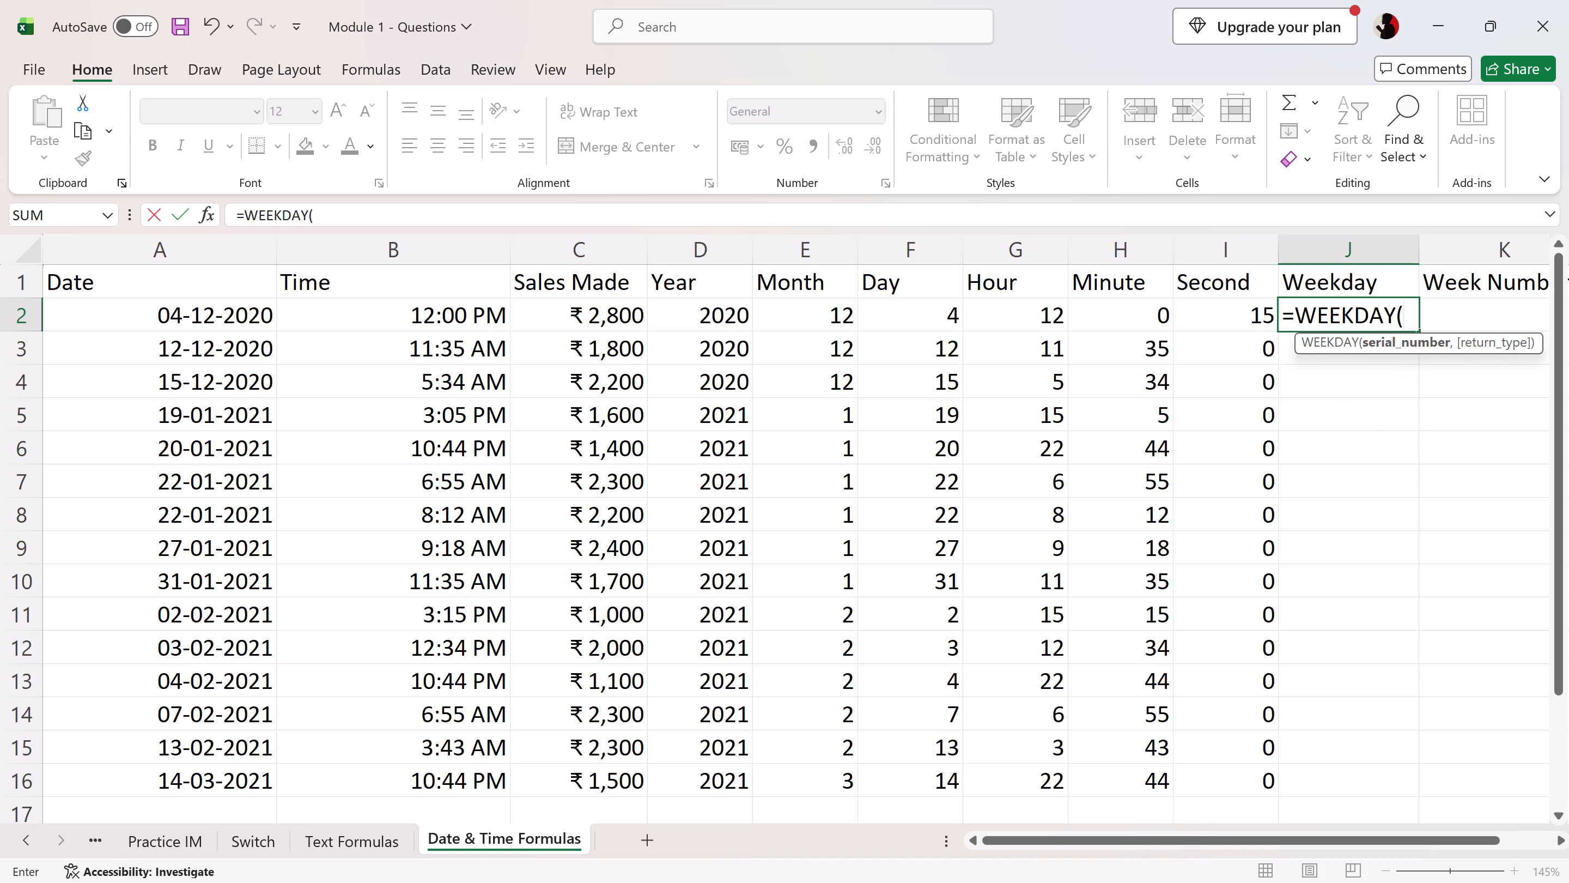
pyautogui.click(218, 318)
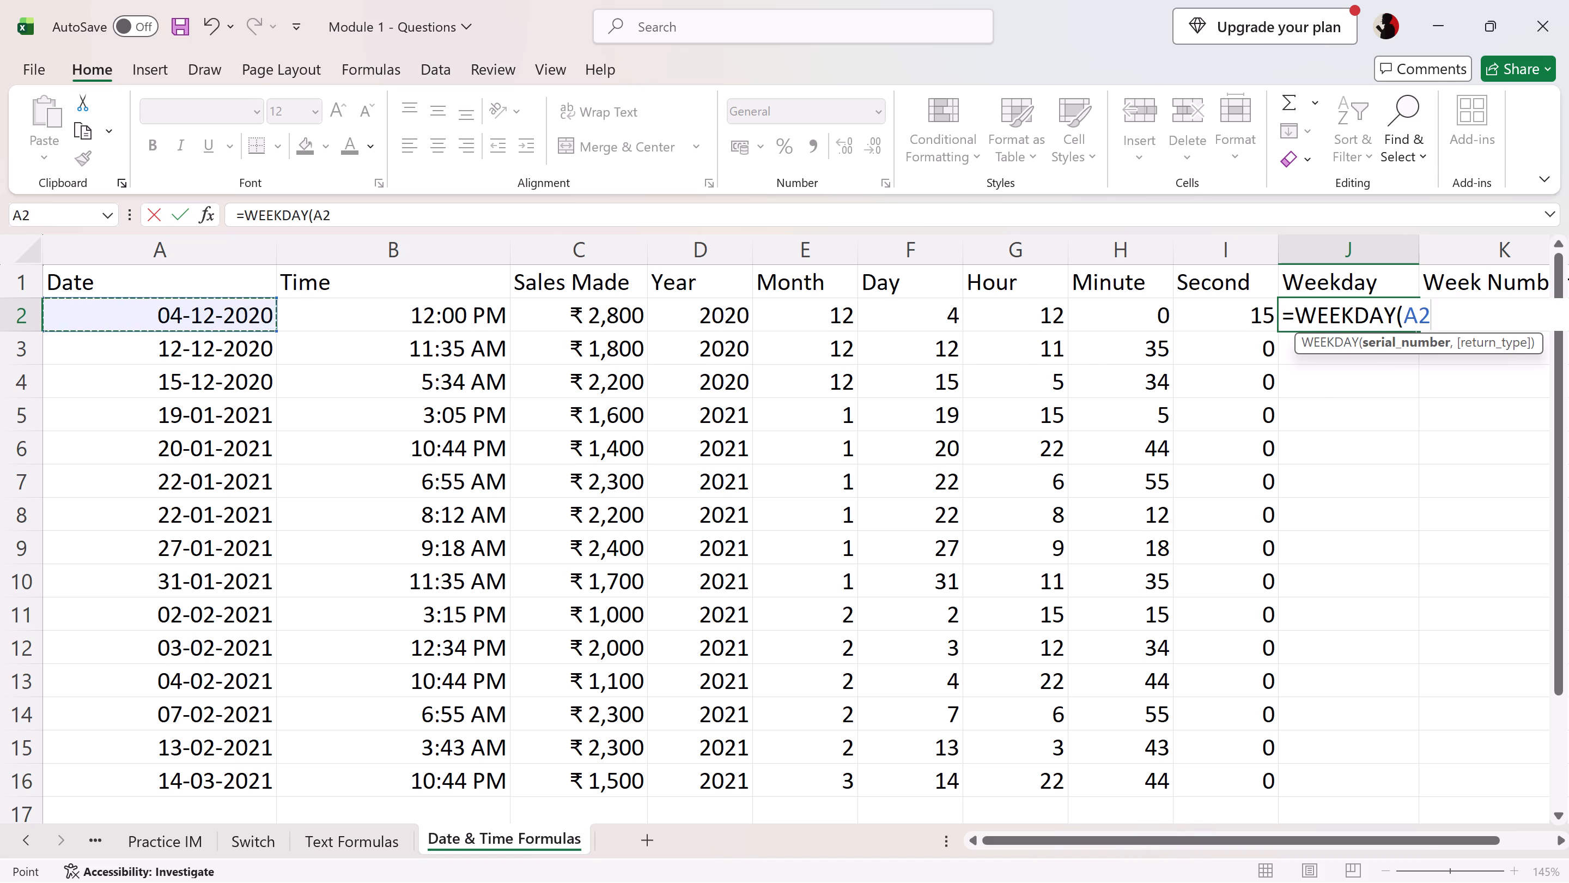
pyautogui.press(',')
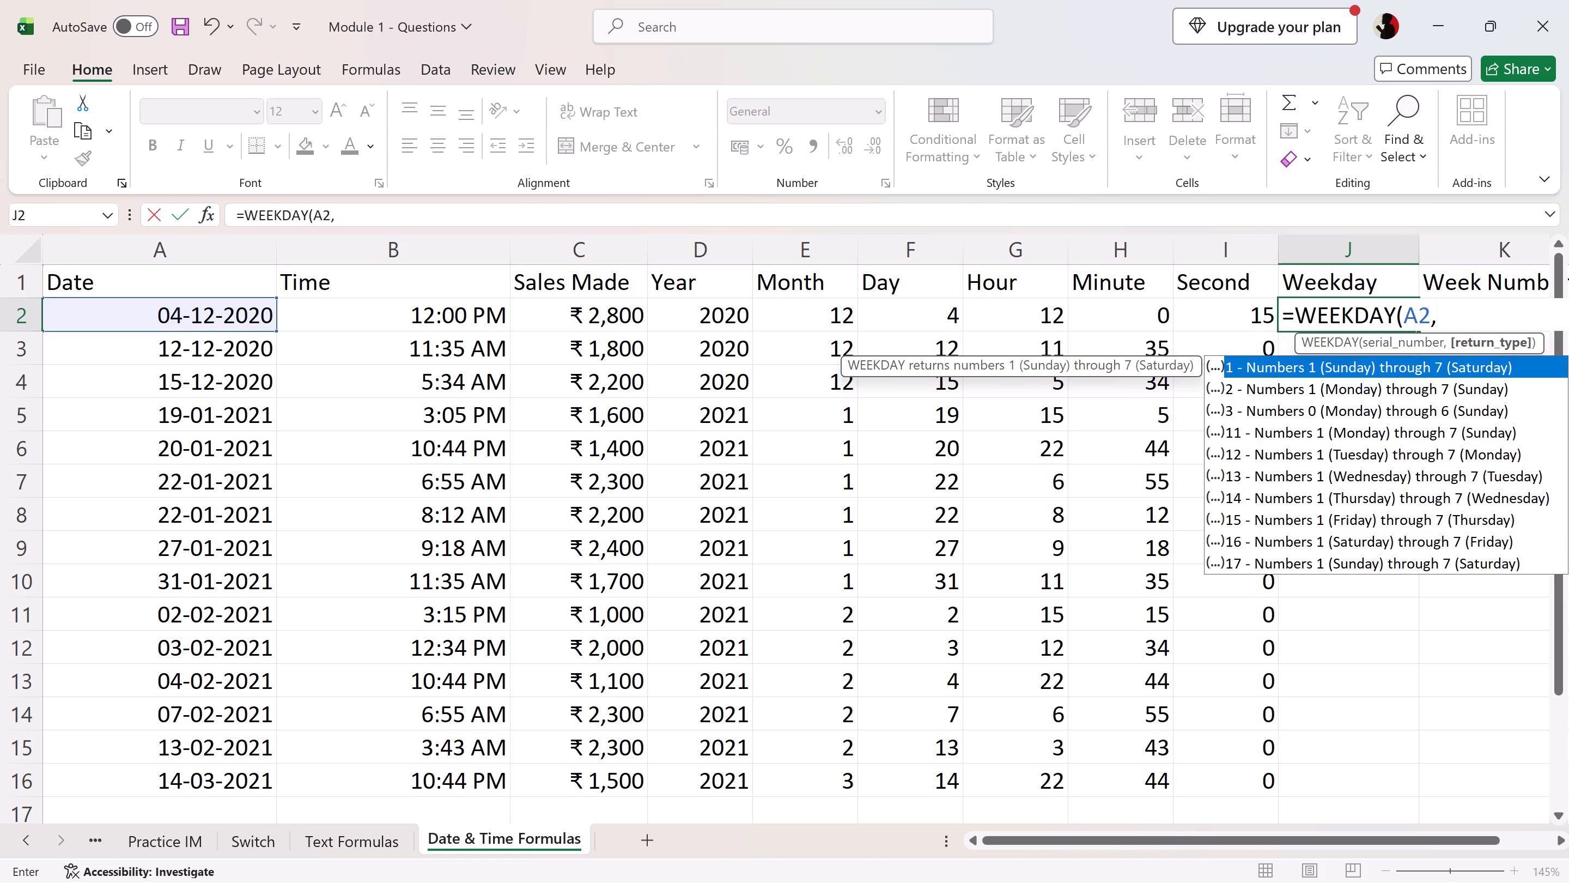
pyautogui.press('Tab')
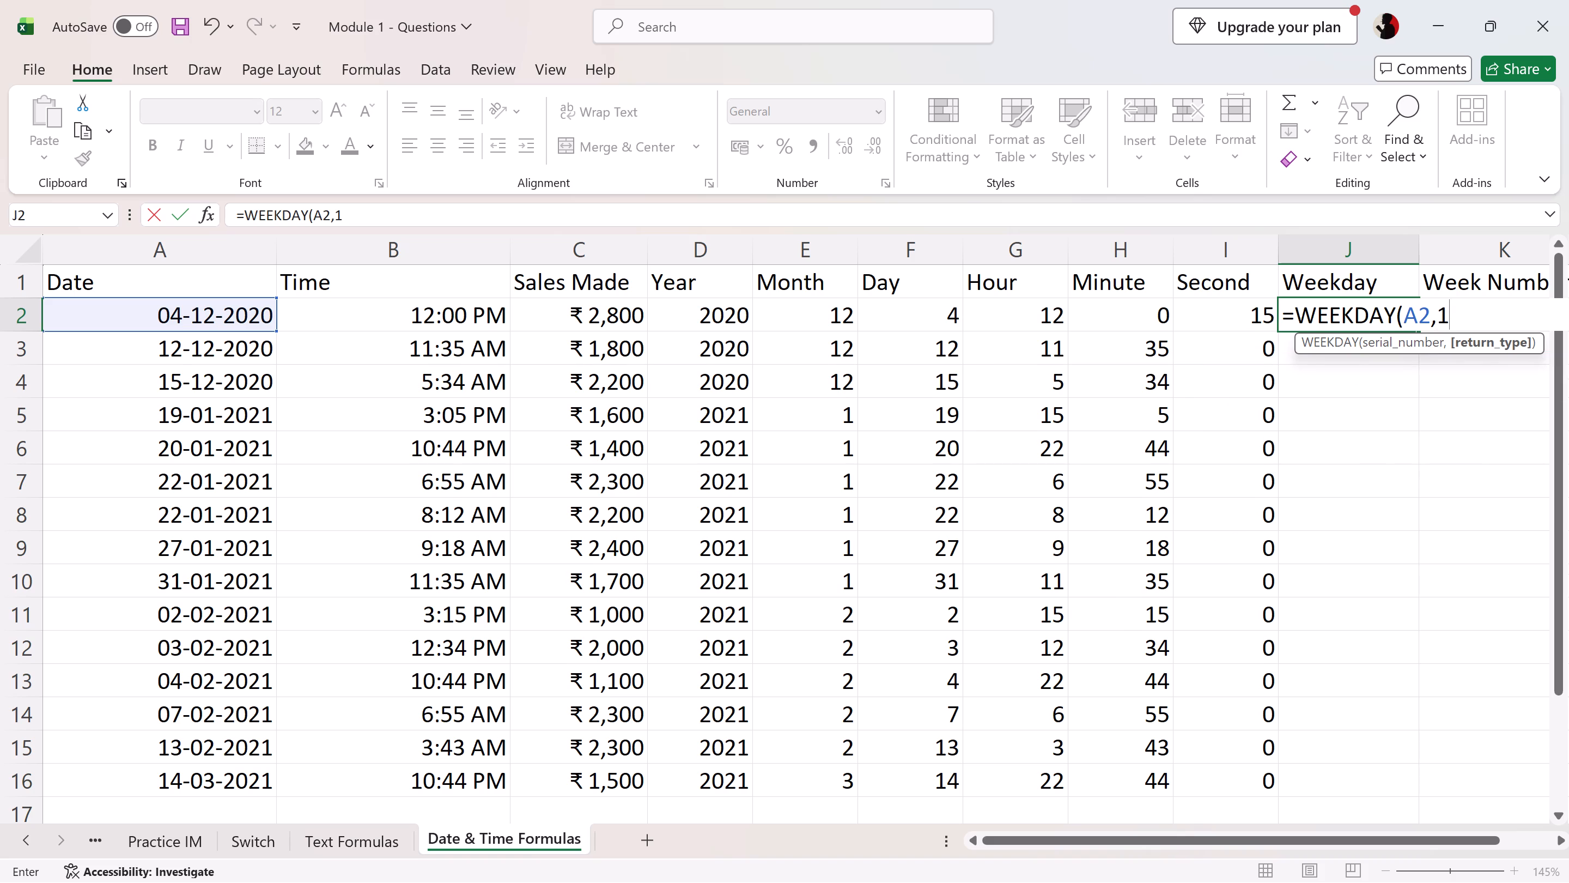
pyautogui.press('BackSpace')
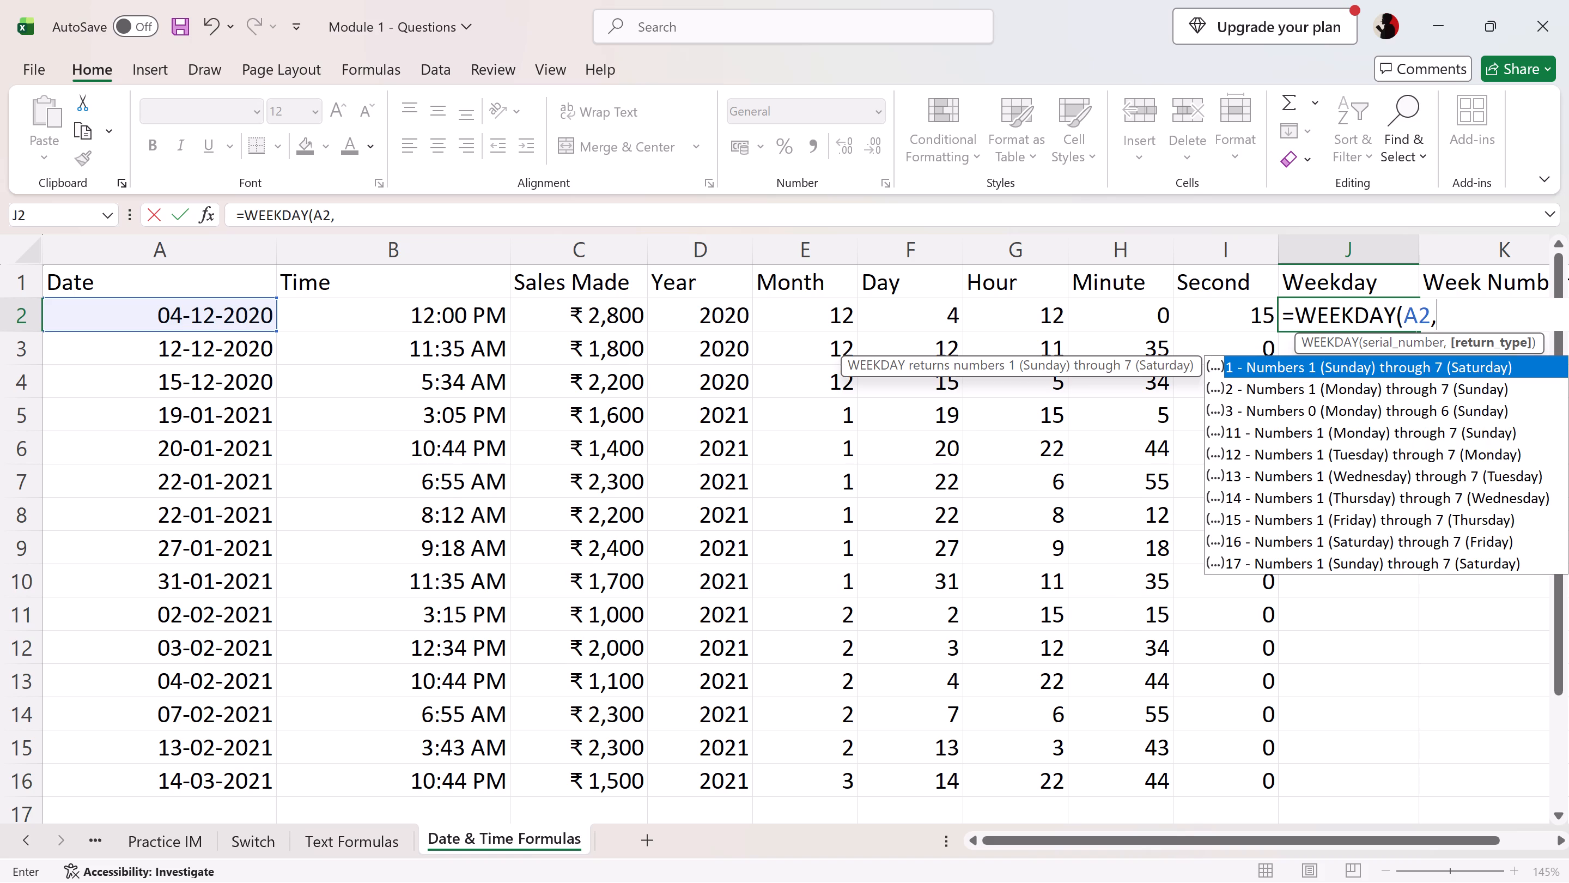
pyautogui.click(1331, 358)
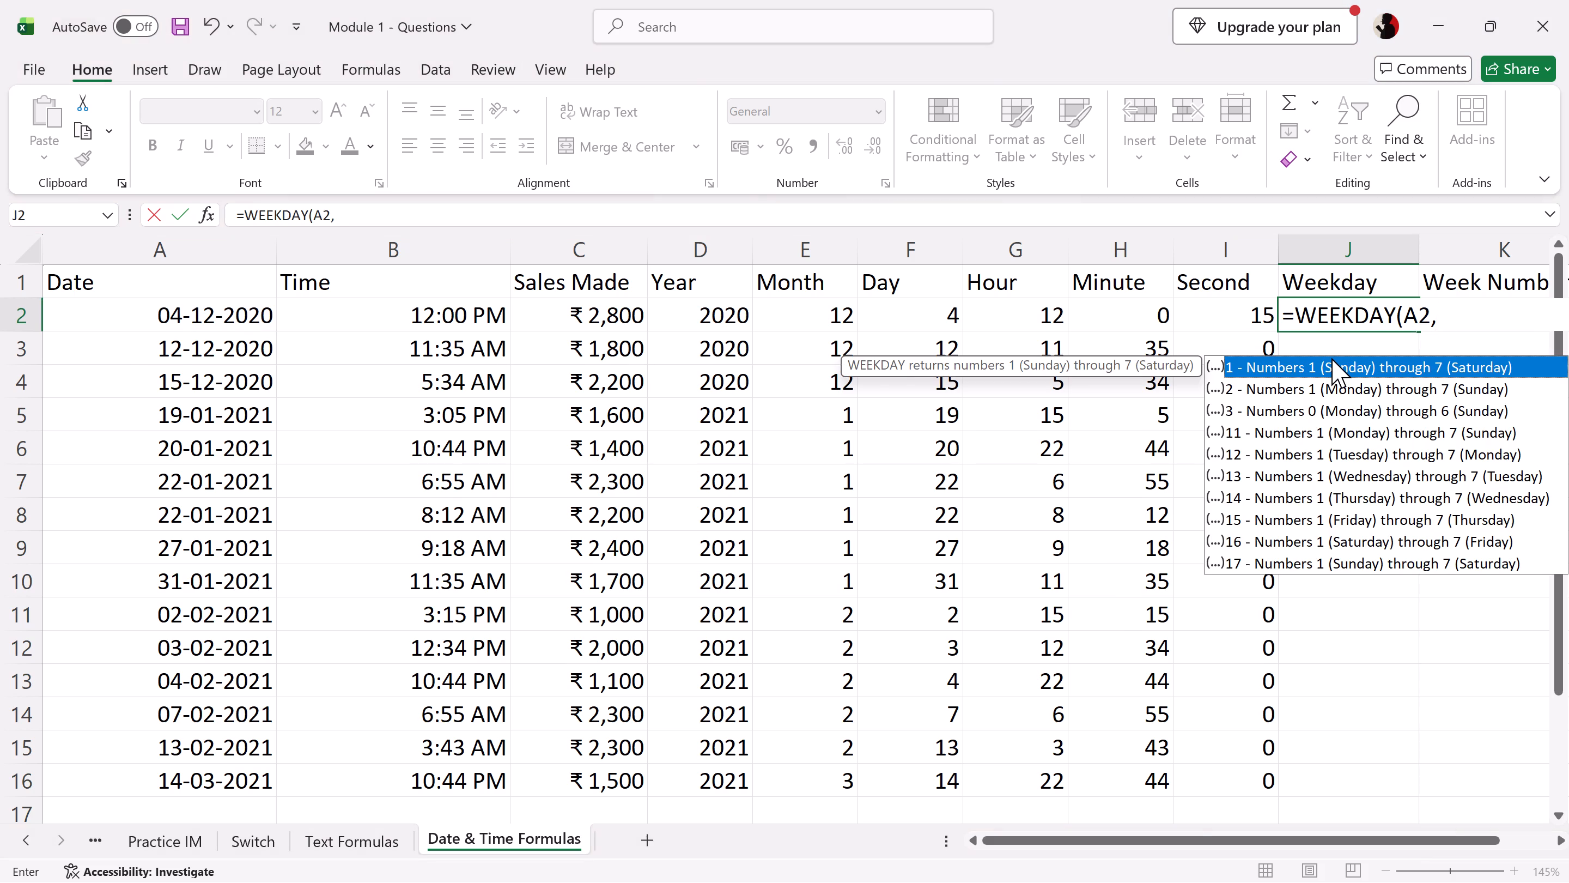
pyautogui.click(1331, 358)
pyautogui.scroll(-2, 1348, 413)
pyautogui.doubleClick(1376, 361)
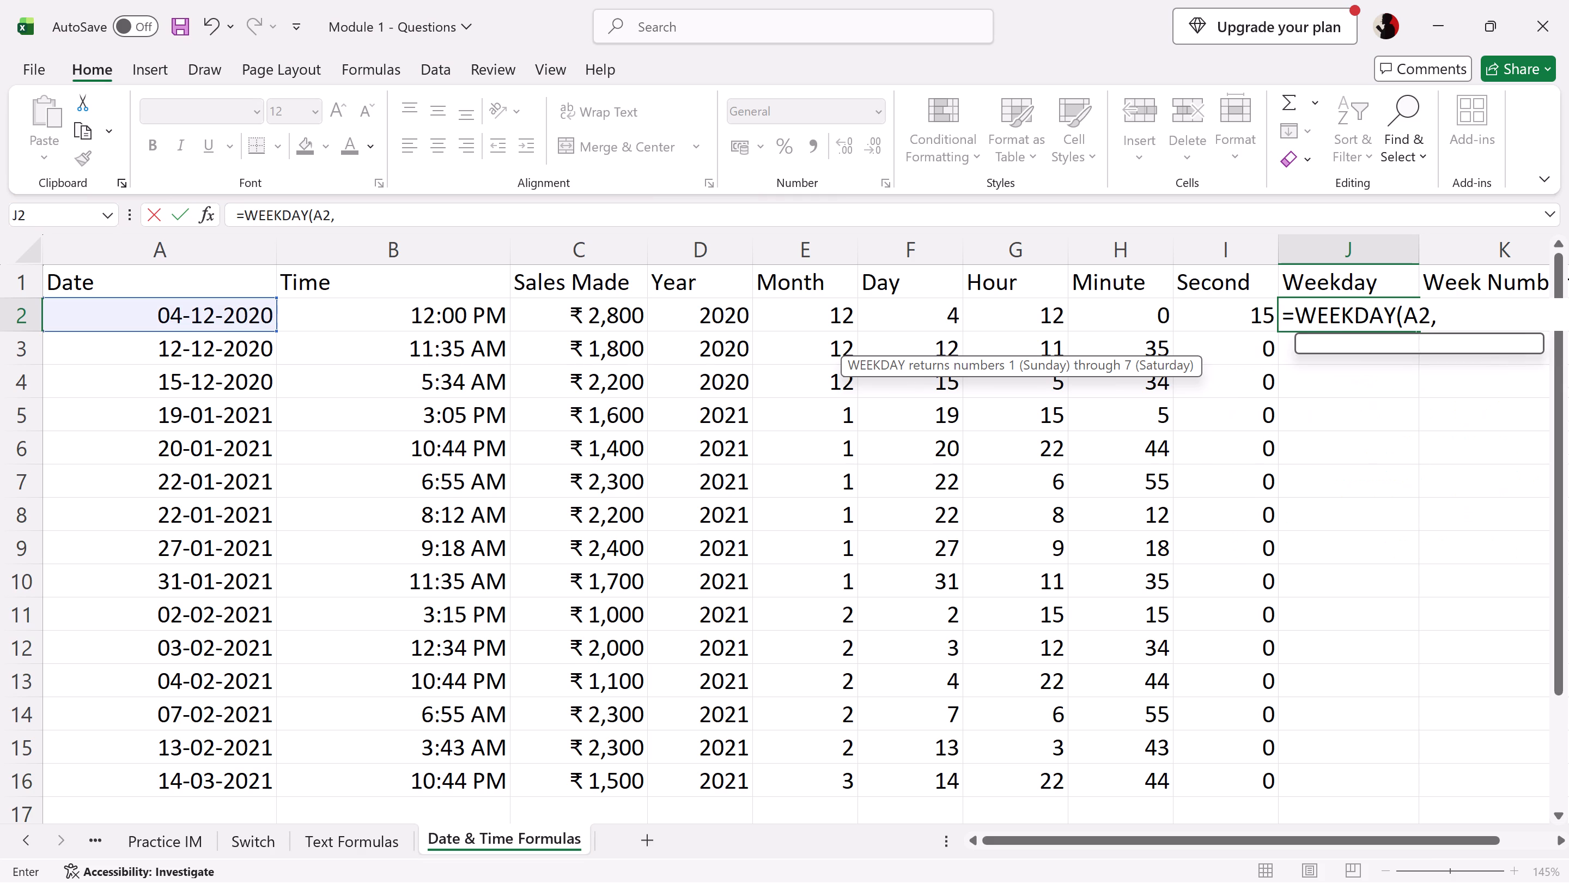
pyautogui.hotkey('shift', ')')
pyautogui.press('Return')
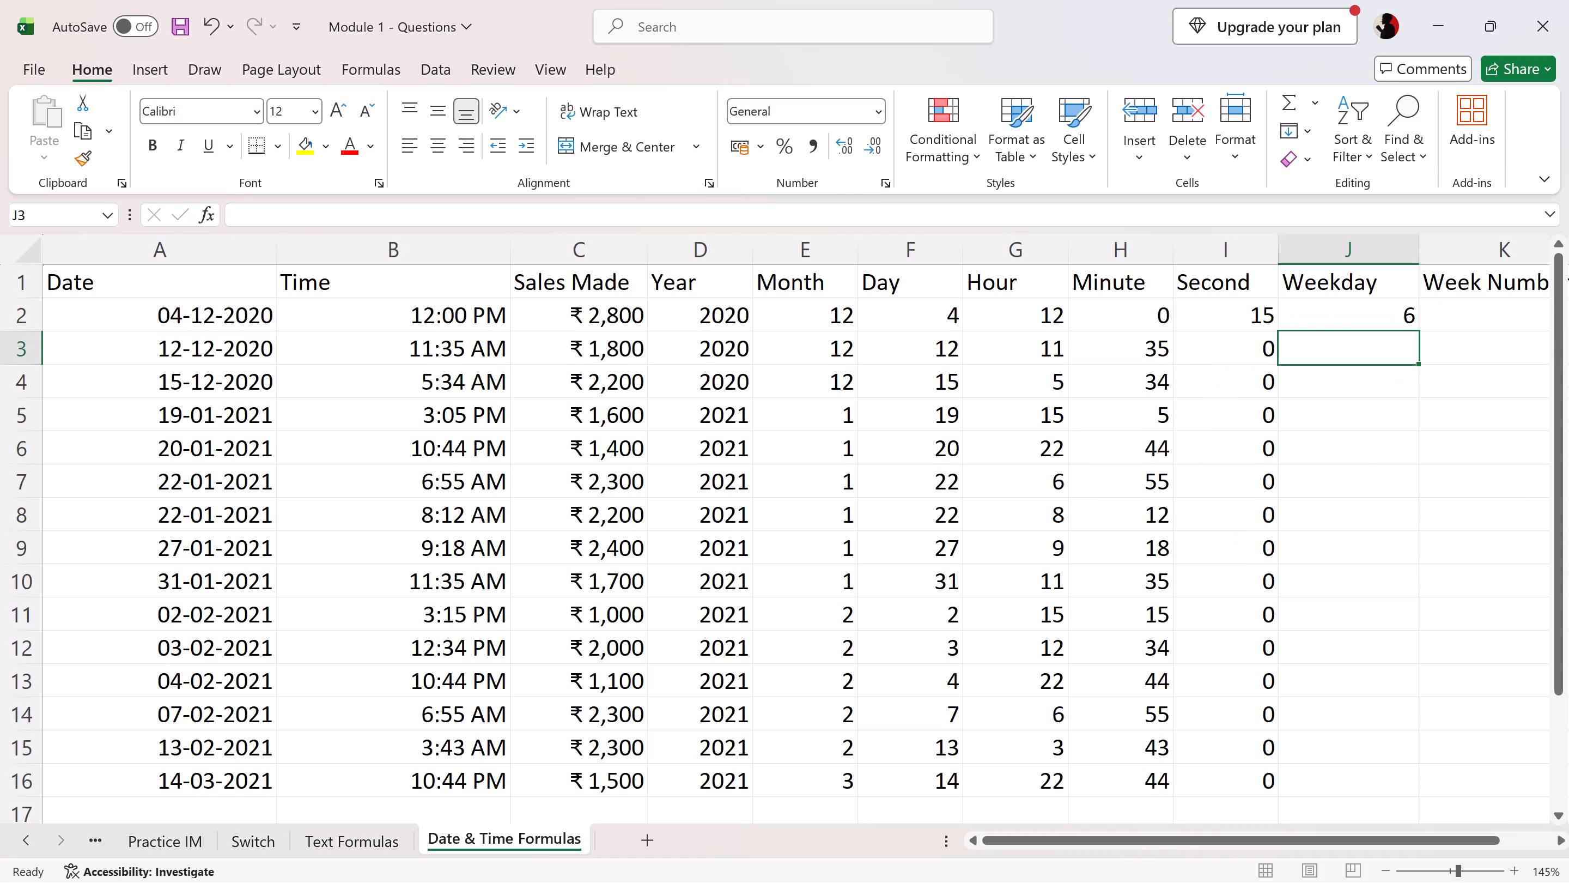
# Fill the WEEKDAY formula from J2 down through J16 for all dates.
pyautogui.click(1392, 316)
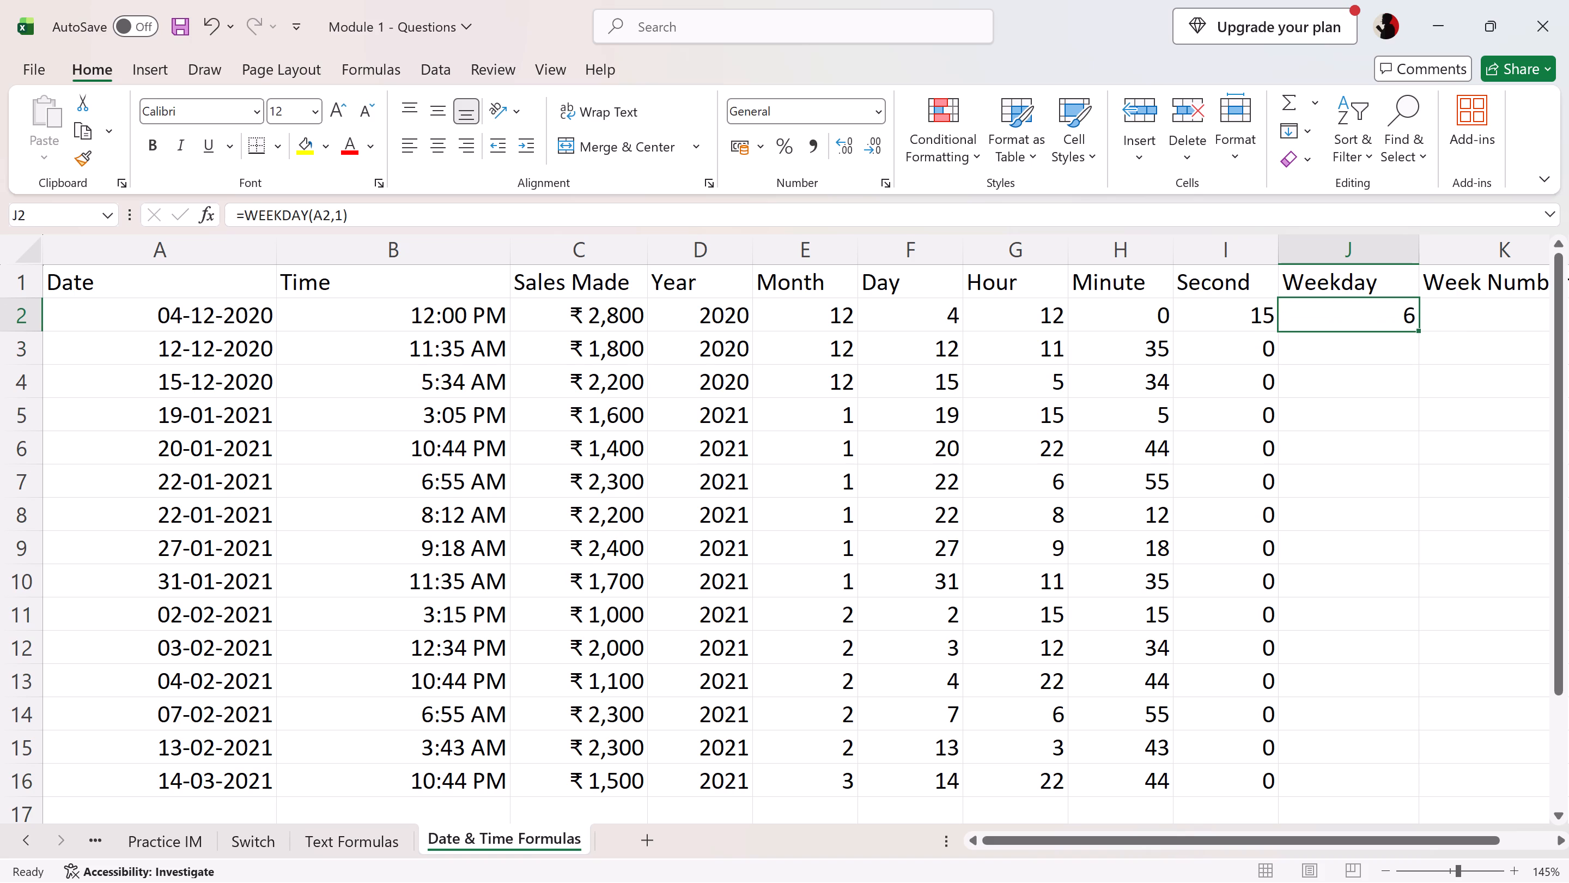
pyautogui.doubleClick(1419, 326)
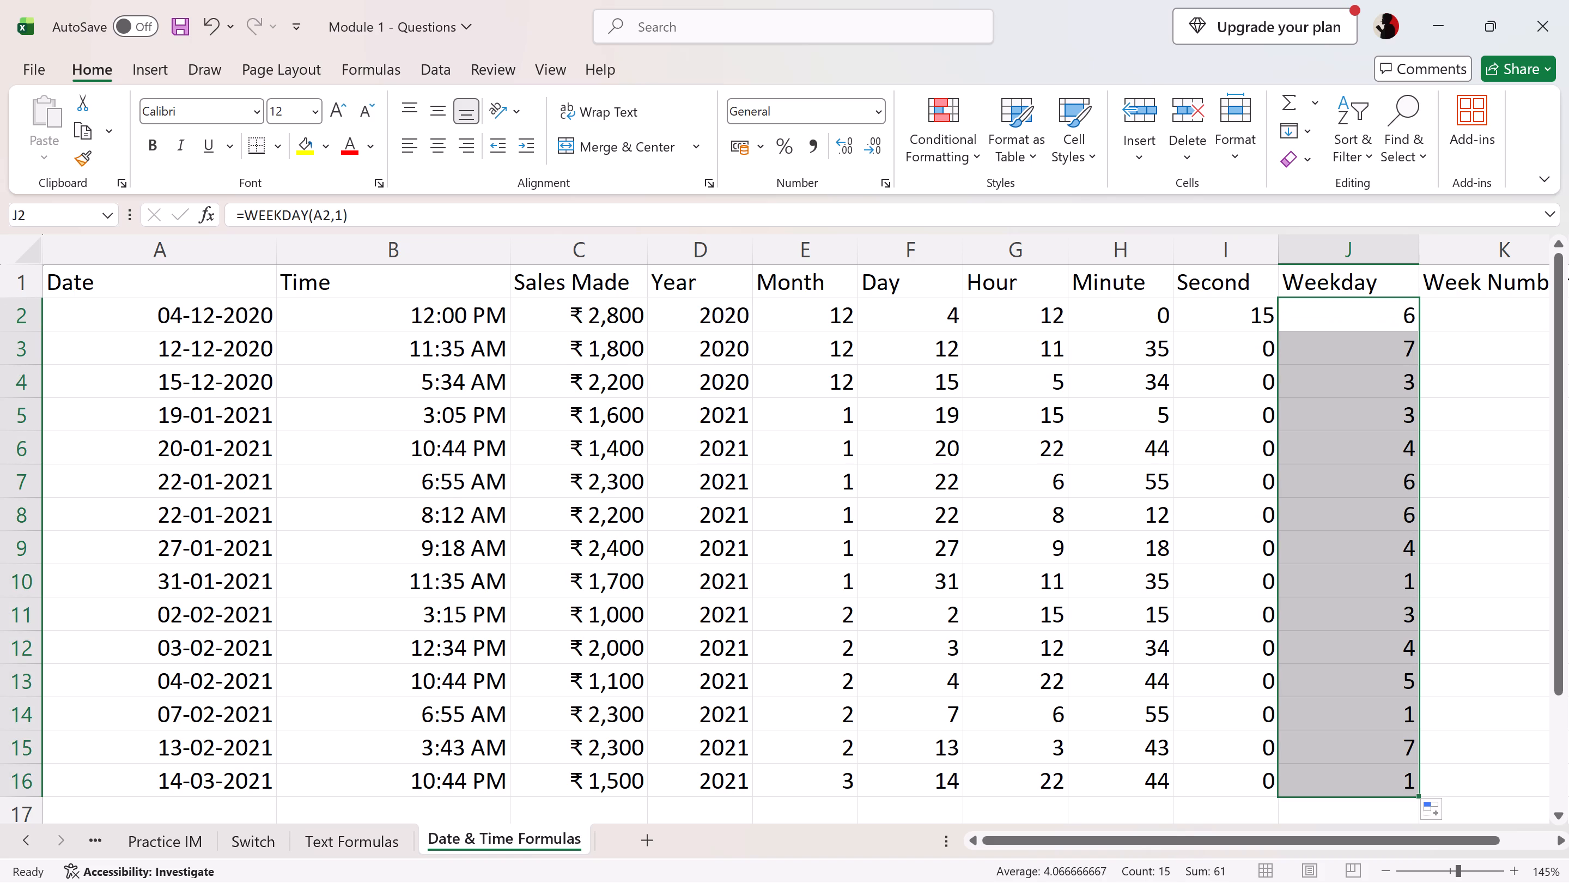
# Enter =WEEKNUM(B2,1) in K2 under Week Number, referencing column B with return type 1 for Sunday.
pyautogui.click(1451, 309)
pyautogui.hscroll(-2, 1451, 309)
pyautogui.write('=wee')
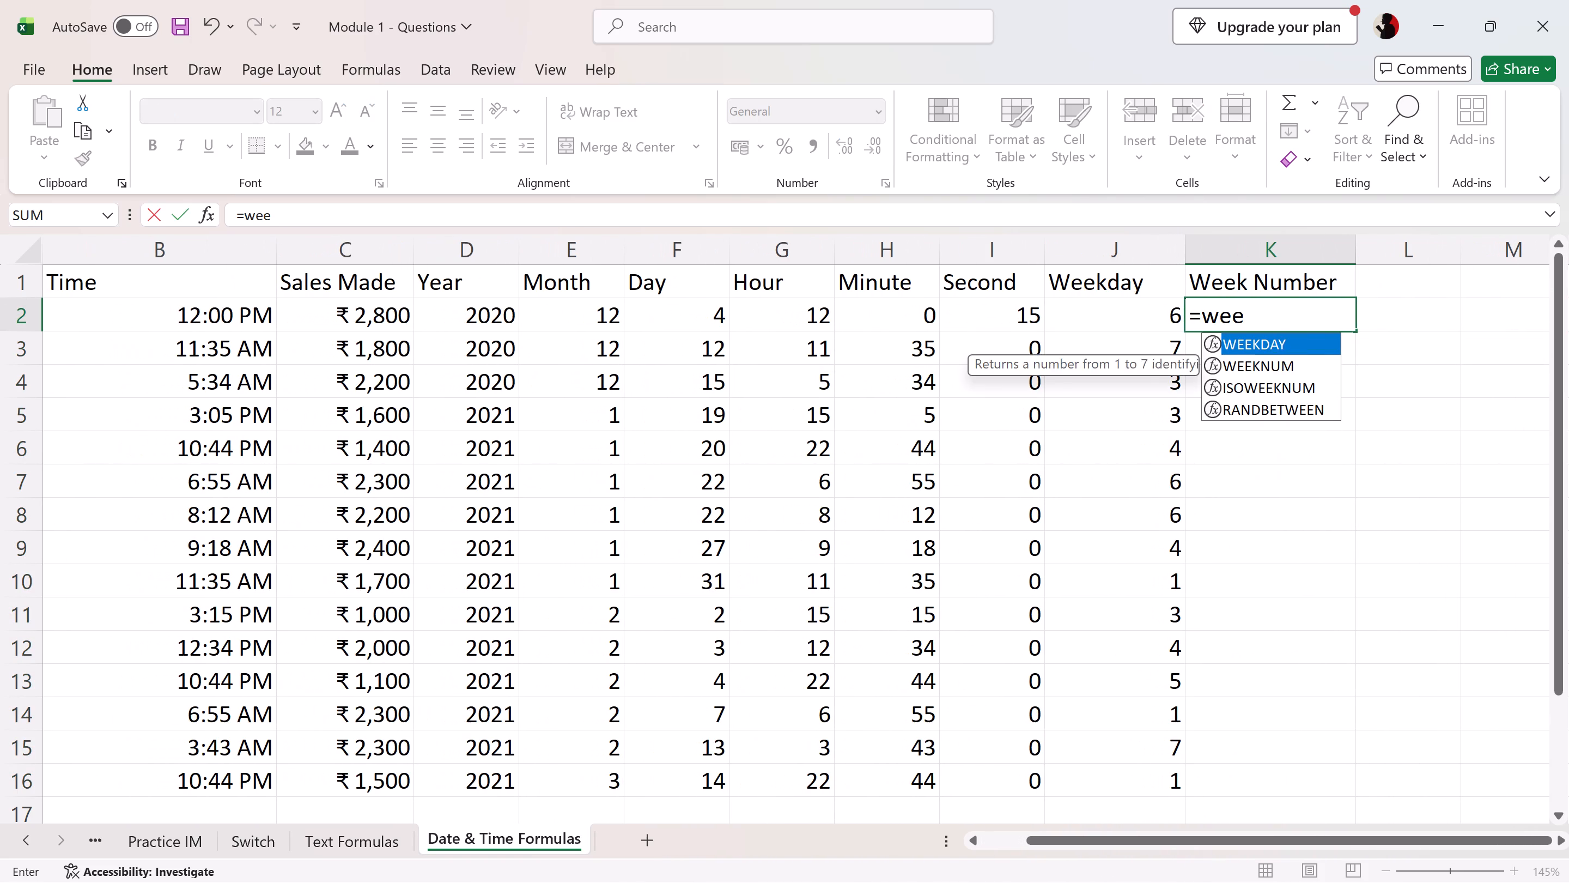
pyautogui.press('Down')
pyautogui.press('Tab')
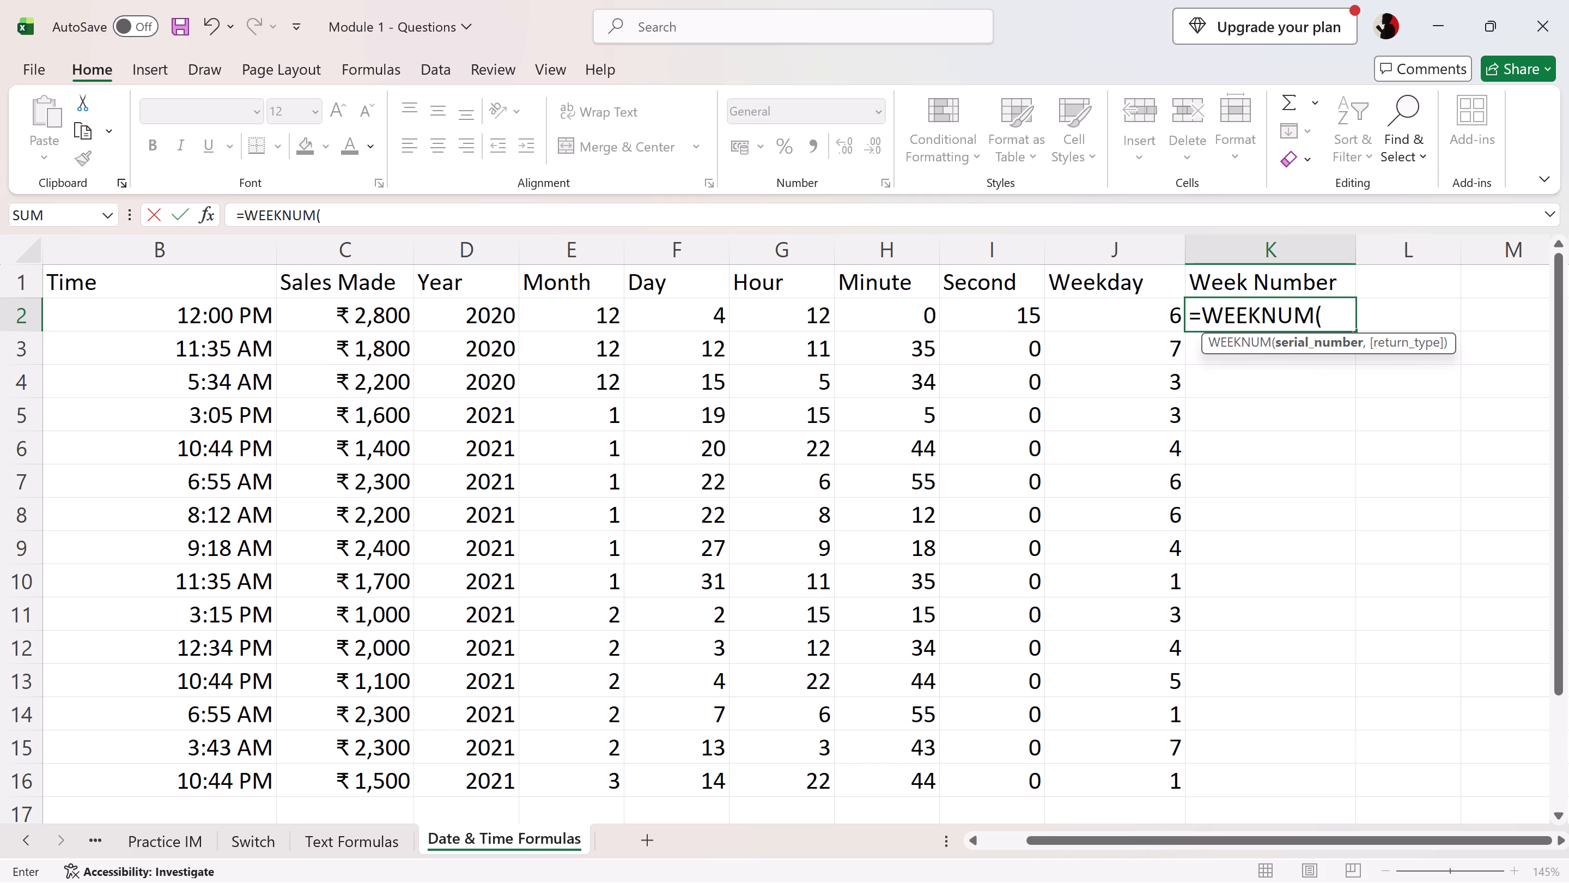
pyautogui.hscroll(3, 234, 311)
pyautogui.click(150, 315)
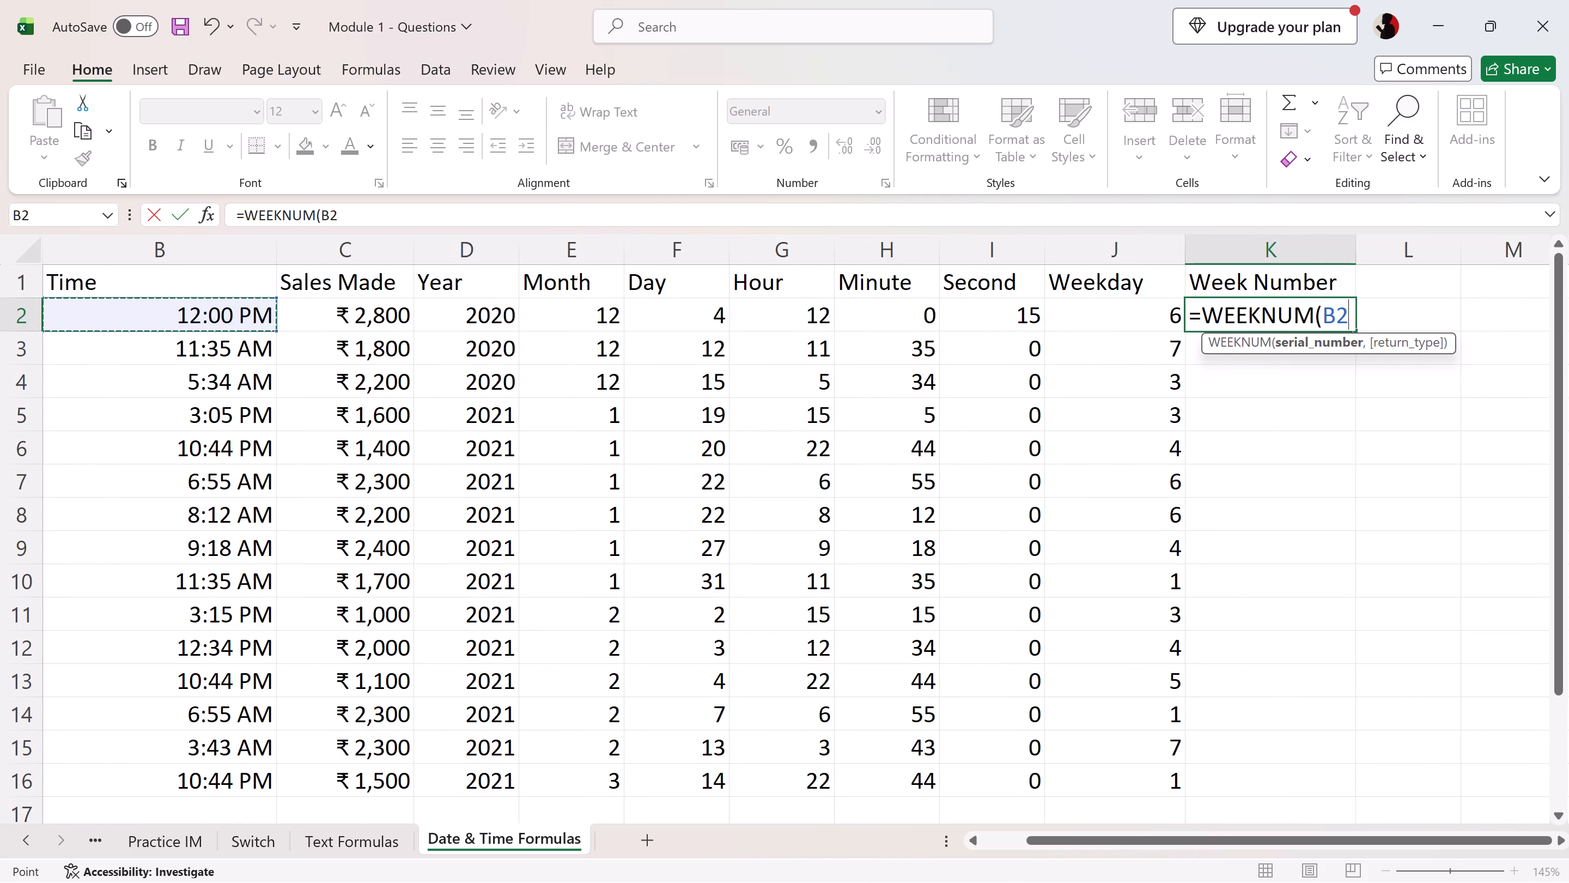
pyautogui.press(',')
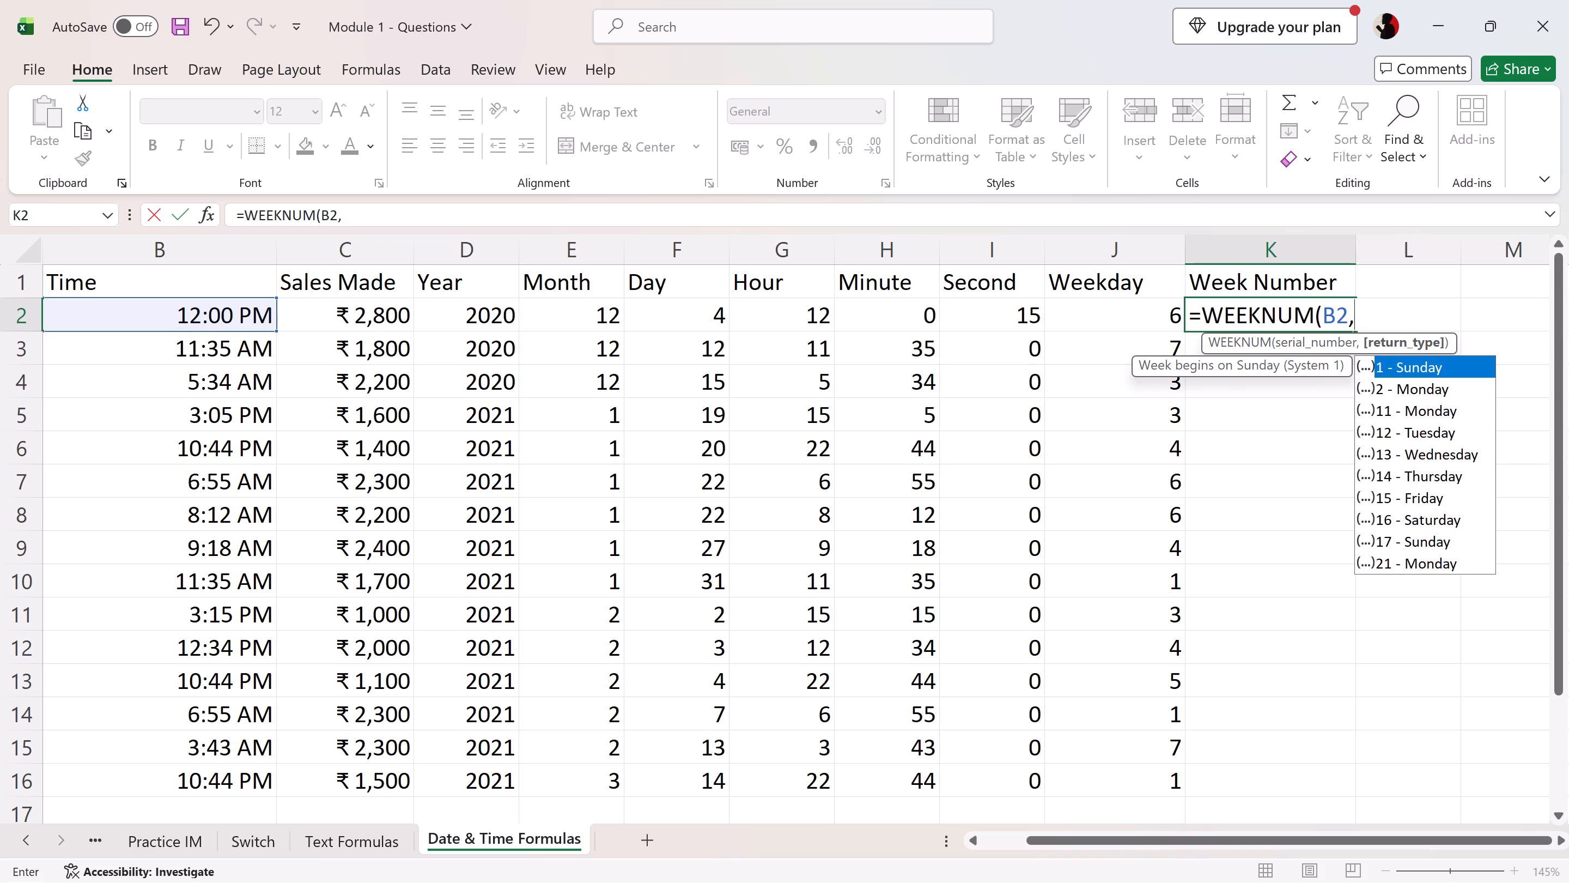
pyautogui.click(1442, 384)
pyautogui.hotkey('shift', ')')
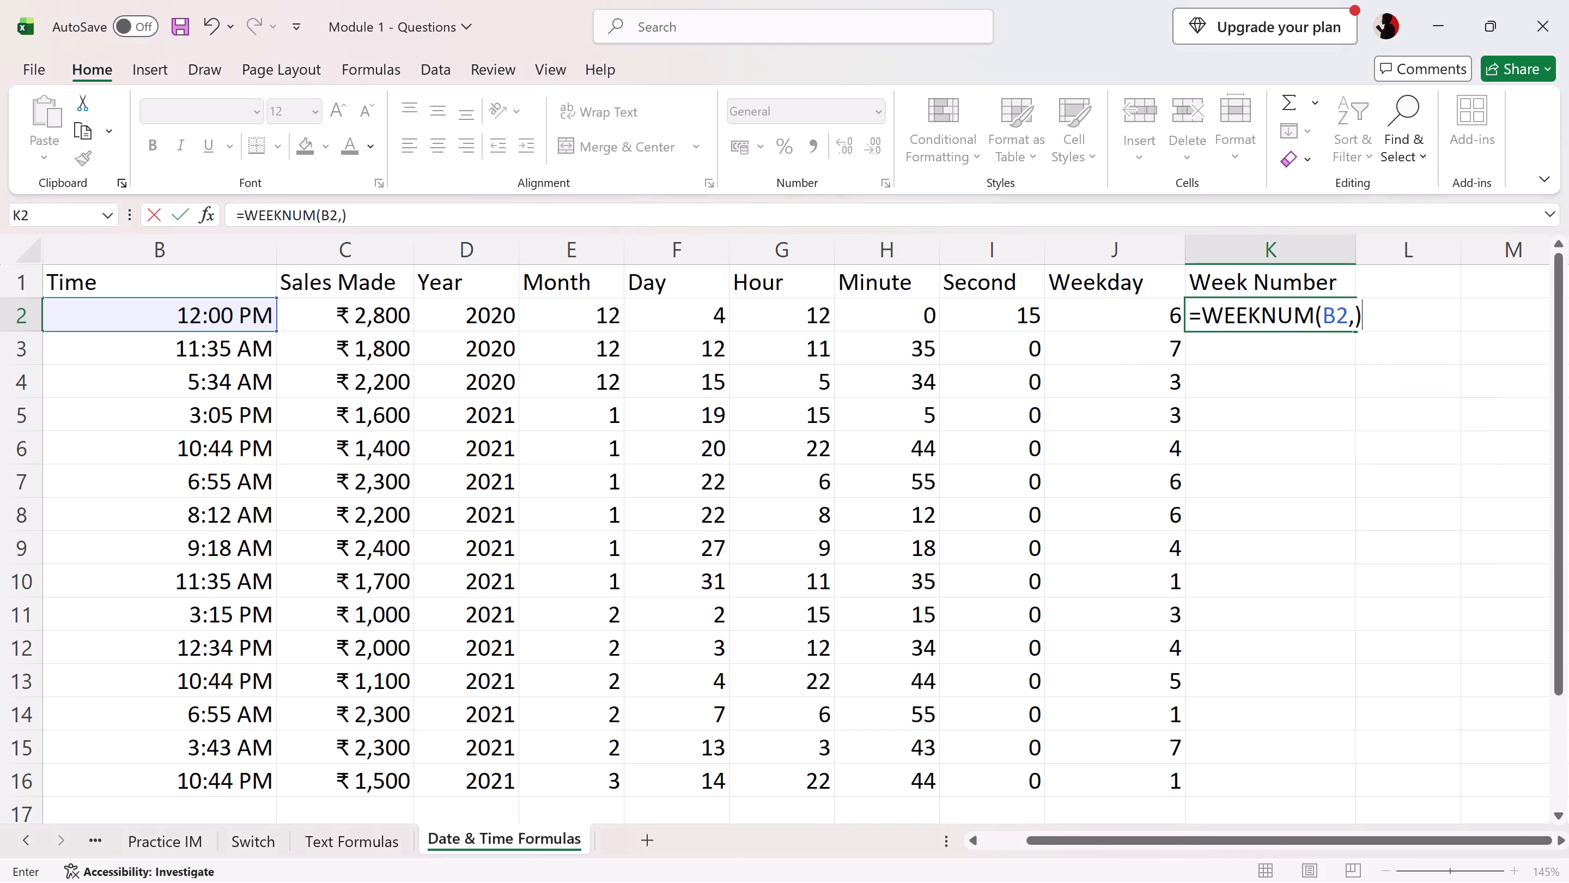
pyautogui.press('BackSpace')
pyautogui.press('Tab')
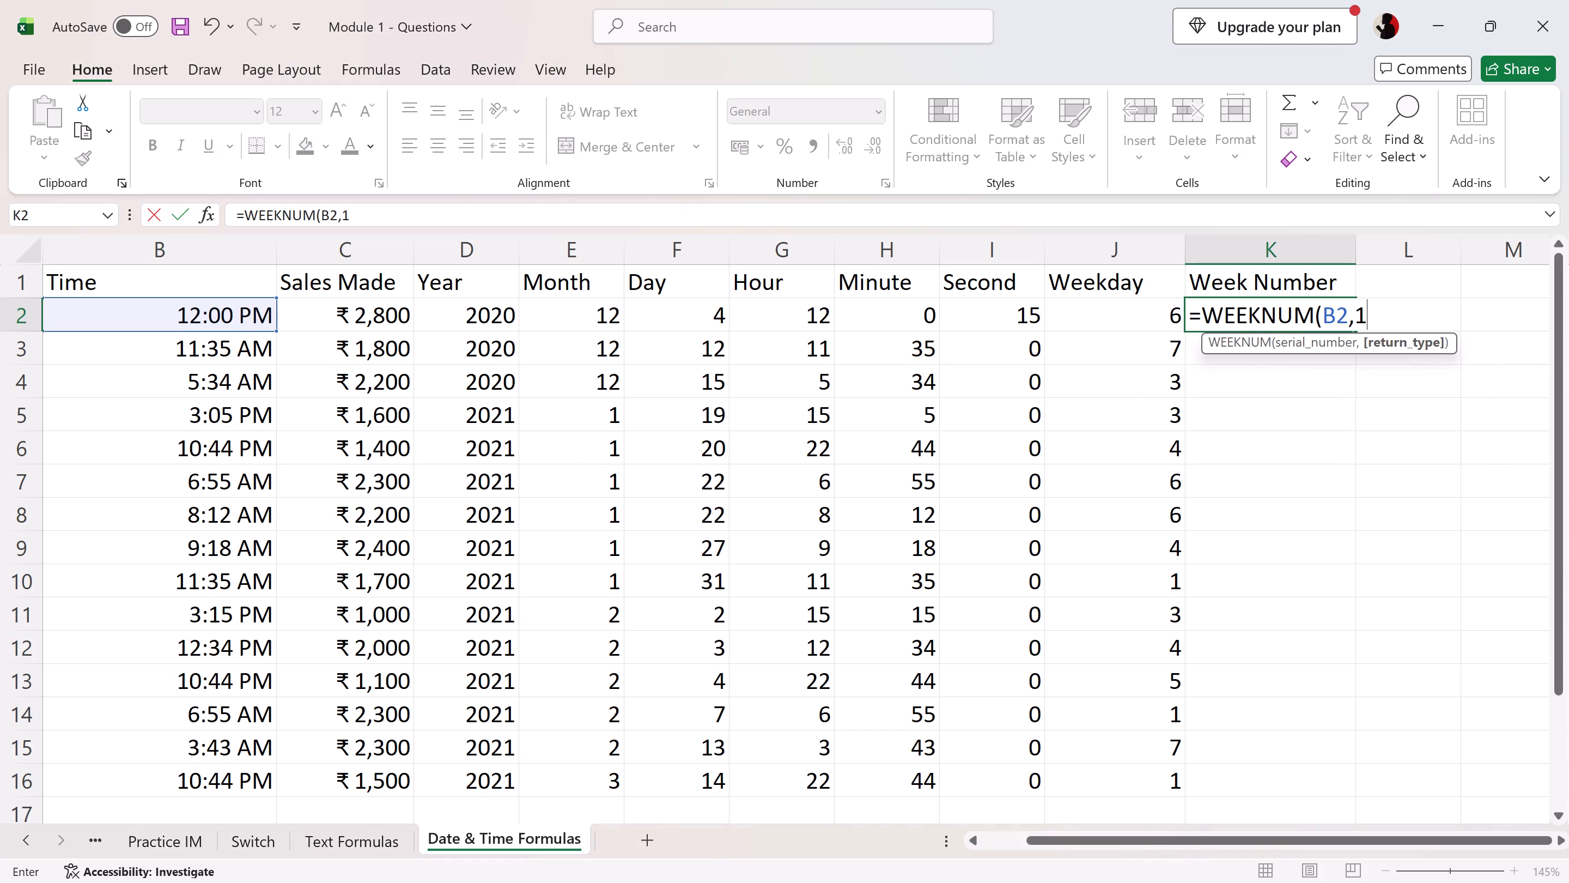
pyautogui.hotkey('shift', ')')
pyautogui.press('Return')
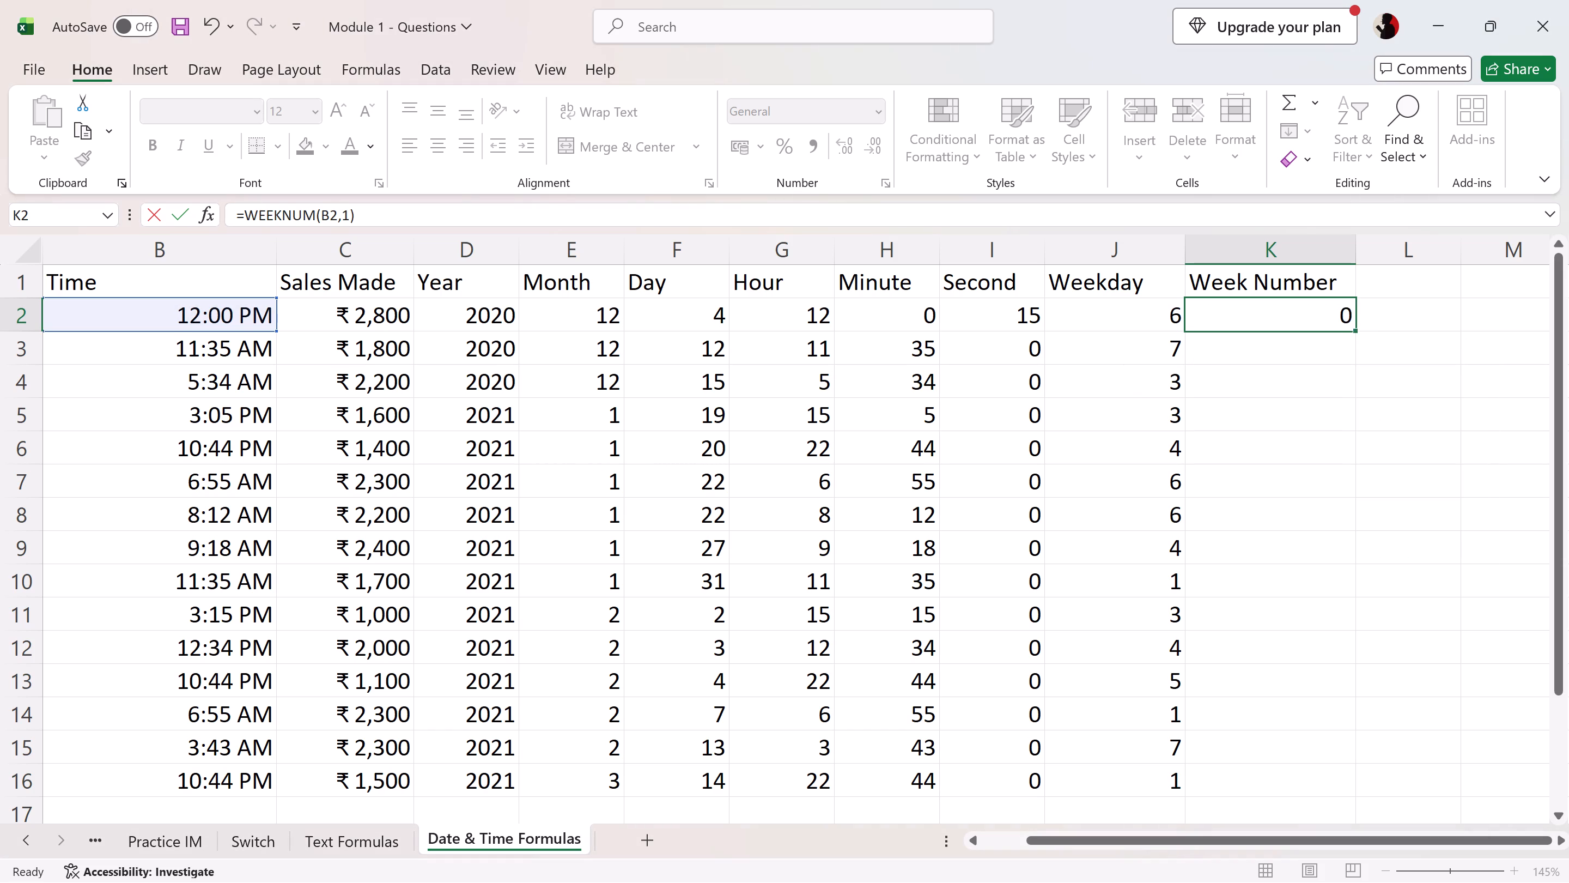
# Change the WEEKNUM return type in K2 to 2 (Monday), making the formula =WEEKNUM(B2,2).
pyautogui.doubleClick(1319, 316)
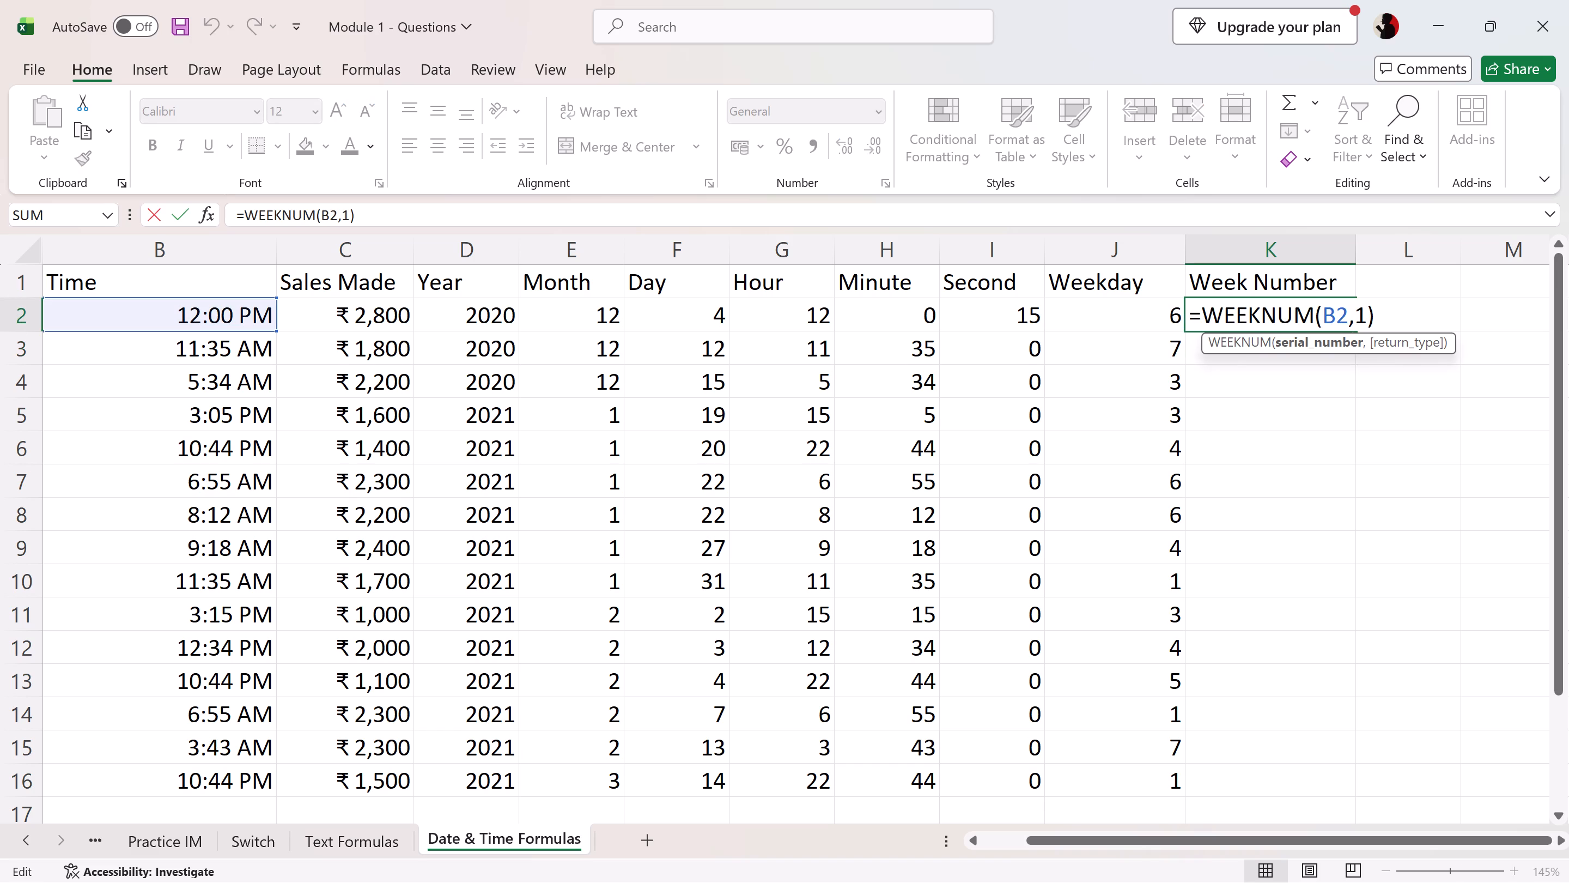
pyautogui.click(1367, 317)
pyautogui.press('BackSpace')
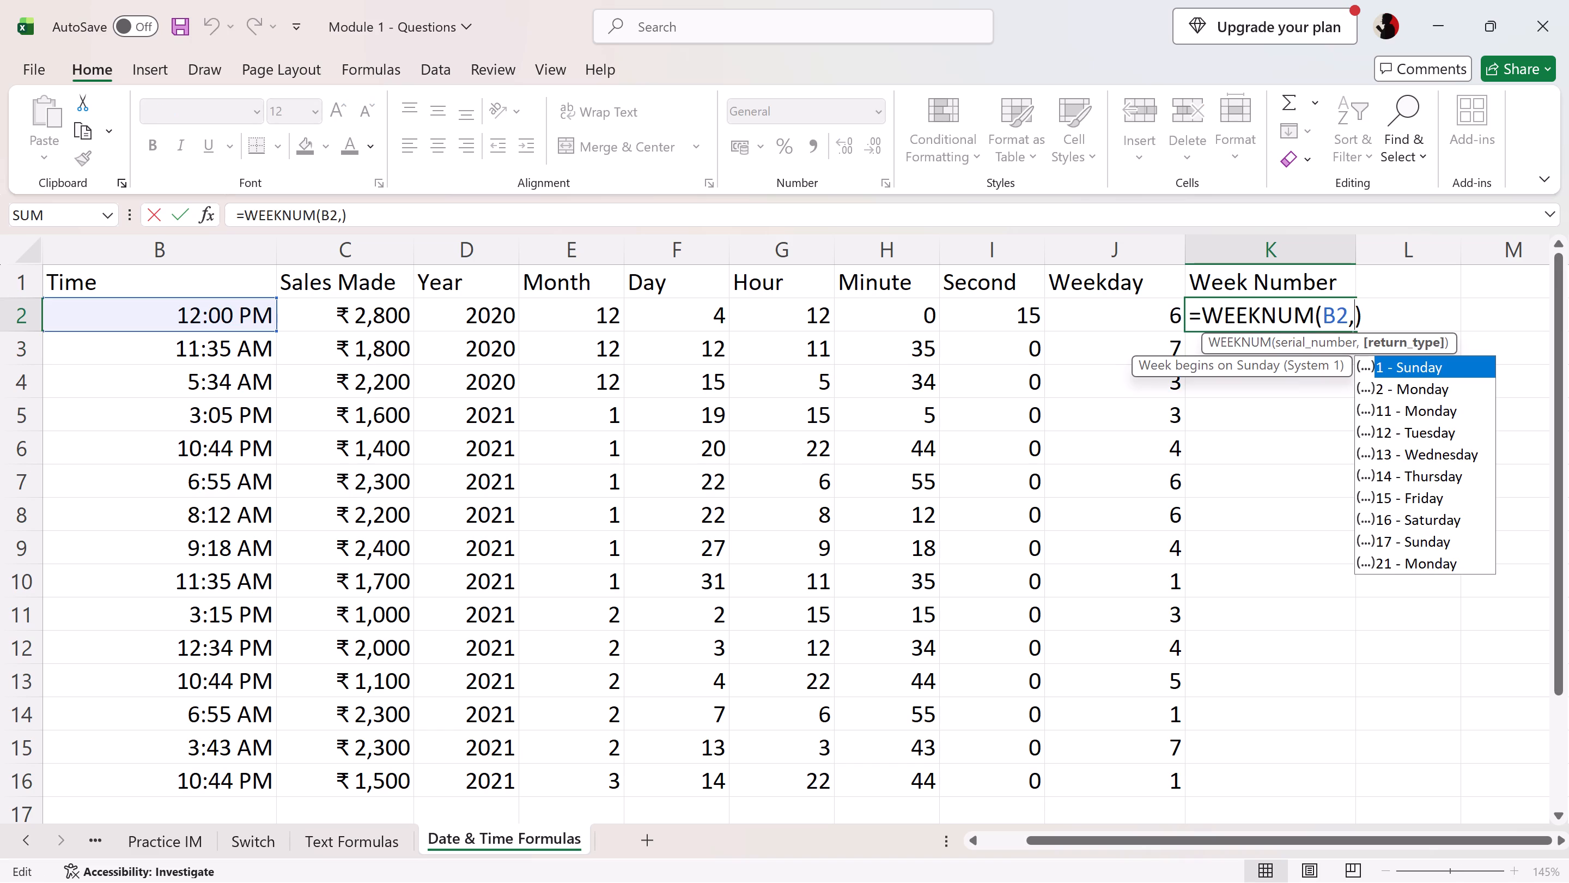
pyautogui.click(1413, 389)
pyautogui.press('Tab')
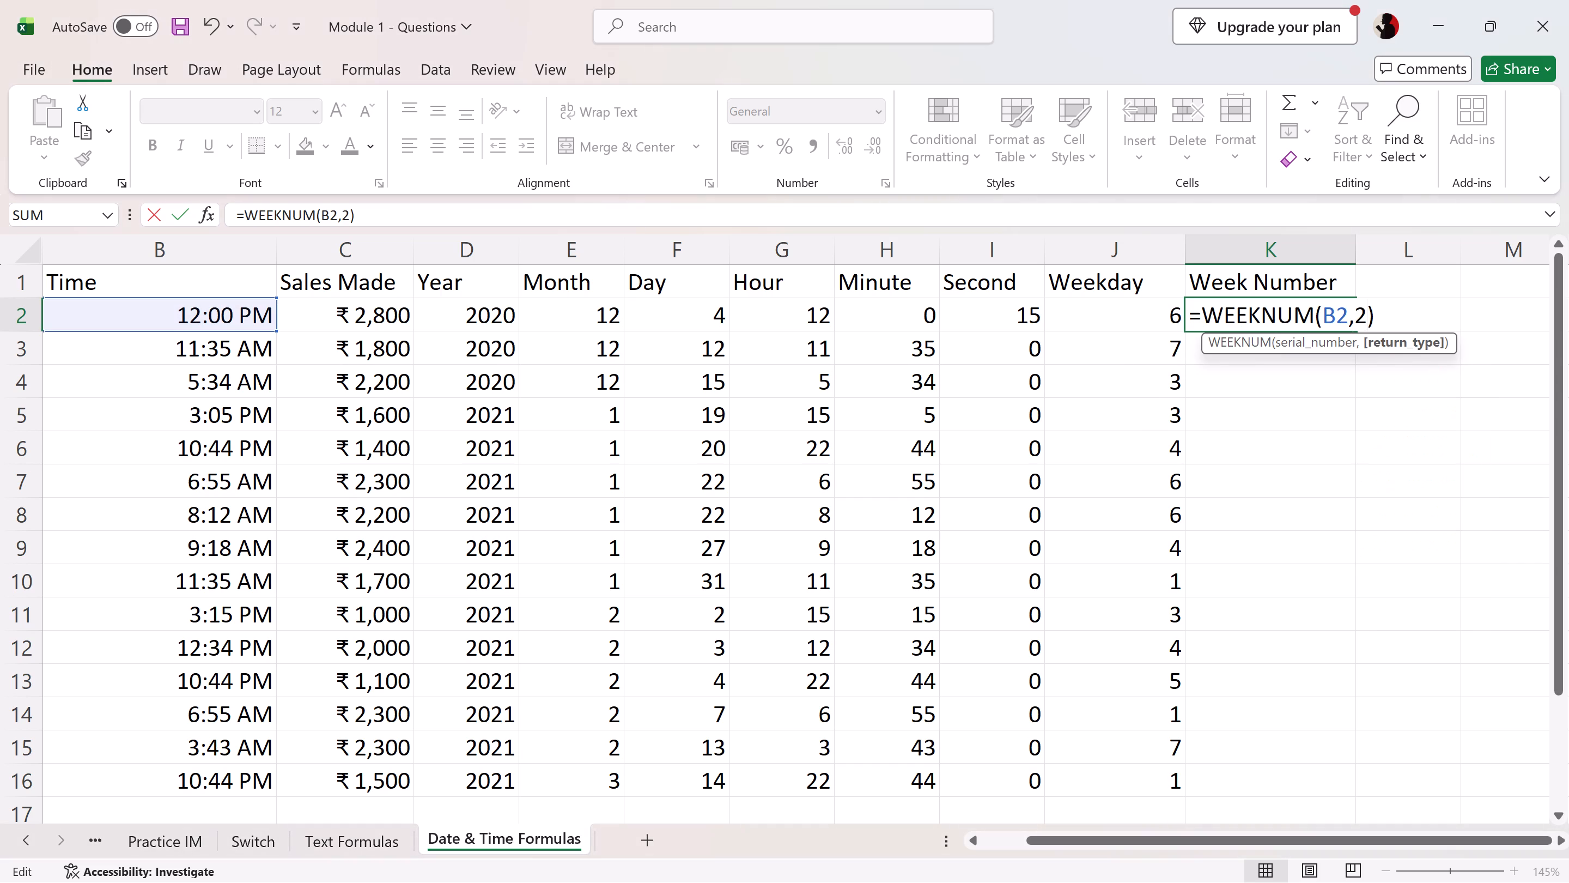
pyautogui.press('Return')
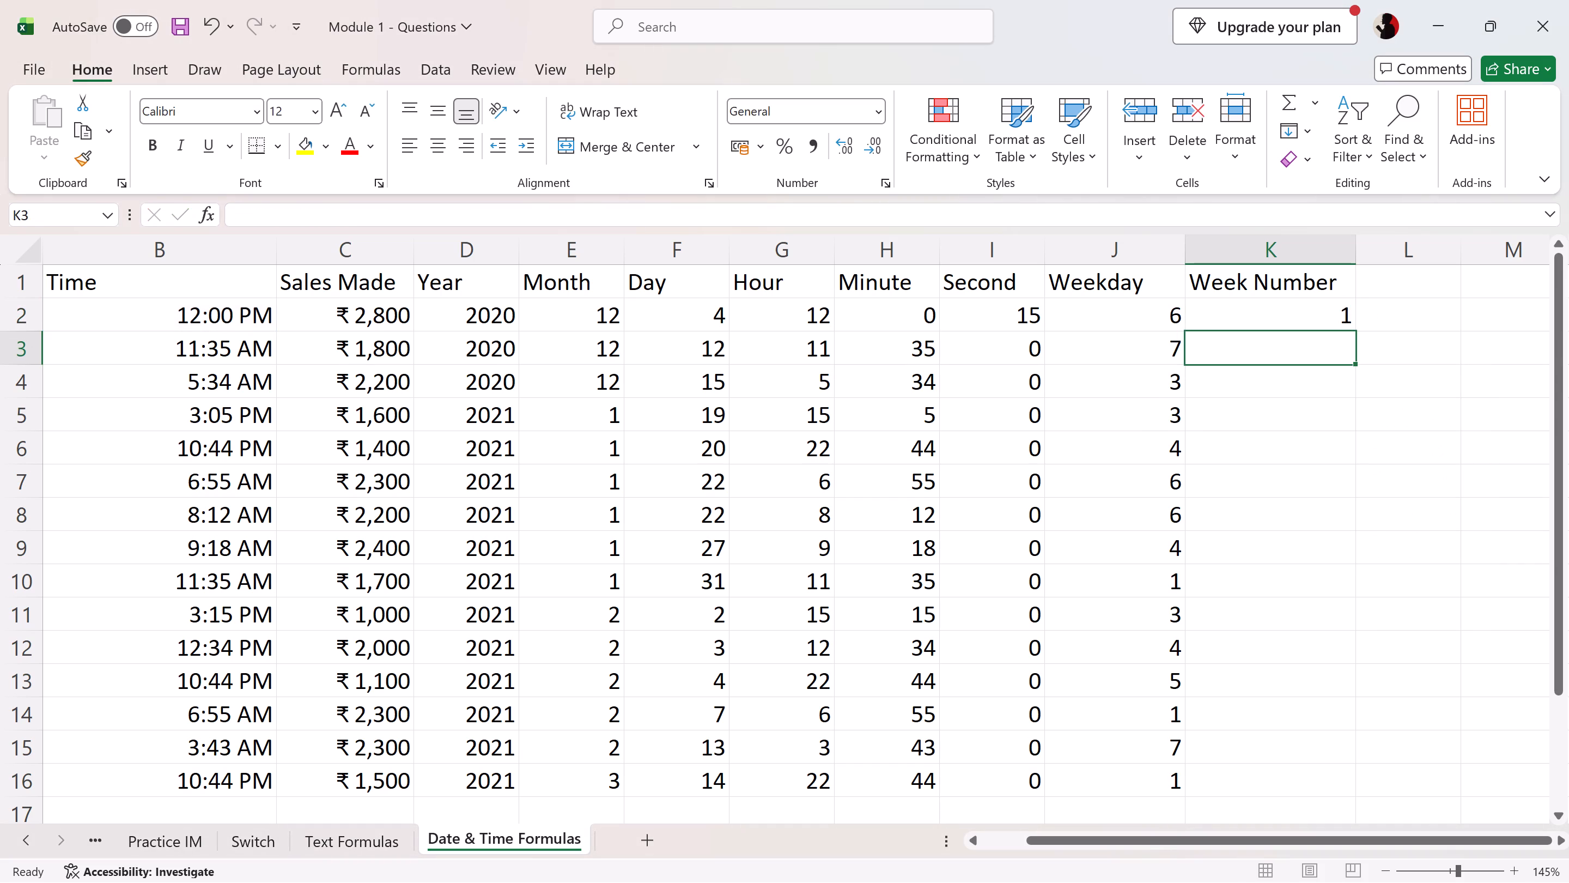
# Fill the WEEKNUM formula from K2 down through K16 for all rows.
pyautogui.click(1337, 317)
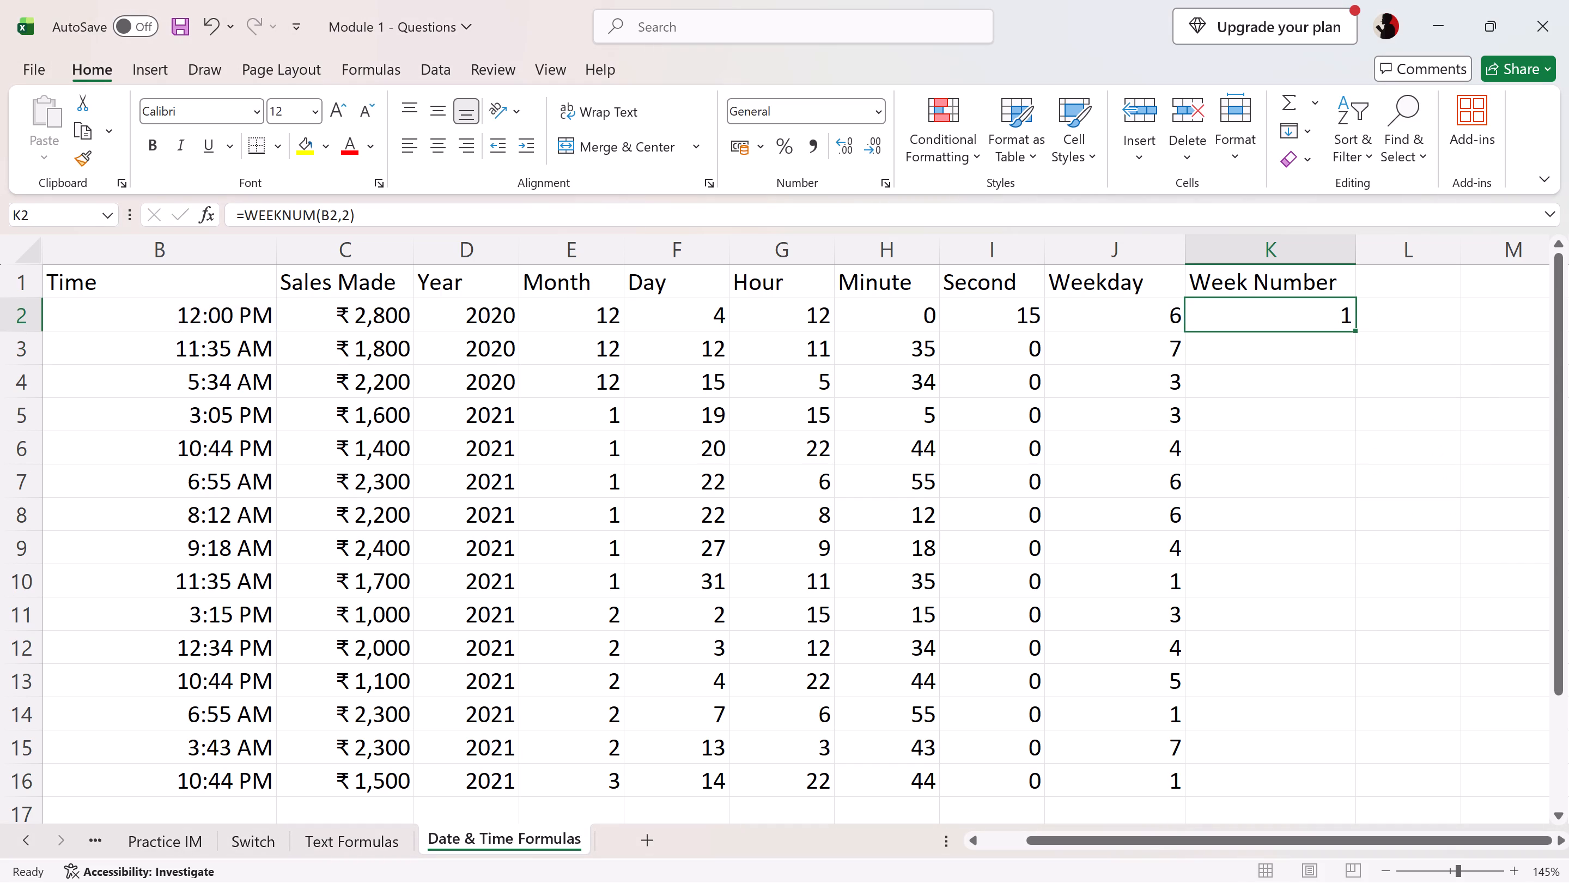
pyautogui.doubleClick(1357, 330)
pyautogui.click(1386, 326)
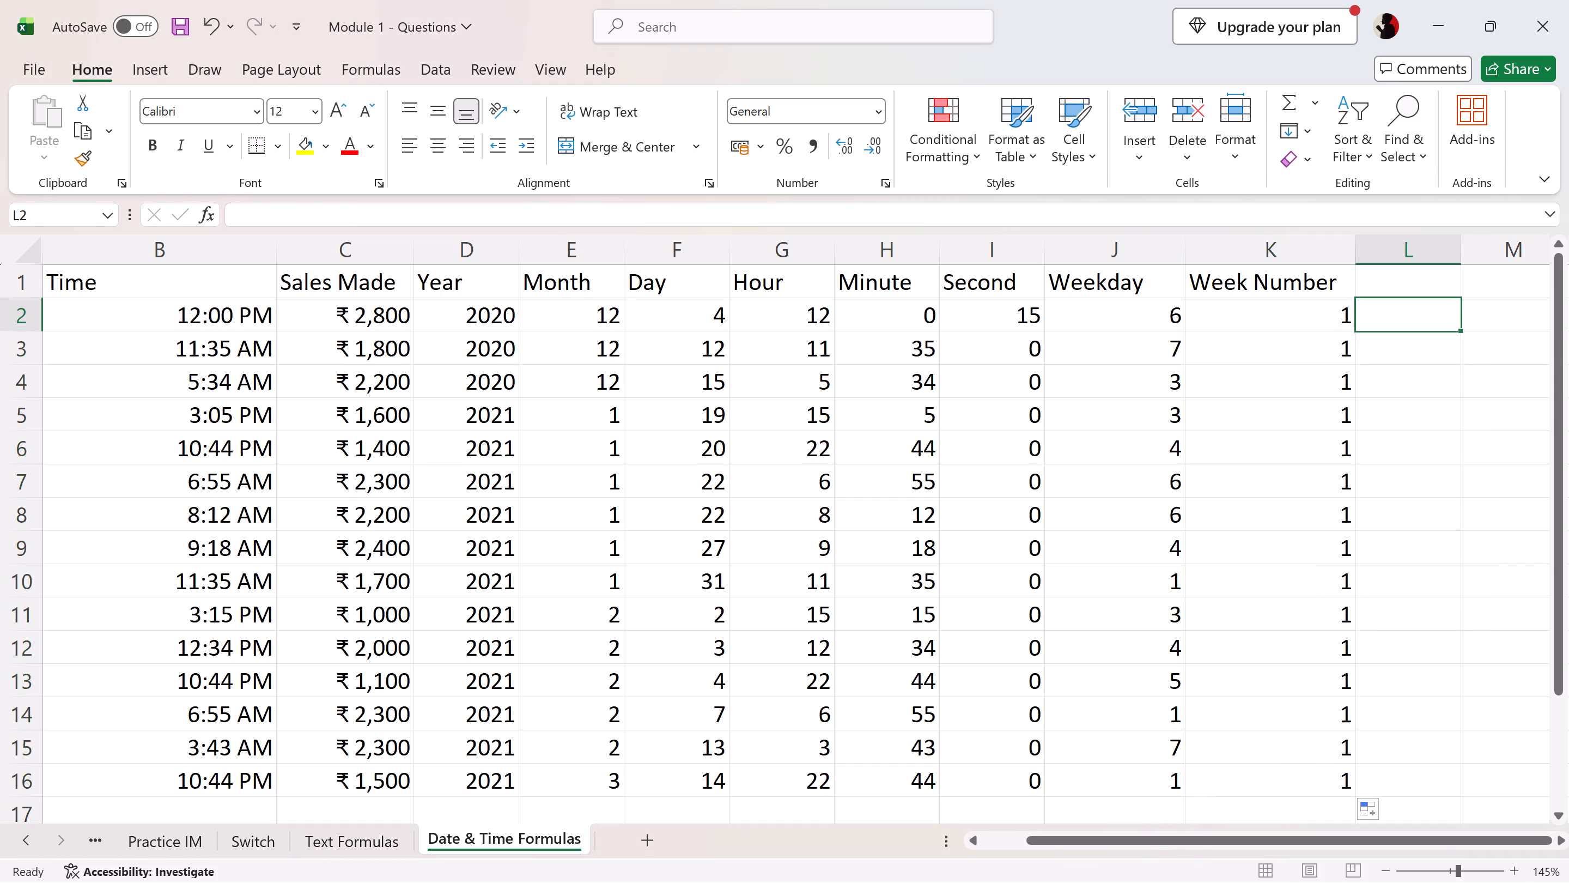
pyautogui.hscroll(1, 1386, 326)
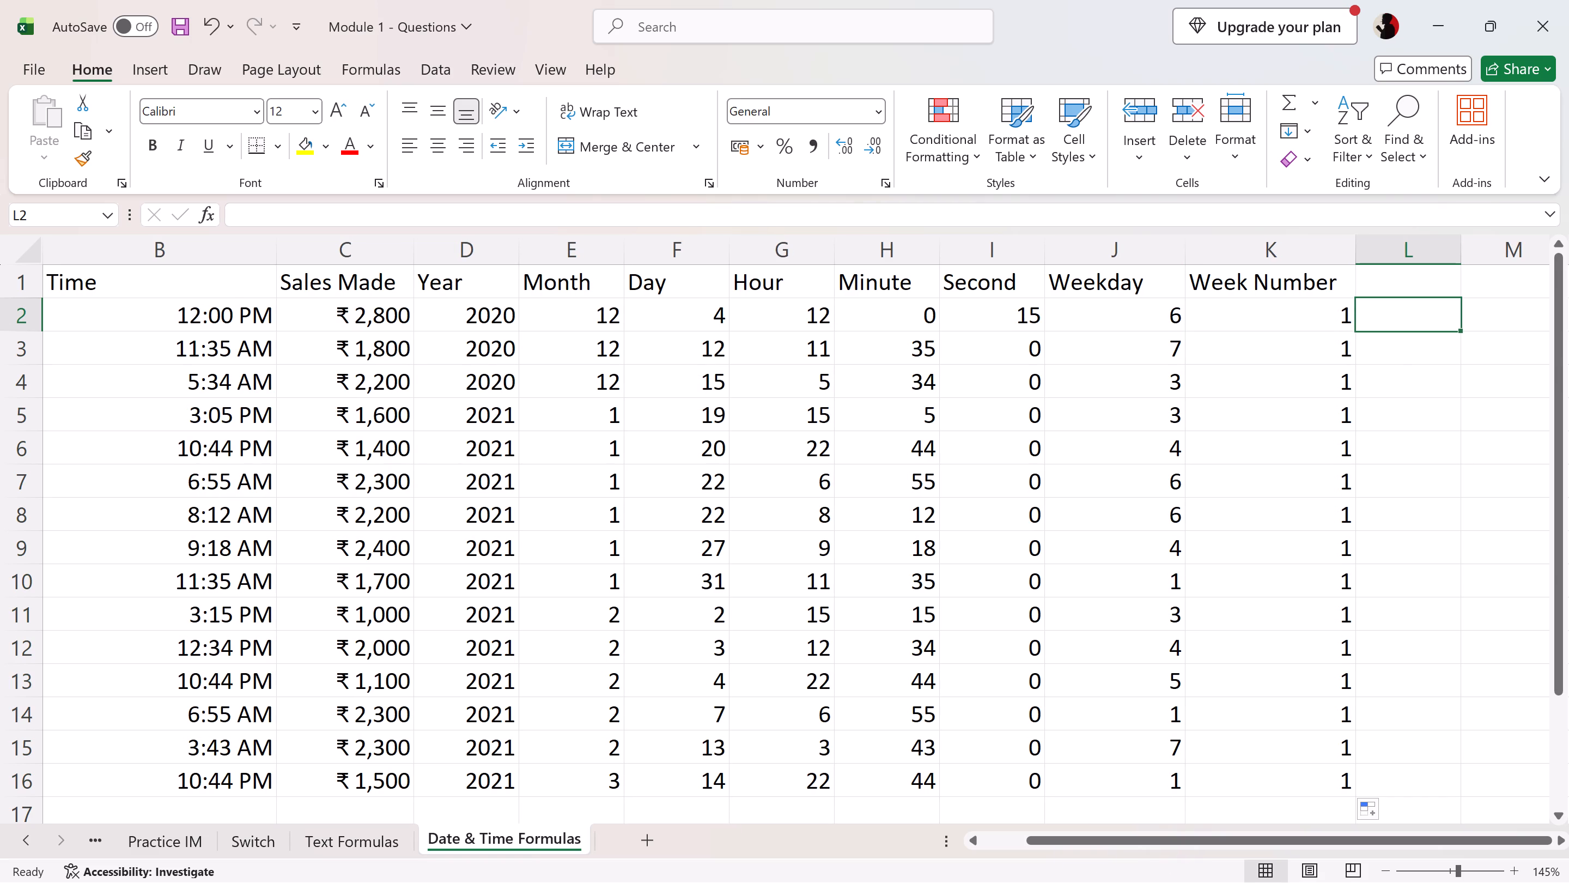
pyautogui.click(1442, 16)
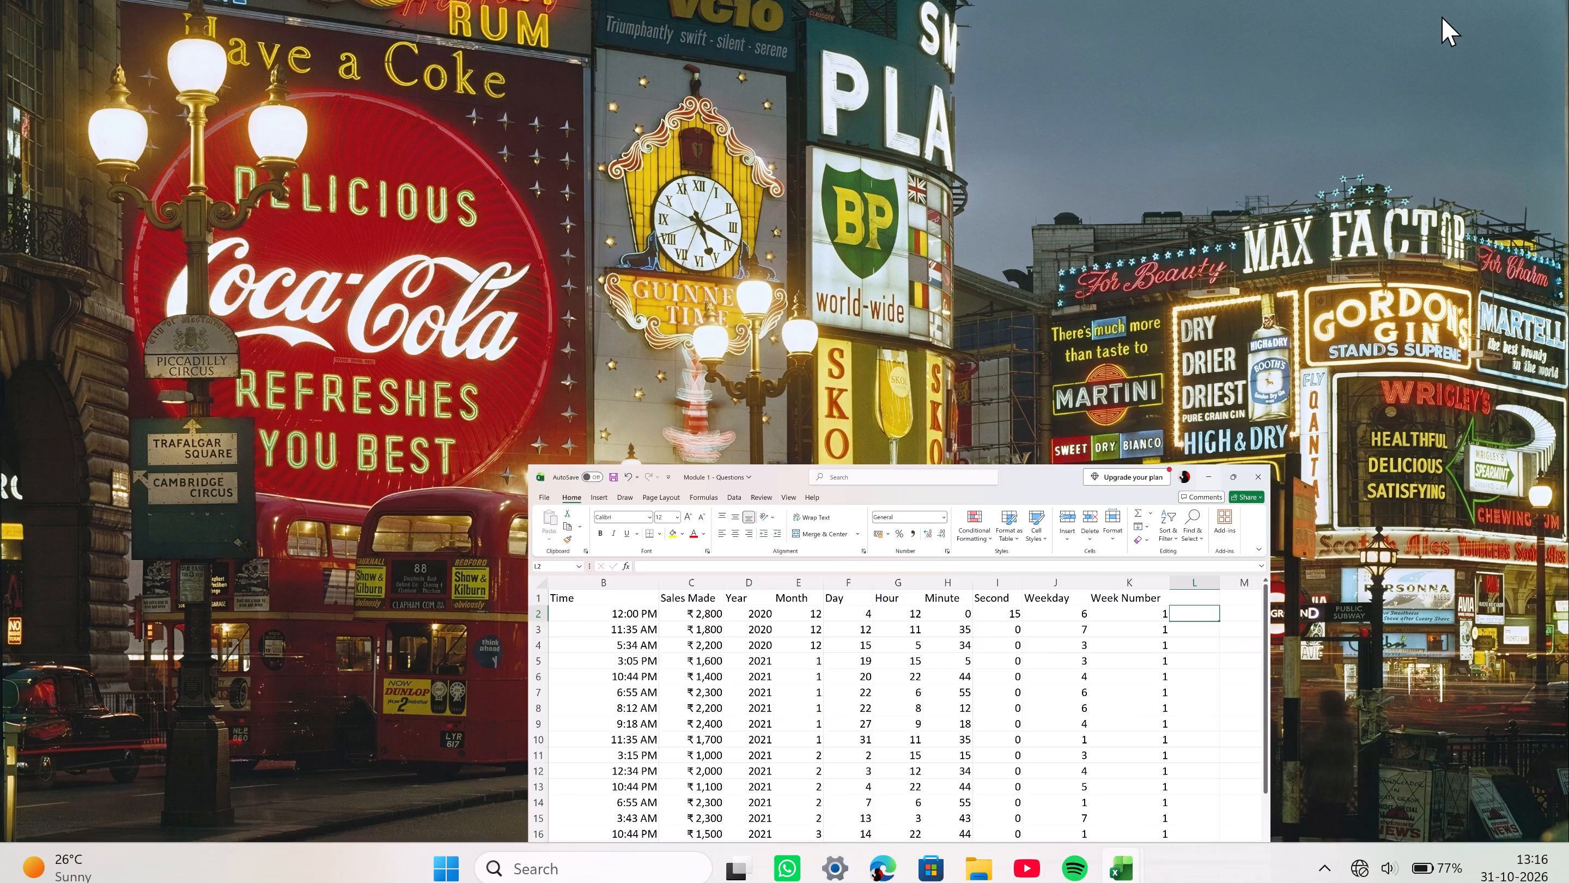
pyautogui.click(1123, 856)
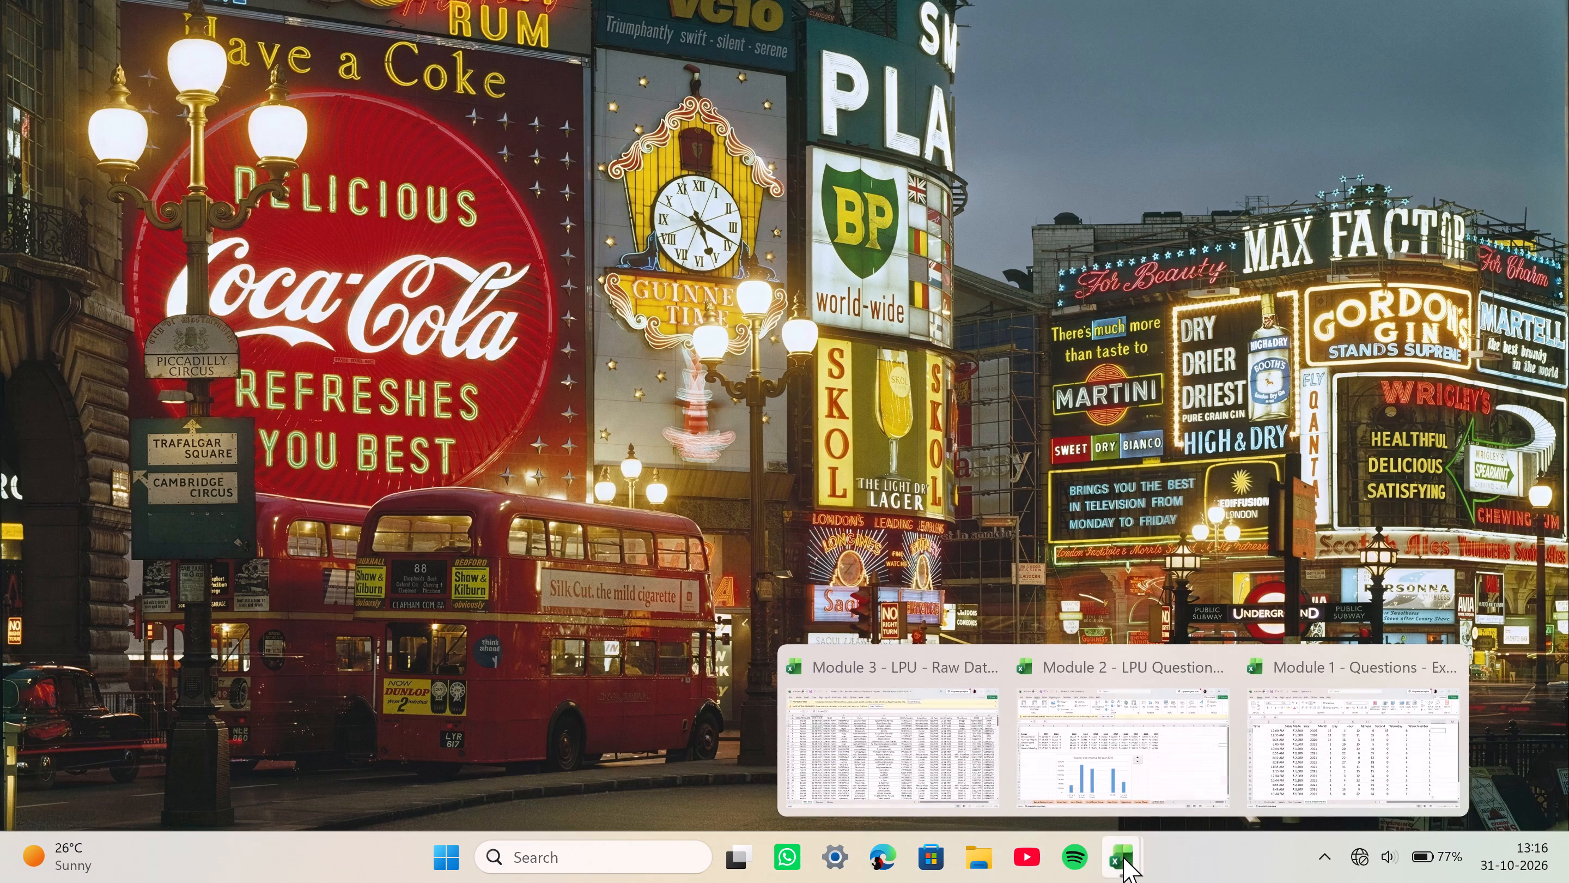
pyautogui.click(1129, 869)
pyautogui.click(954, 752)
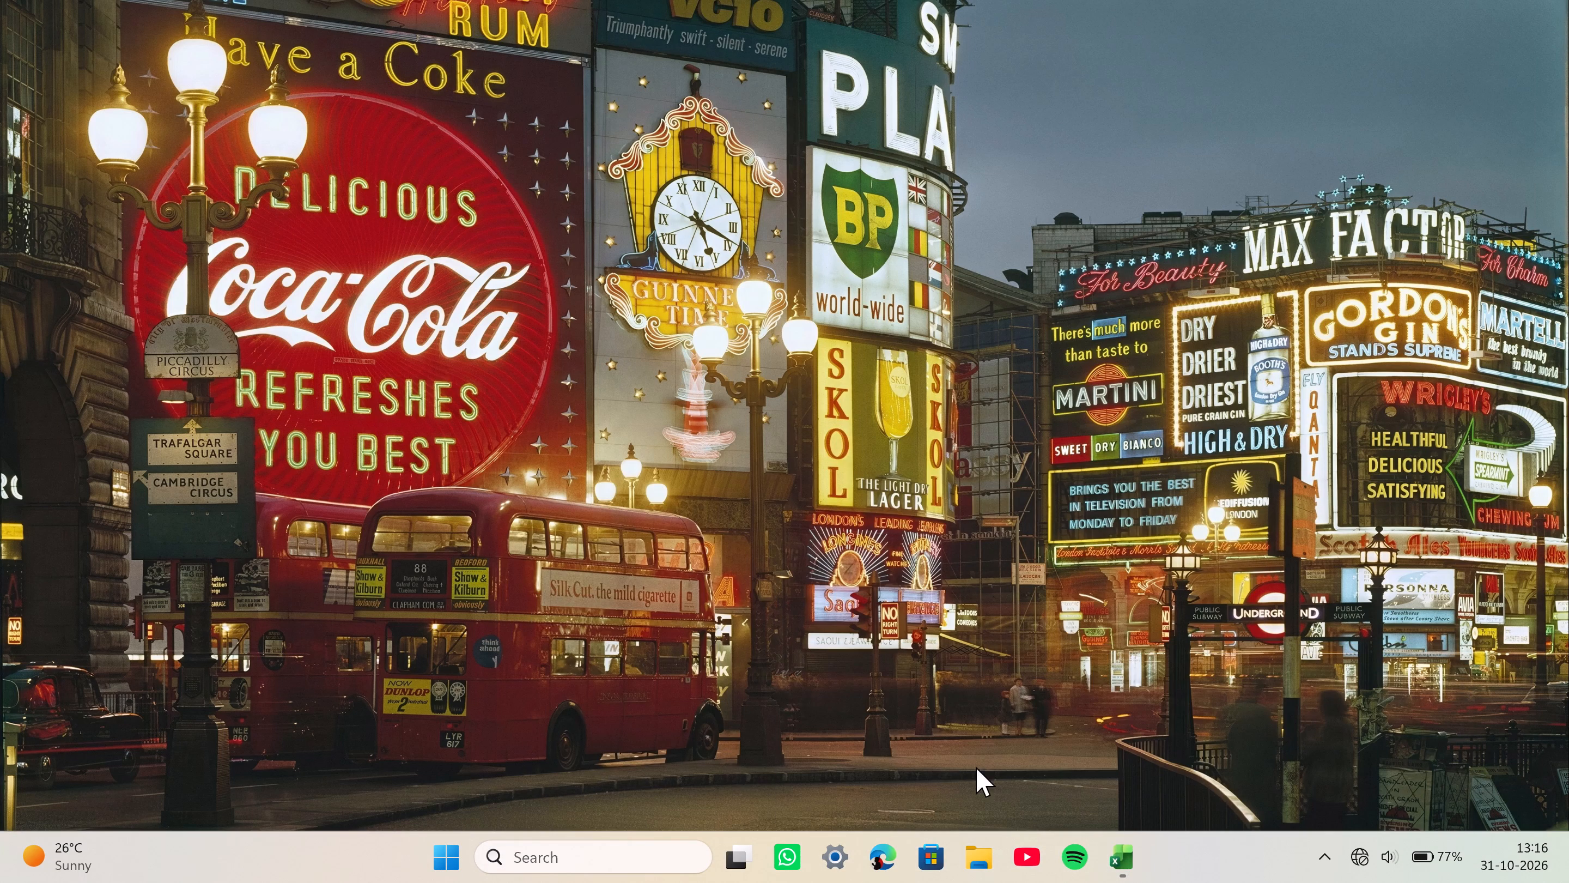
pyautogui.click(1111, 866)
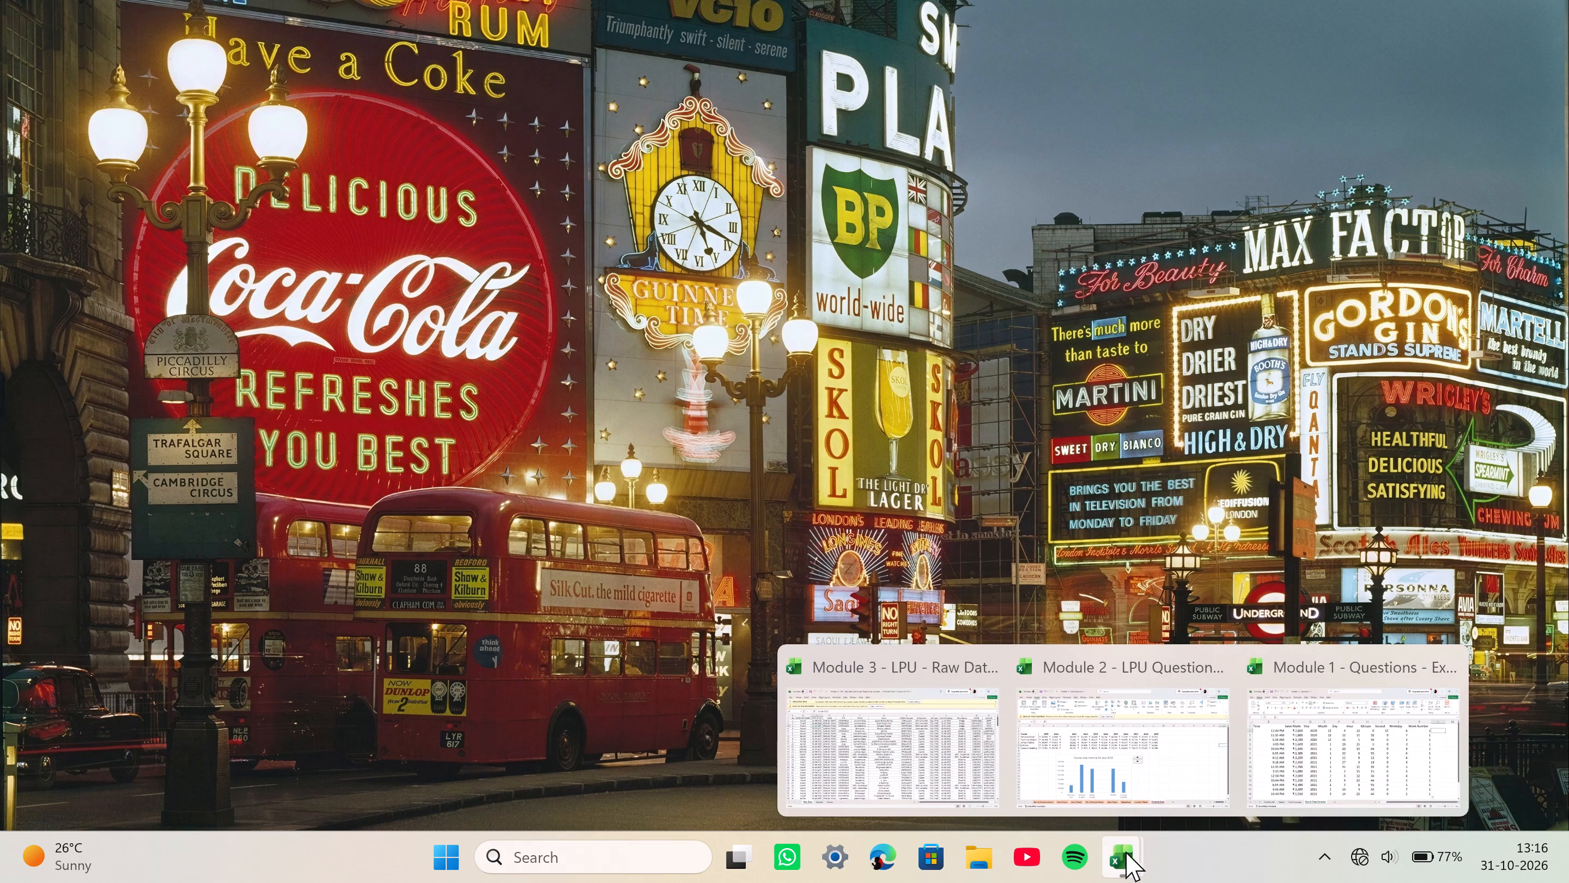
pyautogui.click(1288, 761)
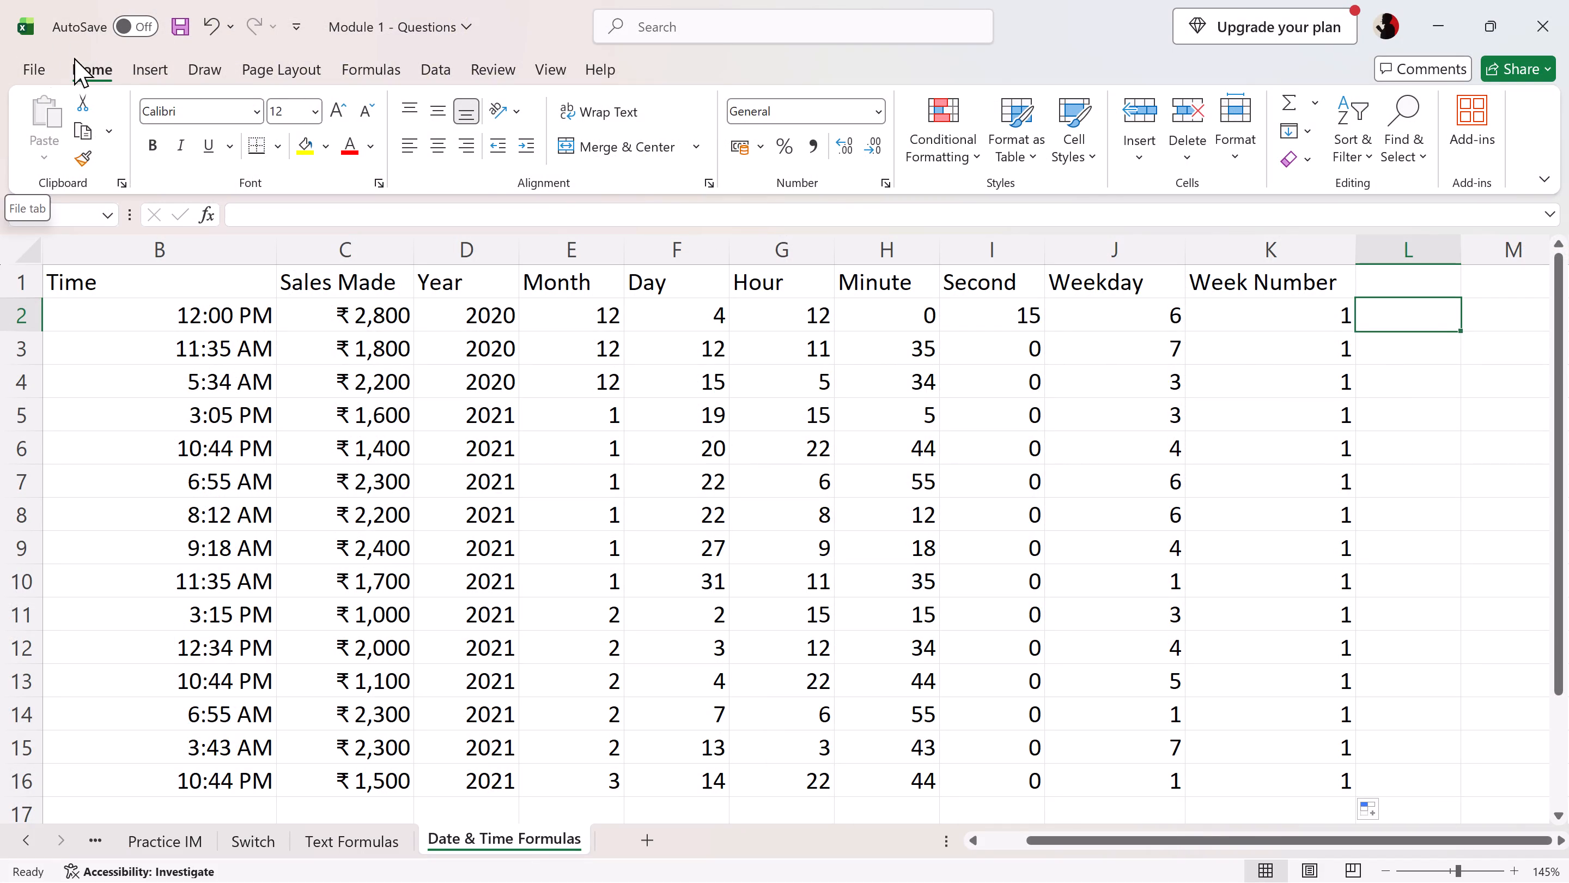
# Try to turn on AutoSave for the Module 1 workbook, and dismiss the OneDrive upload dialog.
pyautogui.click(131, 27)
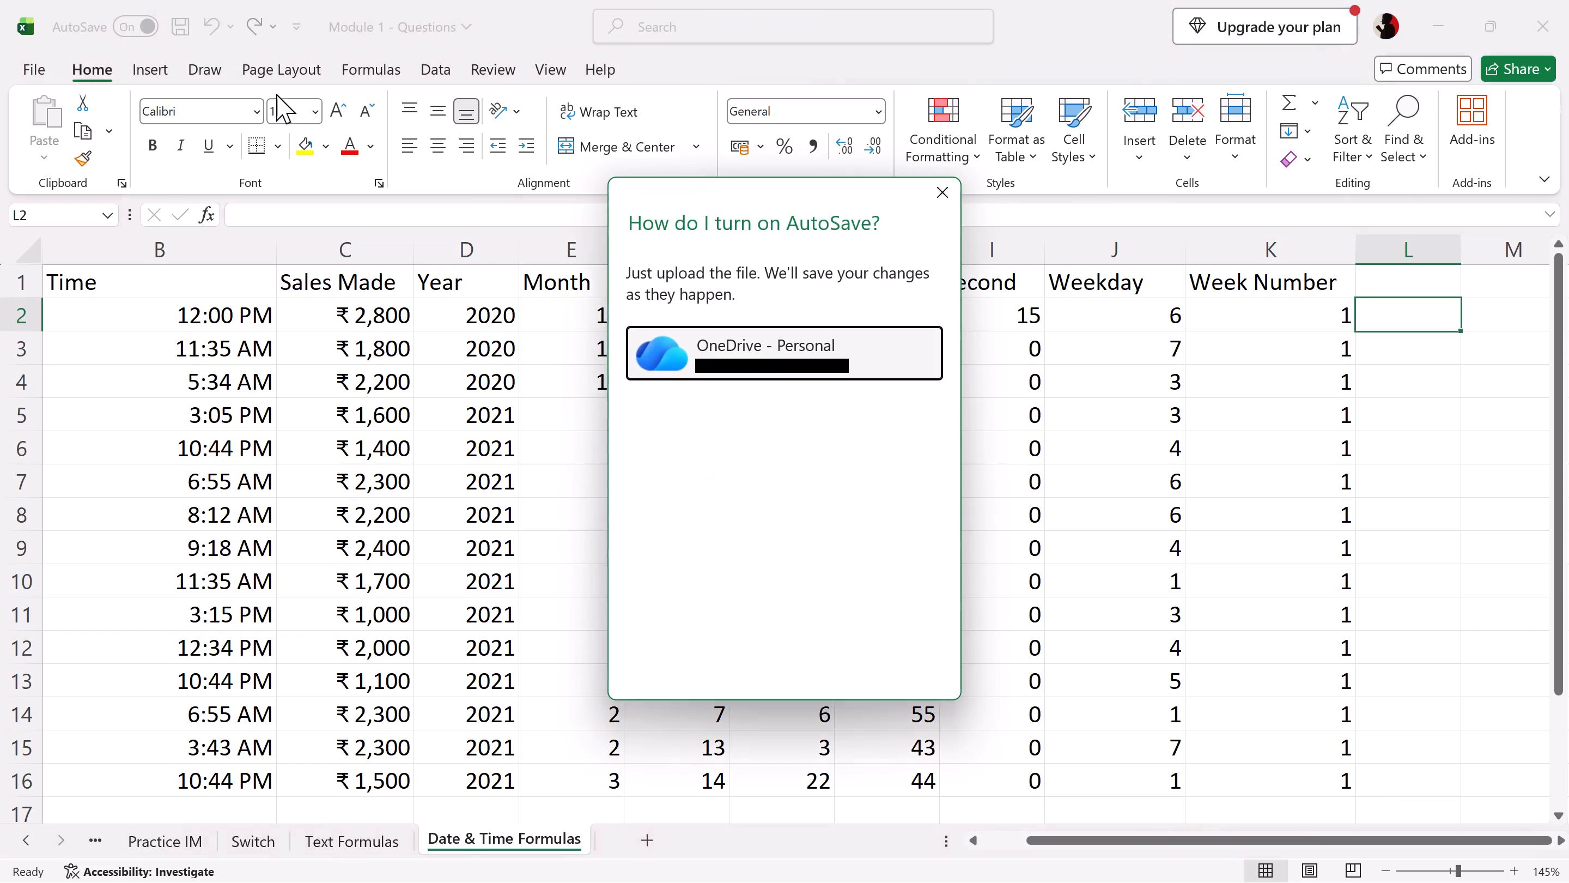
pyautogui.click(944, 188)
# Begin saving a copy of the Module 1 workbook and create a new folder named comett on the Desktop.
pyautogui.click(46, 62)
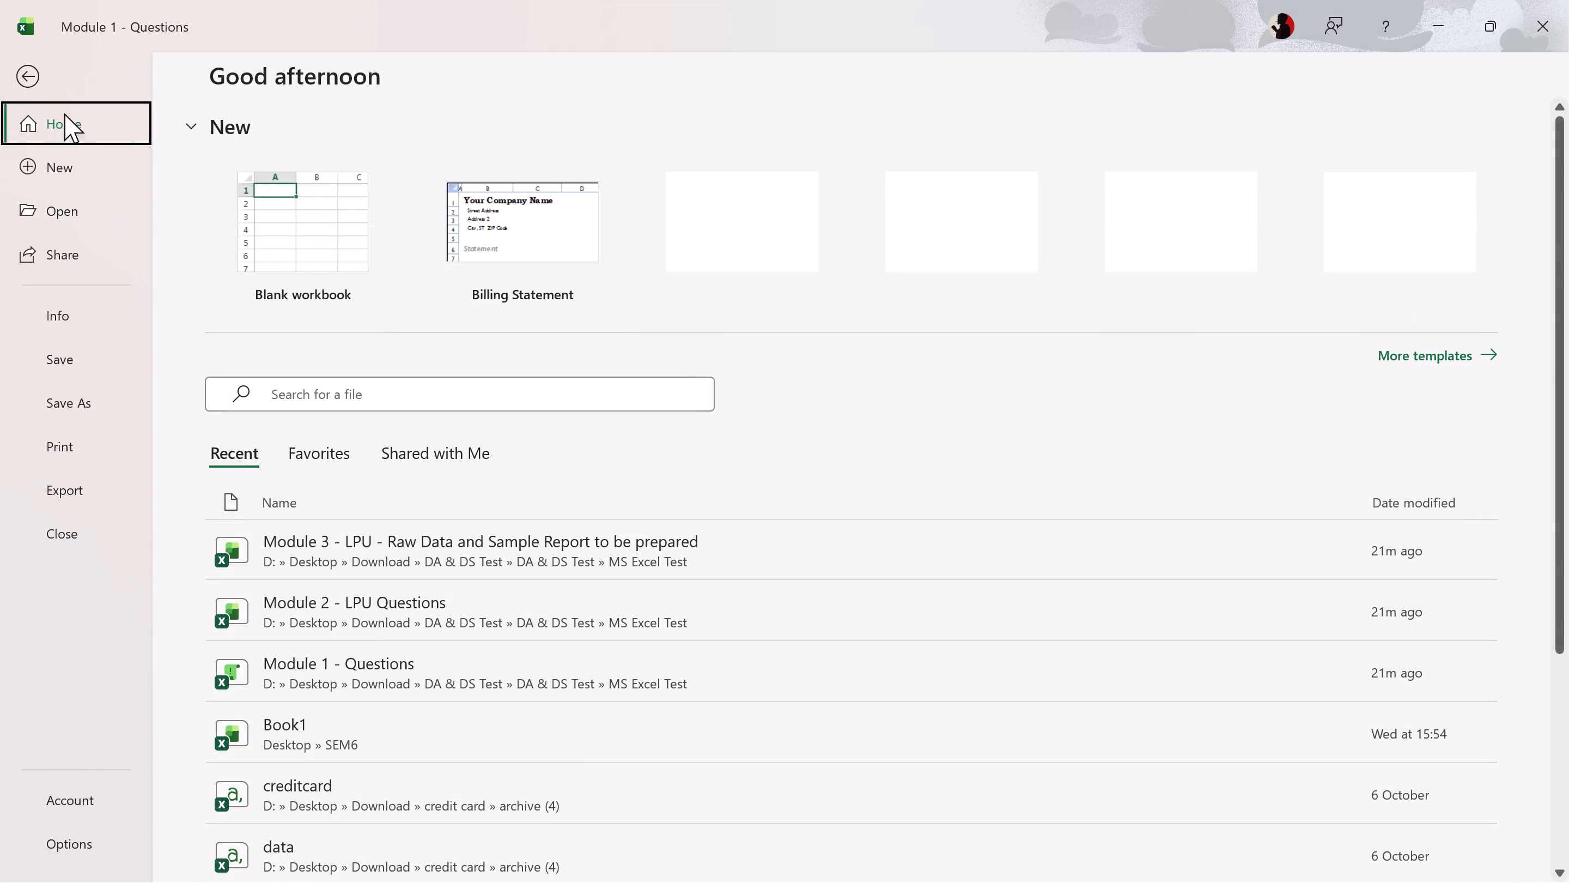
pyautogui.click(96, 404)
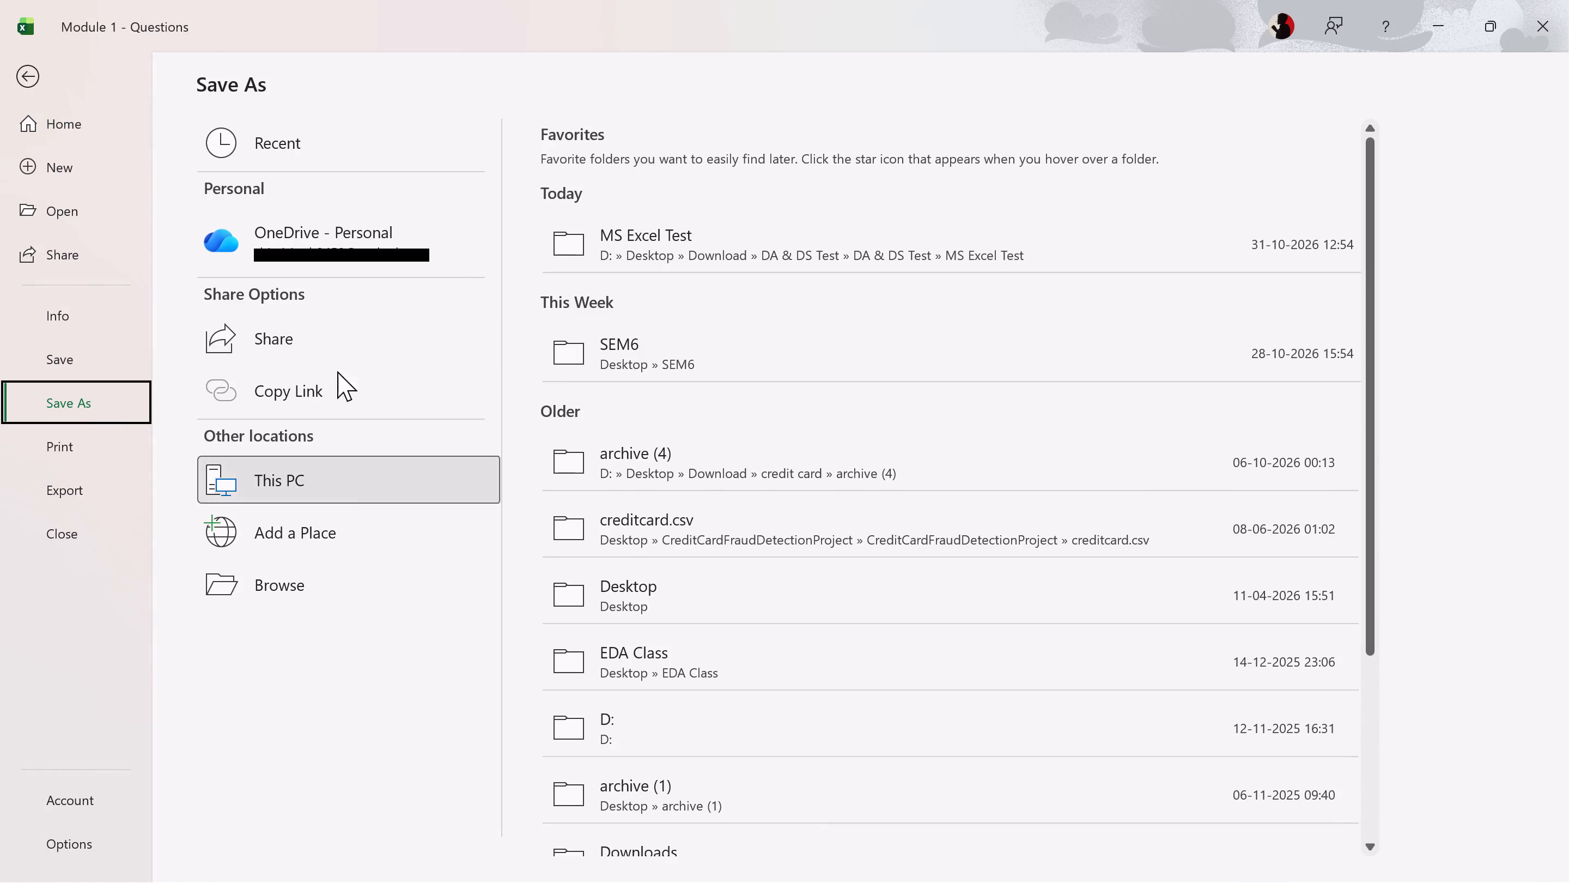
pyautogui.click(341, 485)
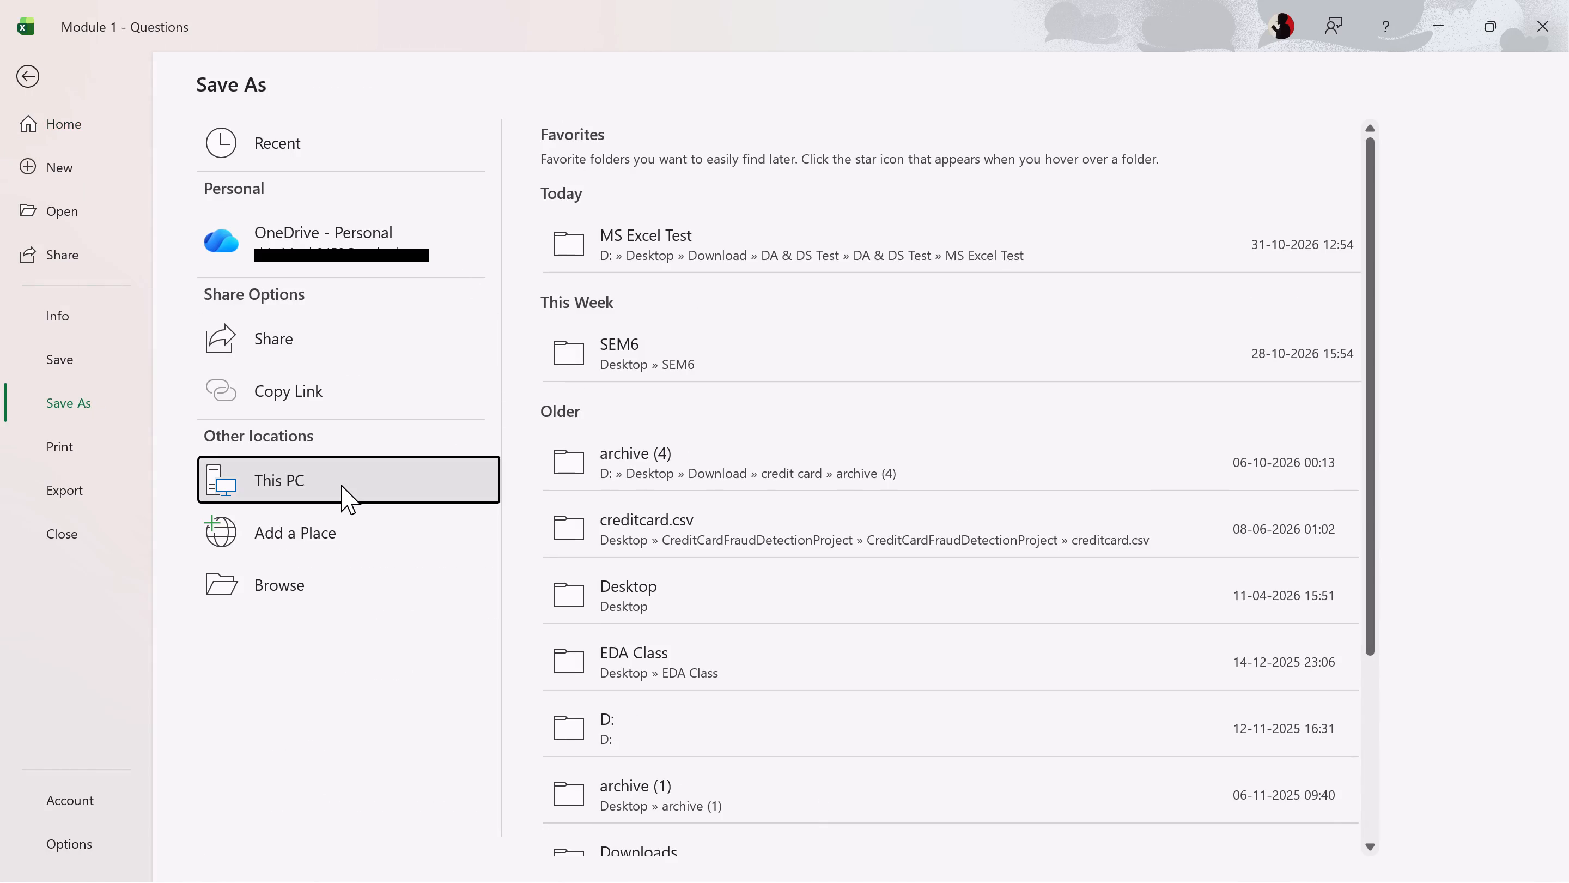
pyautogui.click(341, 485)
pyautogui.doubleClick(367, 591)
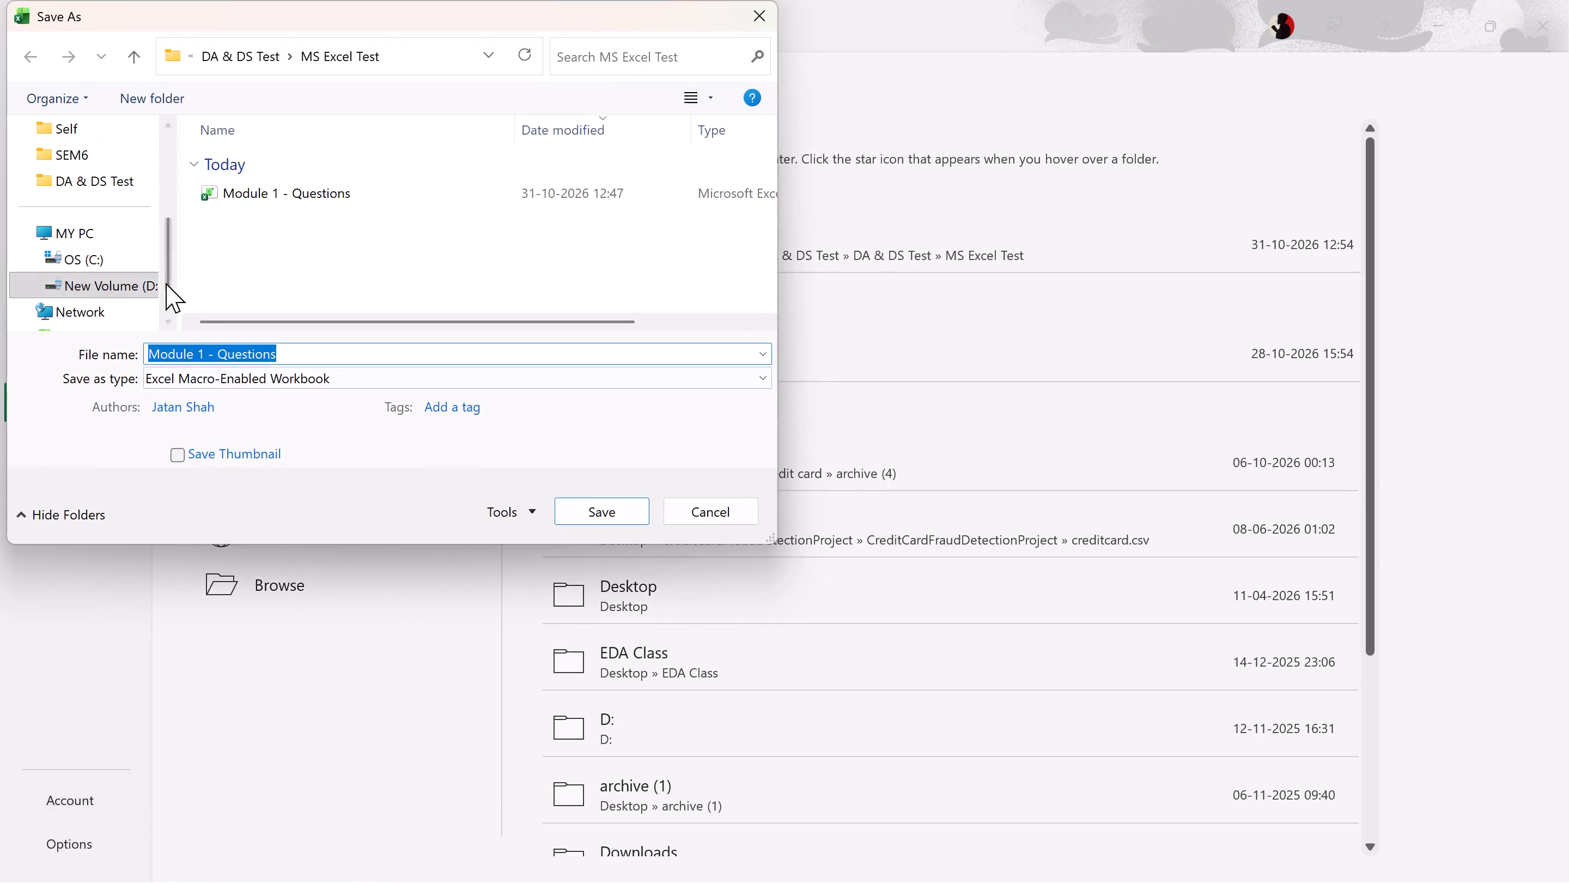
pyautogui.scroll(2, 139, 194)
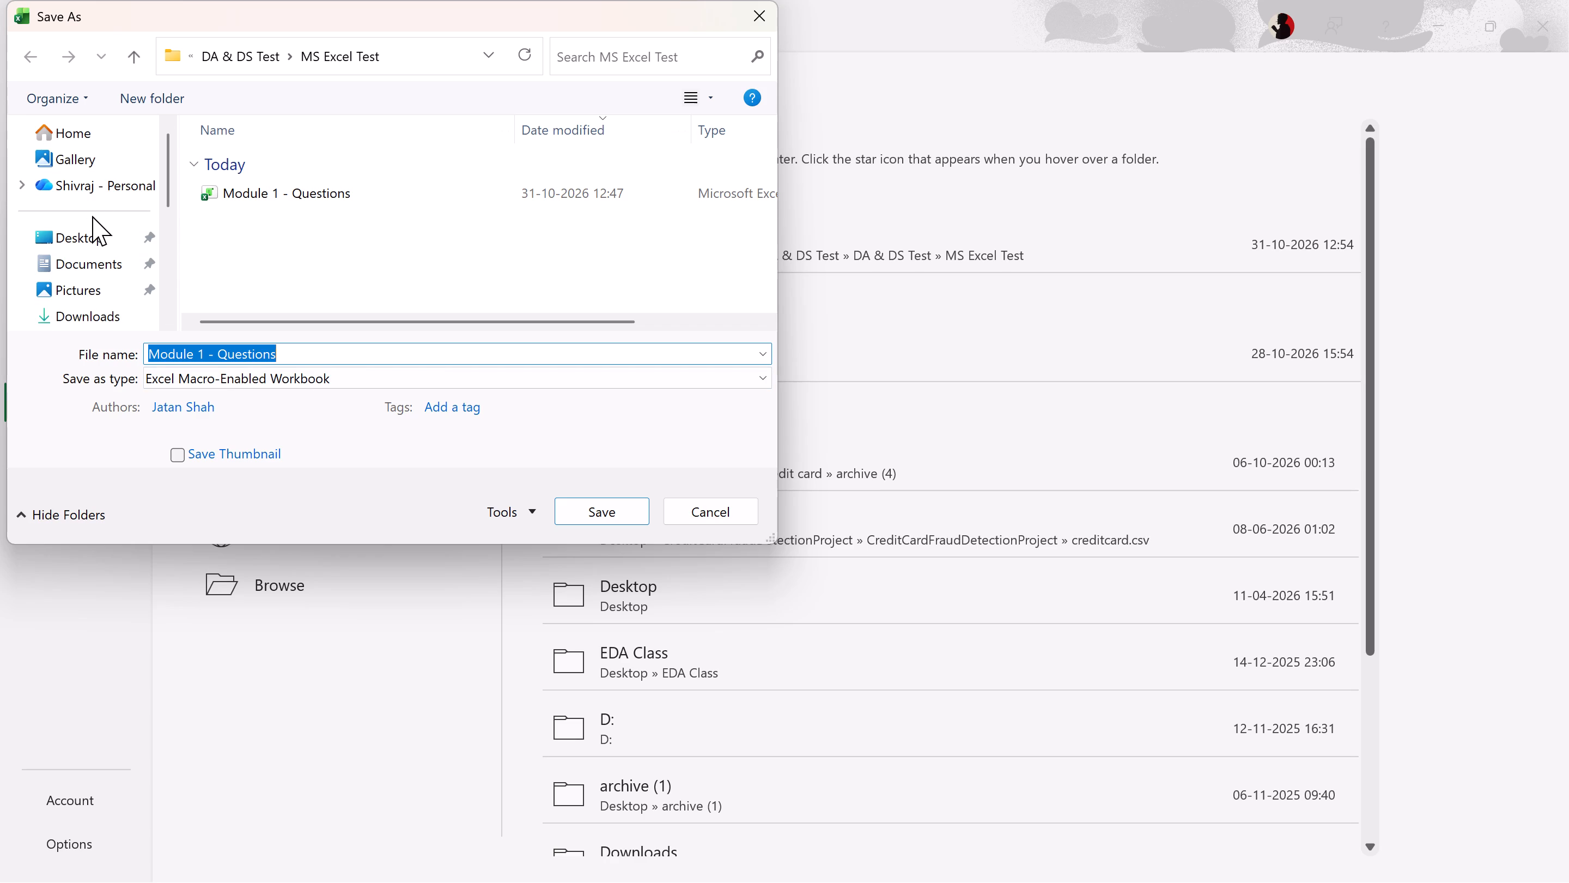
pyautogui.click(95, 227)
pyautogui.click(168, 90)
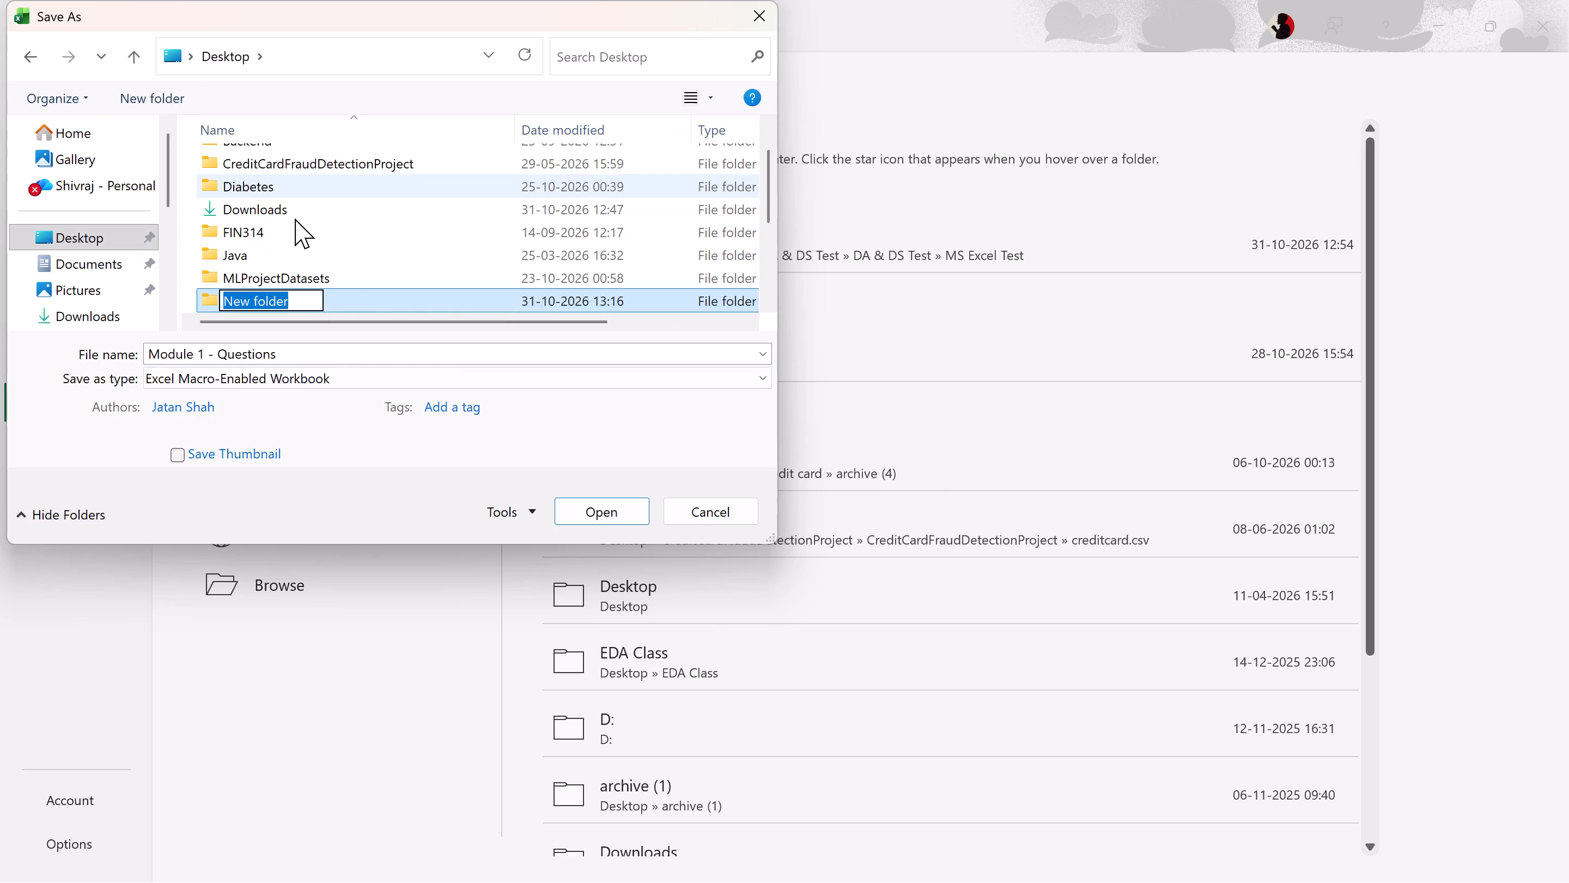
pyautogui.press('BackSpace')
pyautogui.write('com')
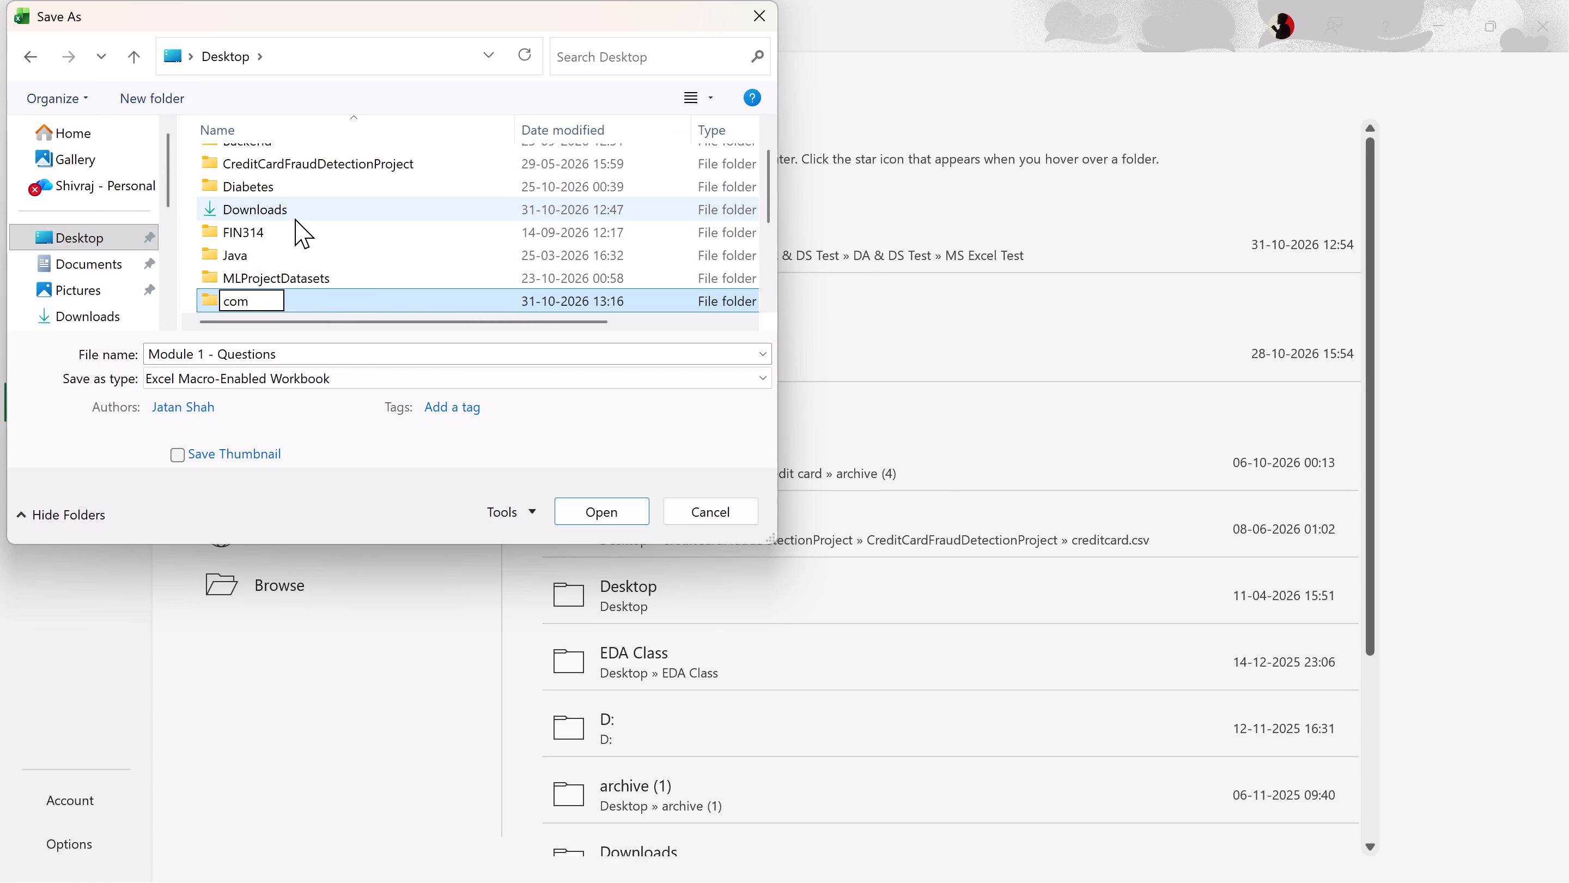
pyautogui.write('ett')
pyautogui.press('Return')
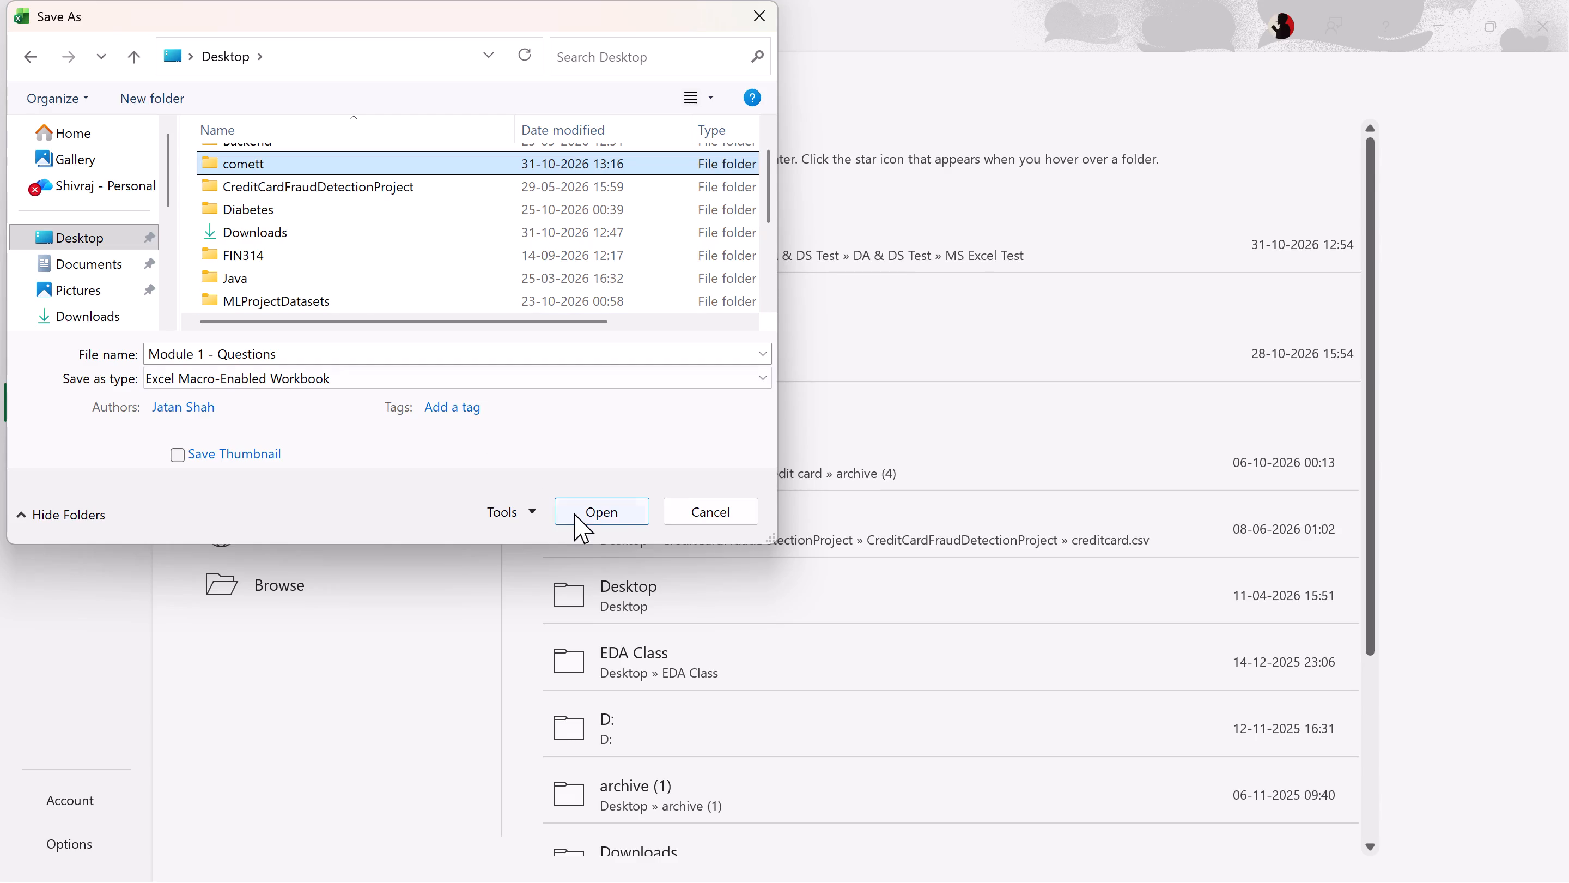
# Save Module 1 - Questions as a macro-enabled workbook in the comett folder and close it.
pyautogui.click(595, 518)
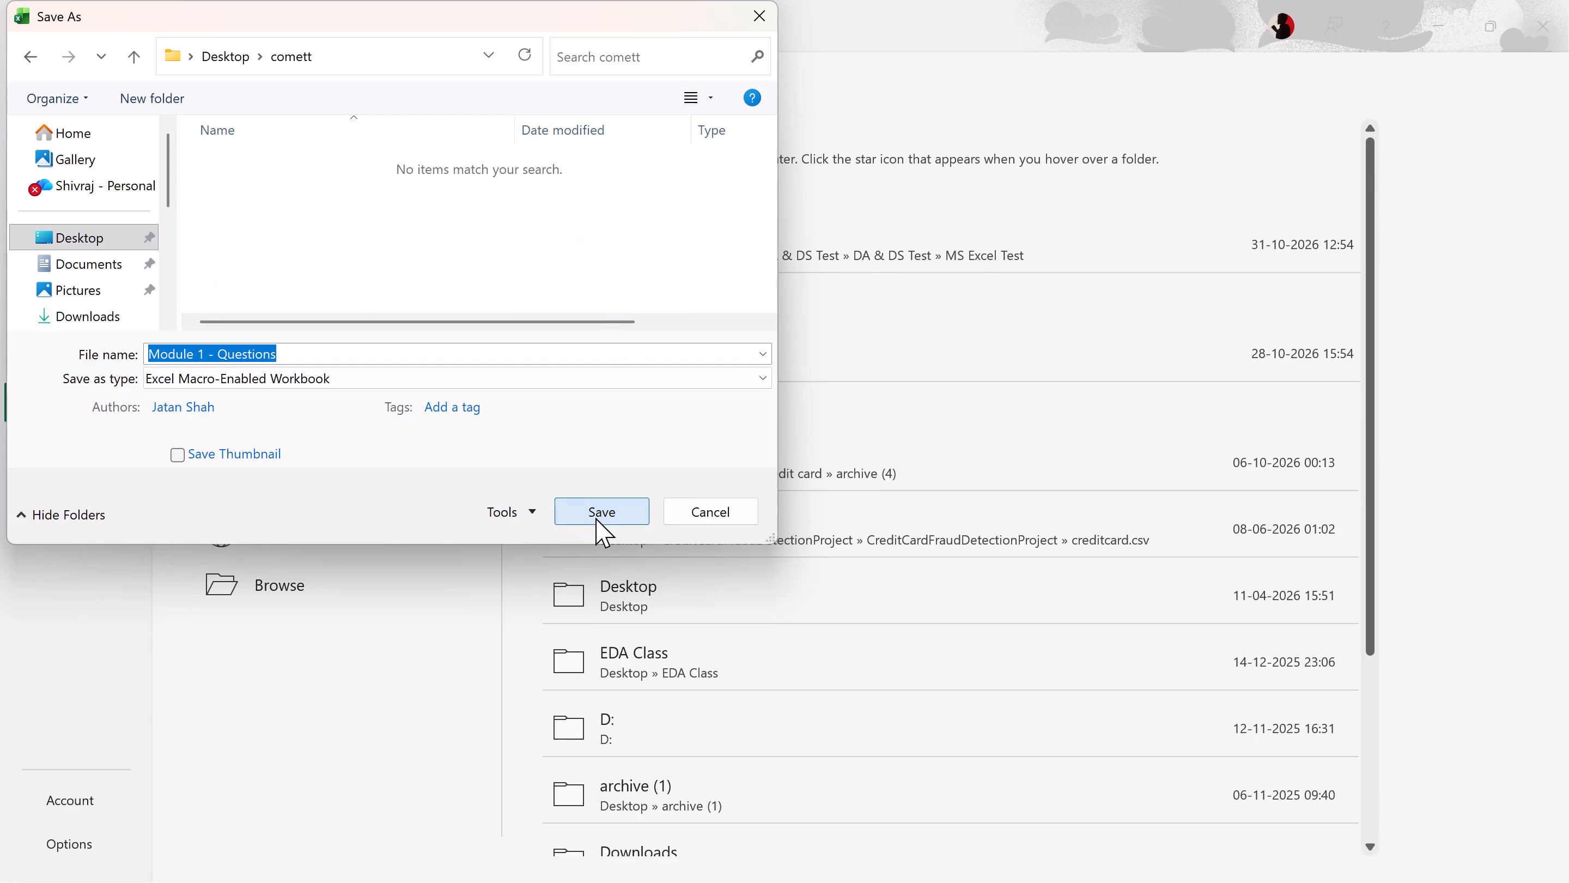
pyautogui.click(595, 518)
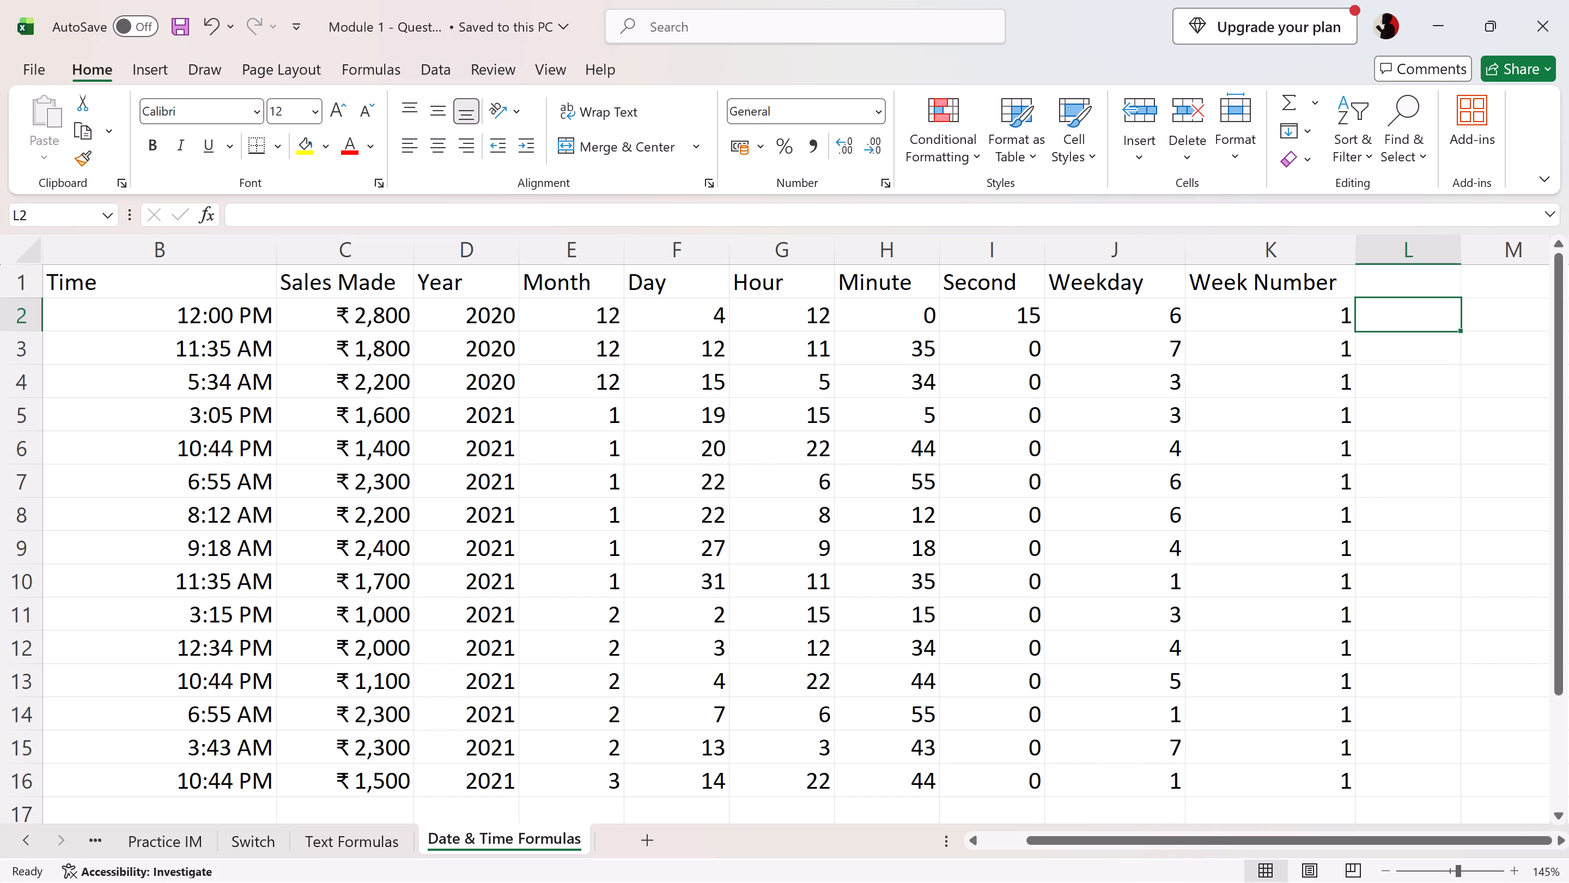
pyautogui.click(1568, 0)
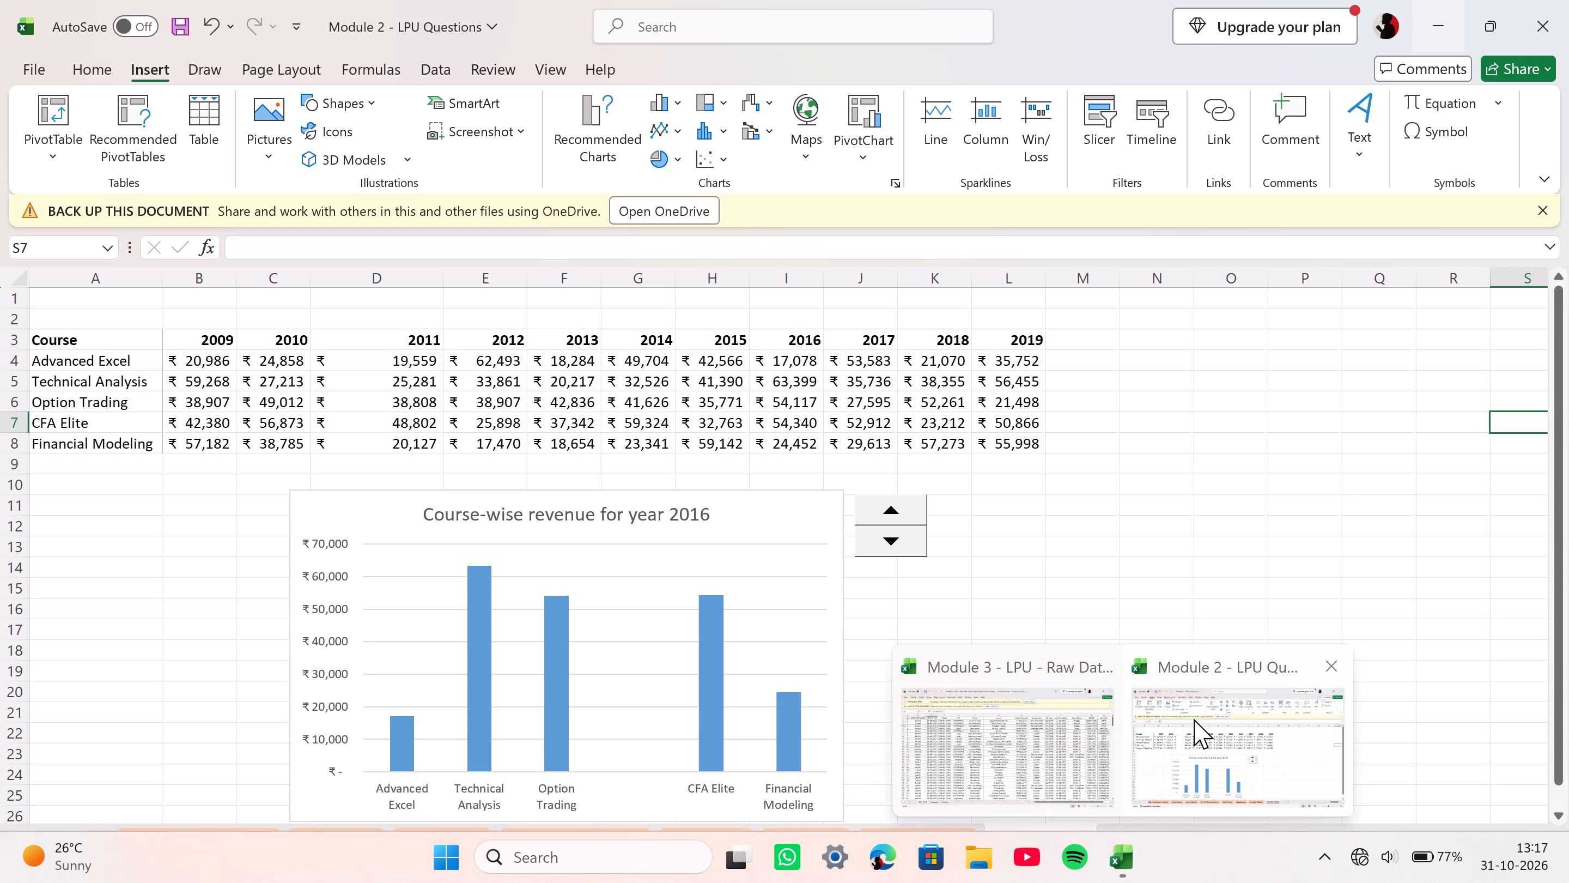
# Switch to the Module 2 - LPU Questions workbook and save a copy of it in the comett folder on the Desktop.
pyautogui.click(1194, 719)
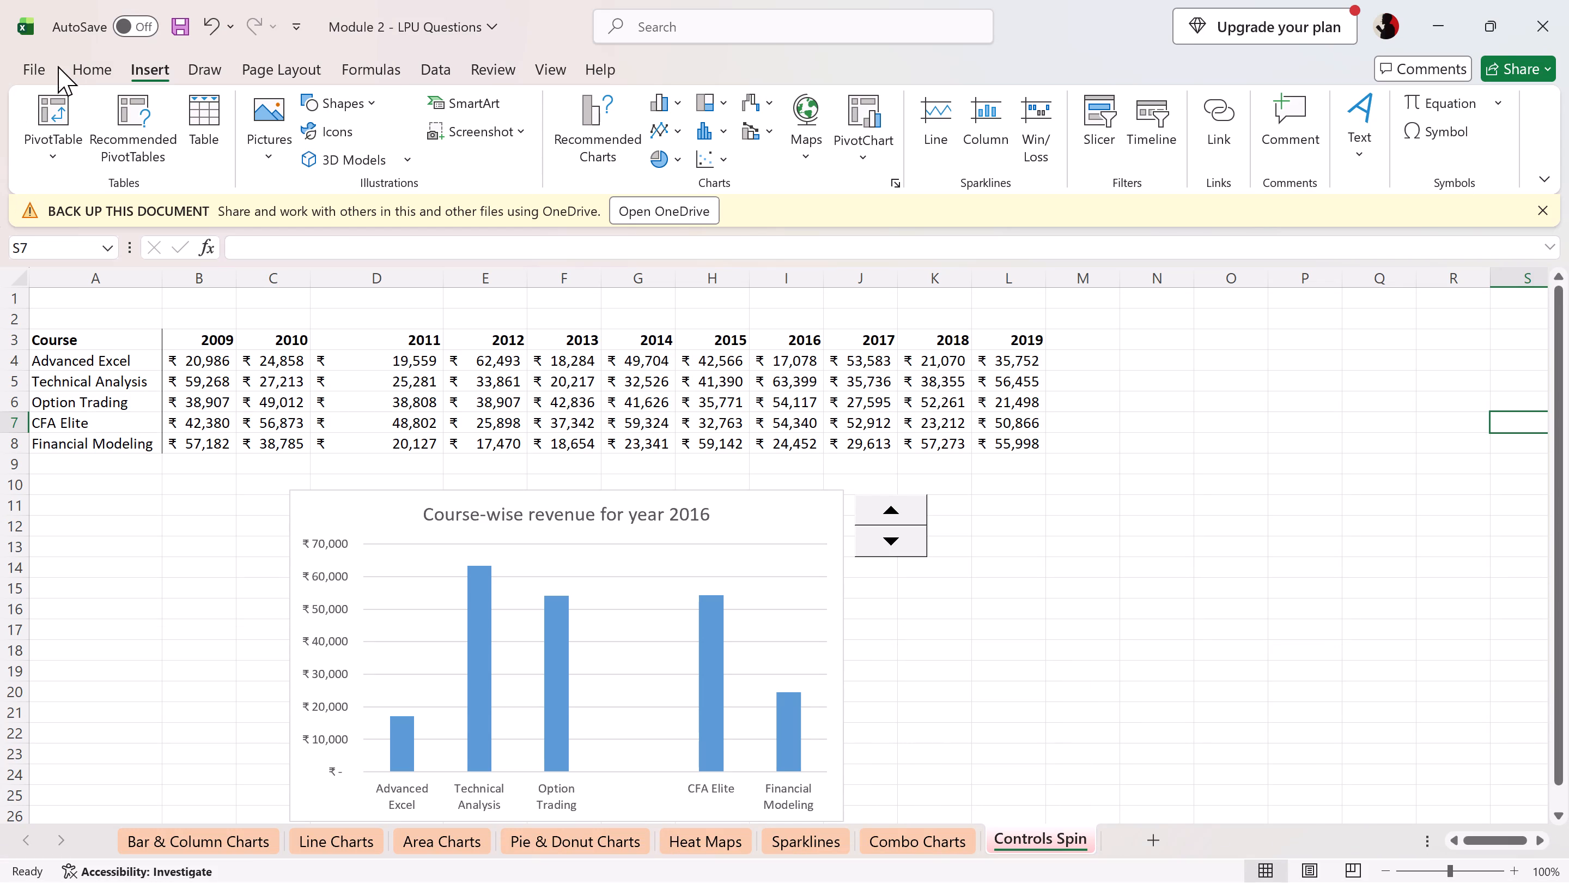
pyautogui.click(47, 72)
pyautogui.click(65, 394)
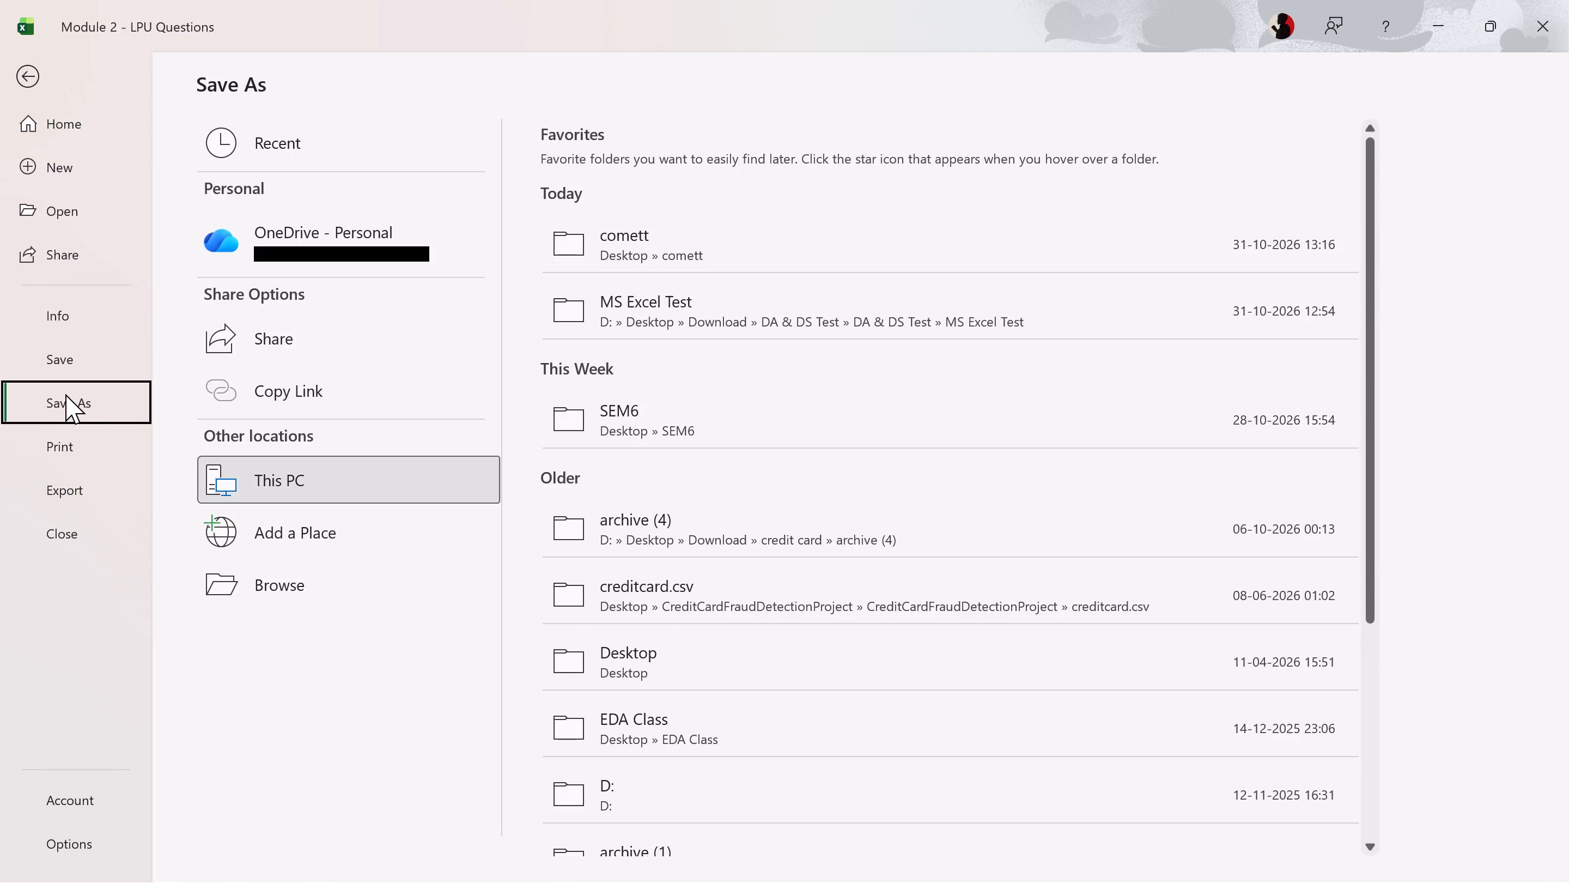
pyautogui.click(260, 475)
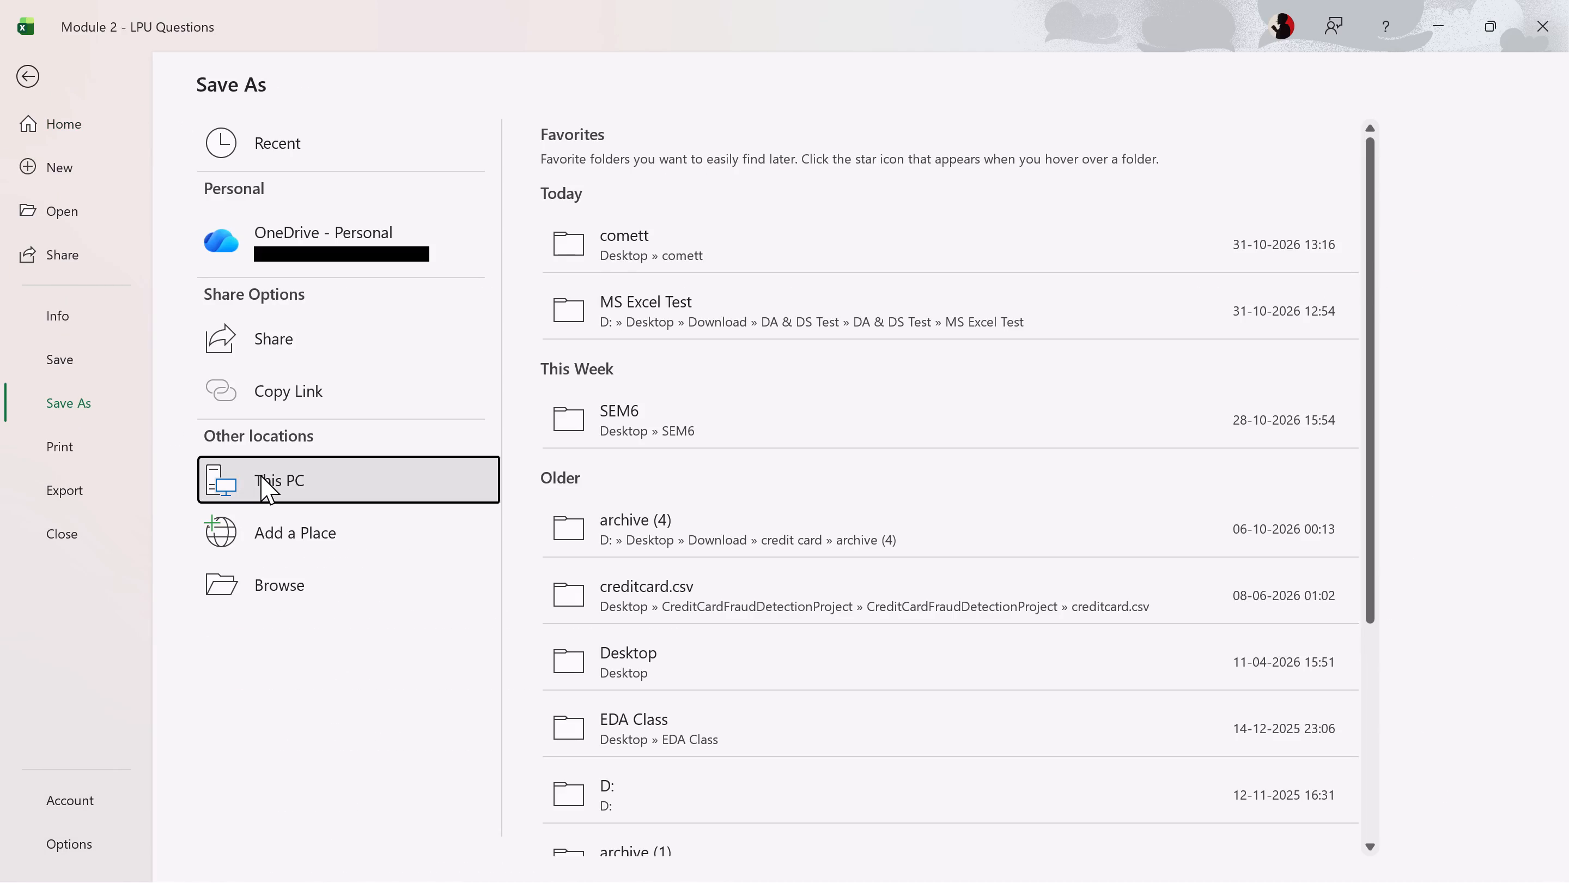
pyautogui.click(325, 579)
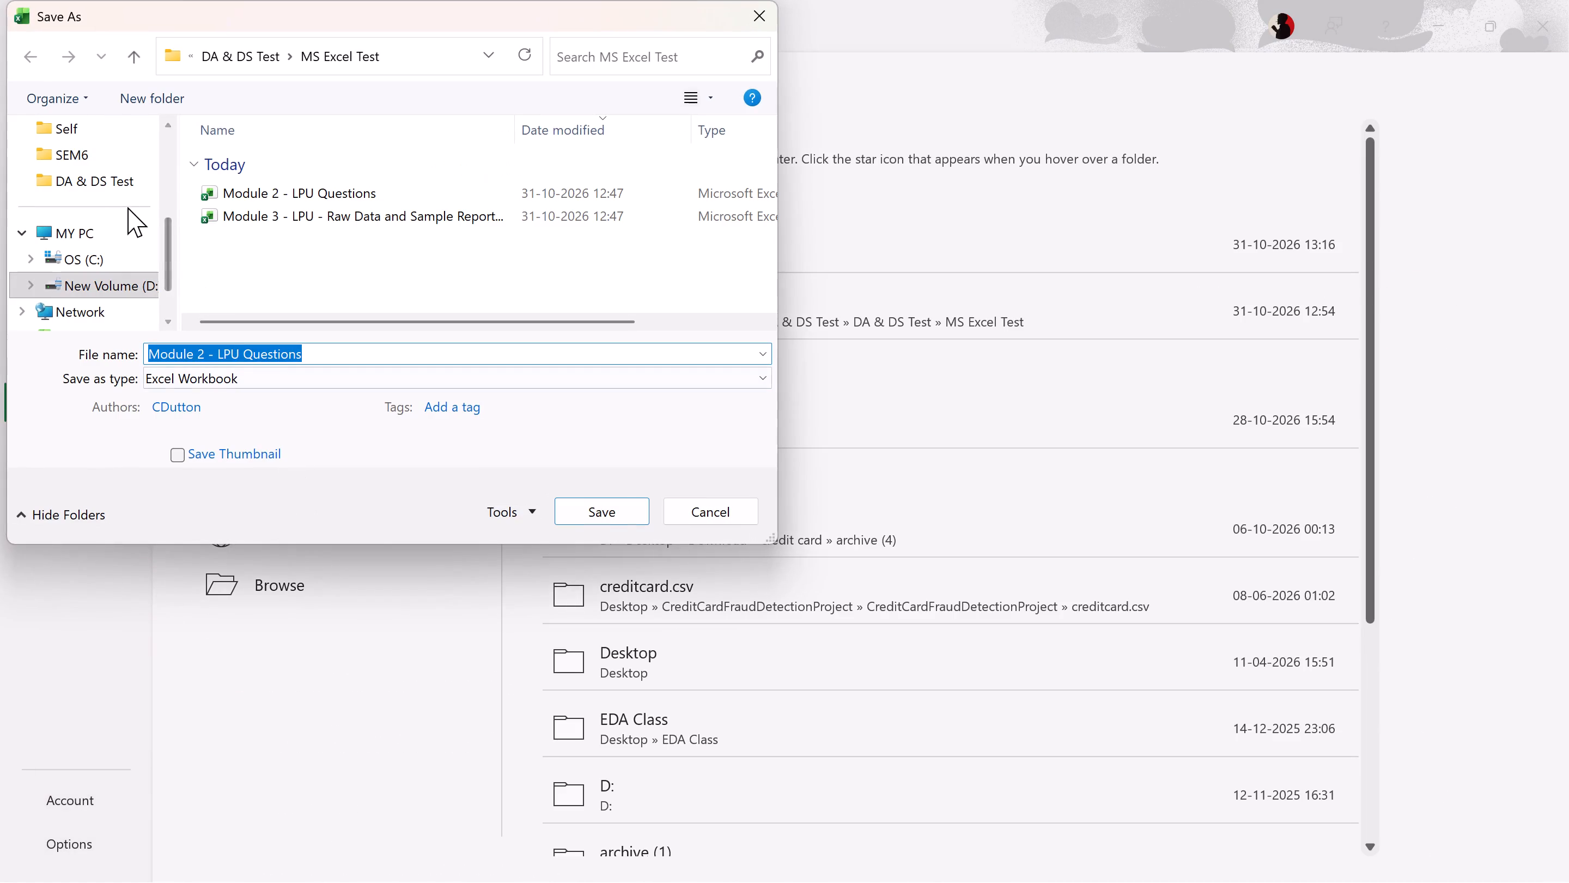
pyautogui.scroll(1, 111, 166)
pyautogui.click(105, 238)
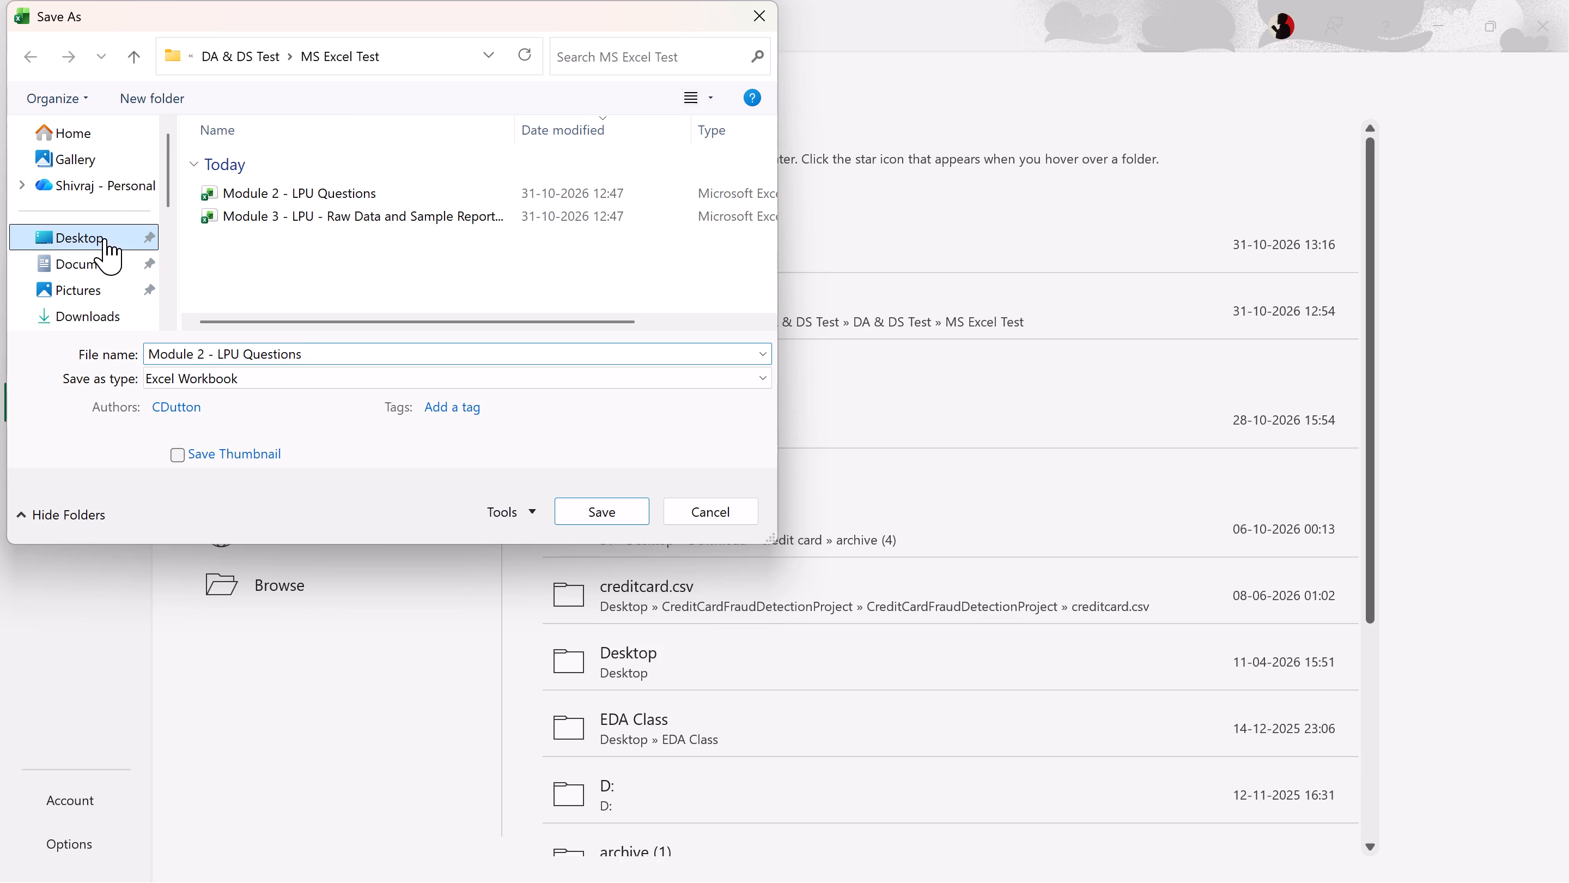
pyautogui.scroll(-3, 282, 261)
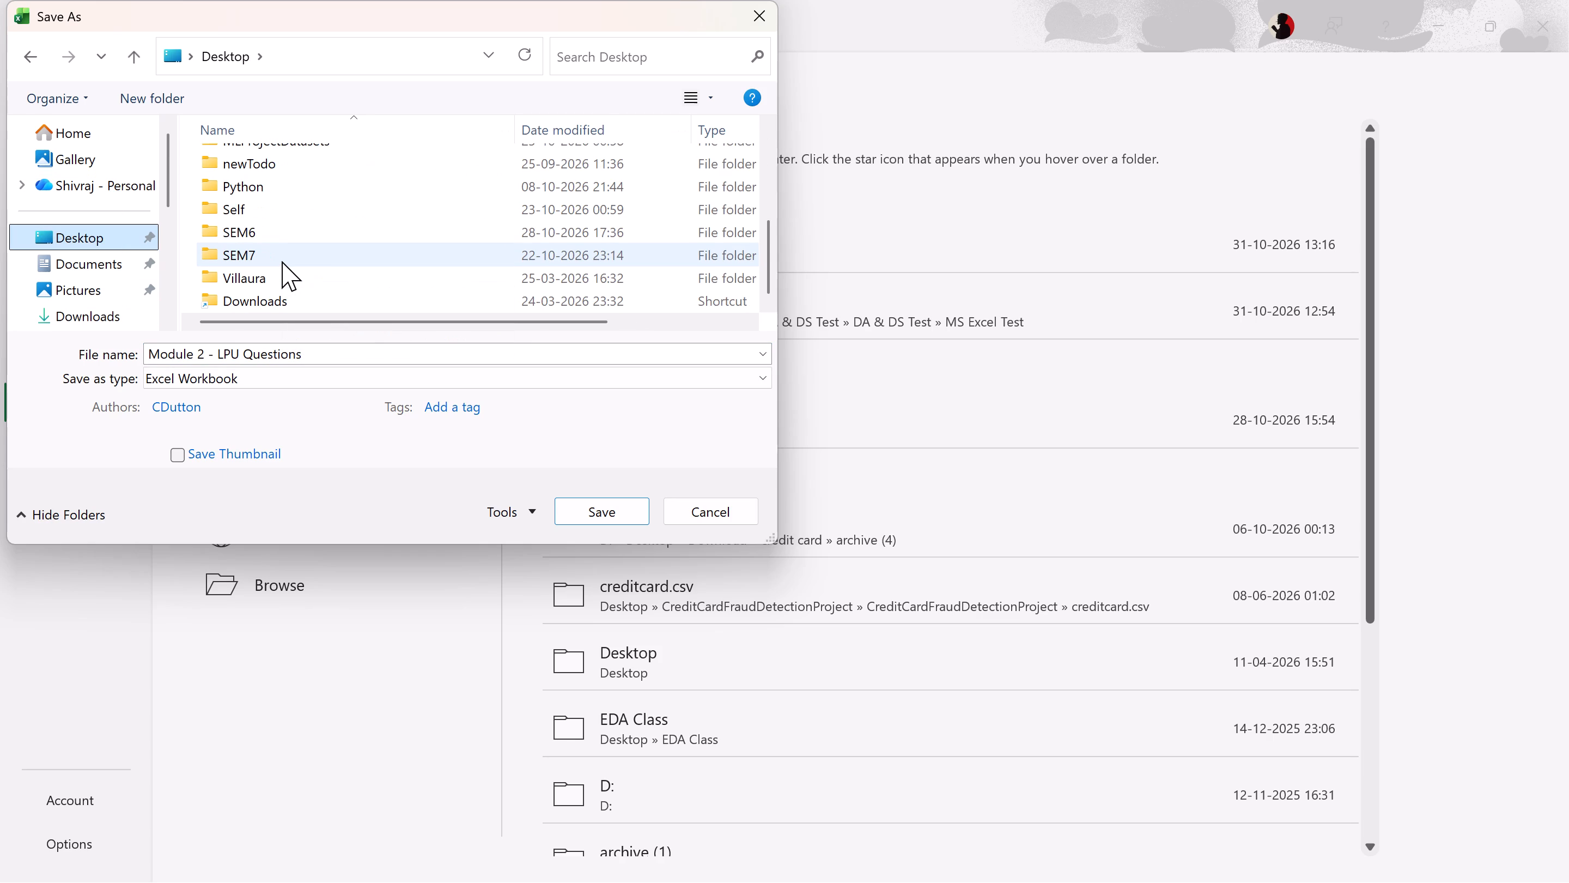
pyautogui.scroll(1, 282, 261)
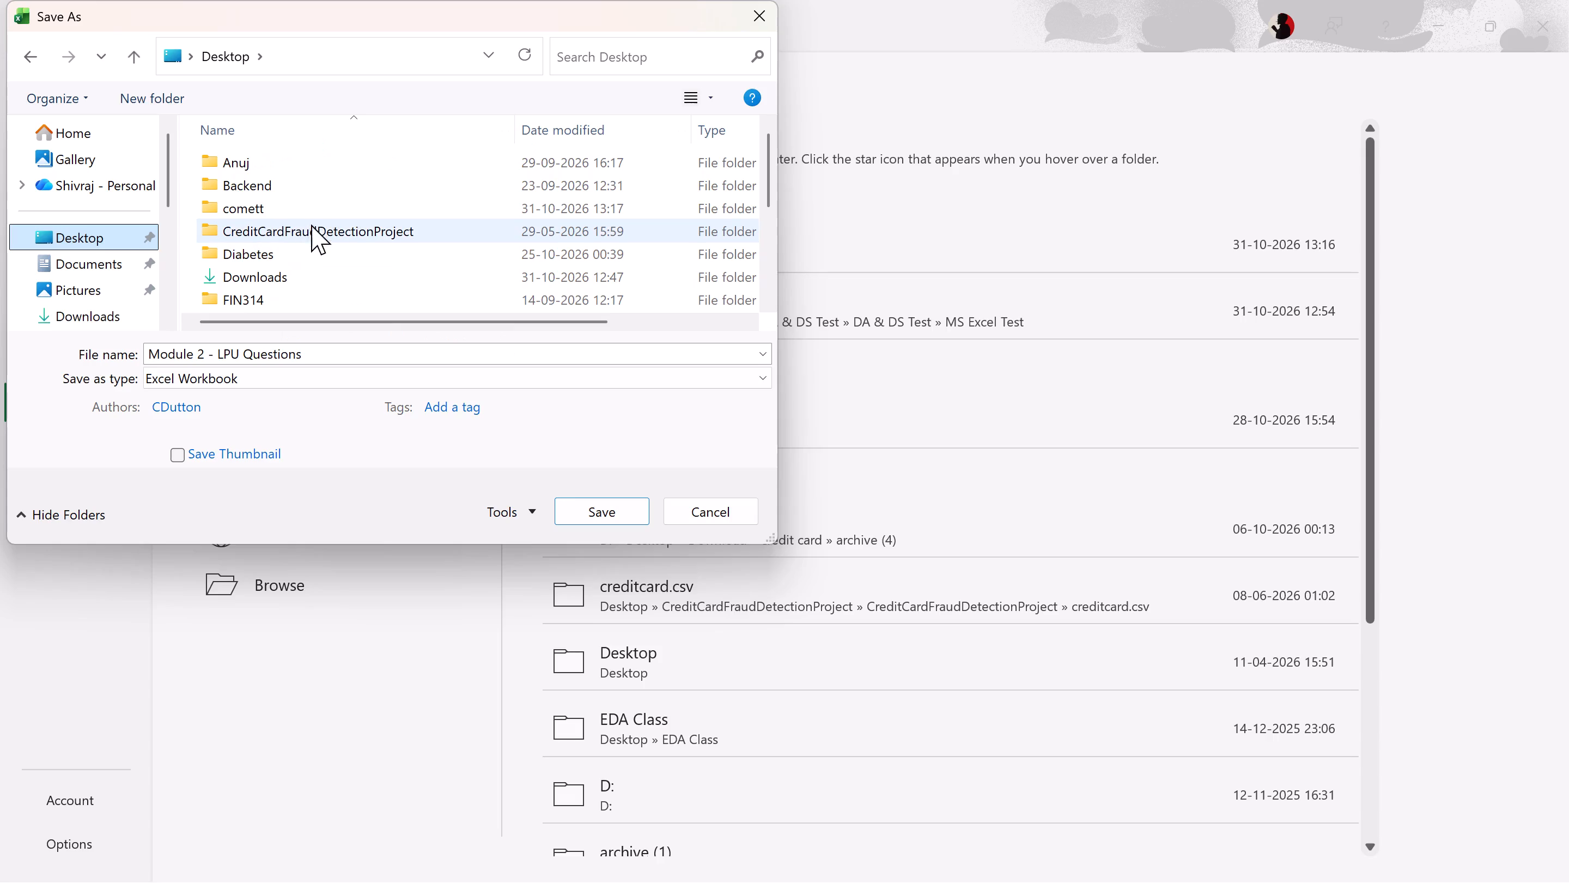
pyautogui.click(319, 215)
pyautogui.click(556, 503)
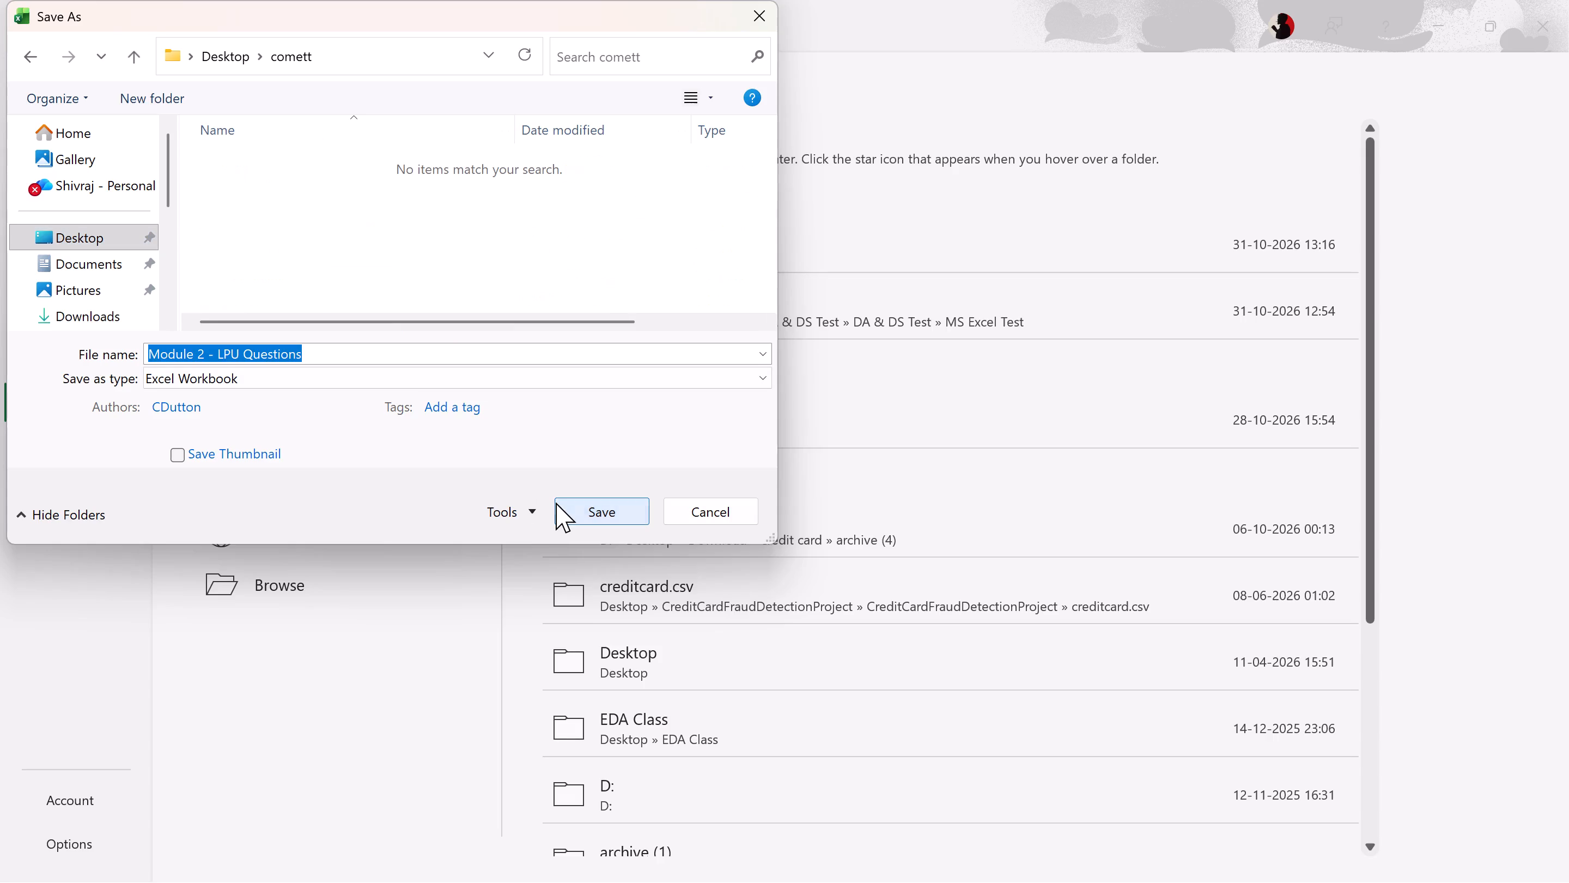
pyautogui.click(593, 504)
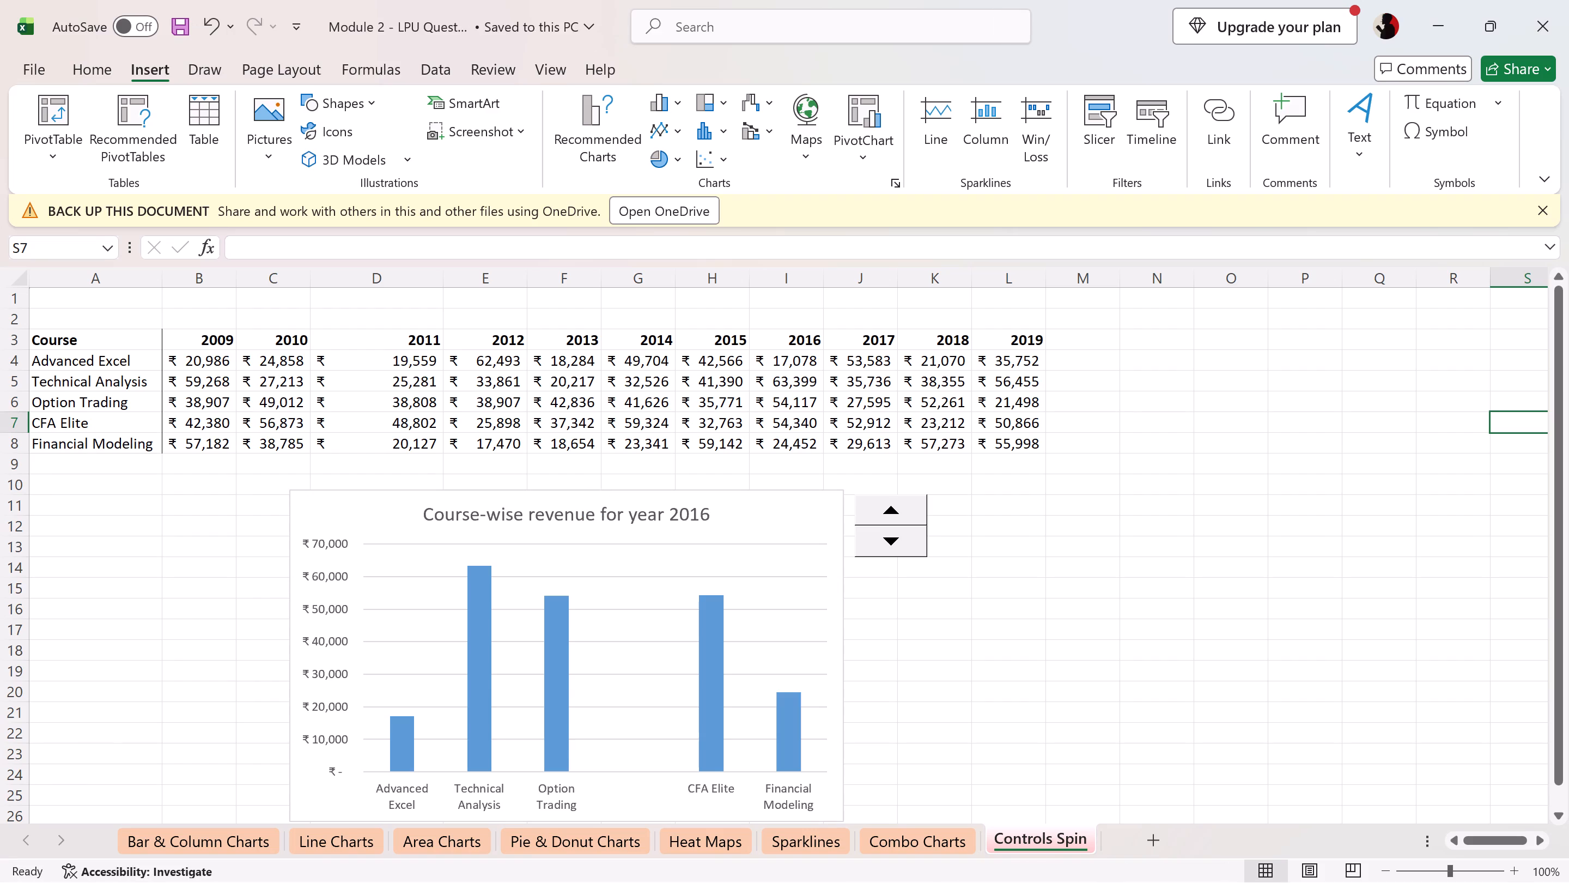
# Check the contents of the Desktop's comett folder in File Explorer, and close the Explorer window.
pyautogui.click(978, 849)
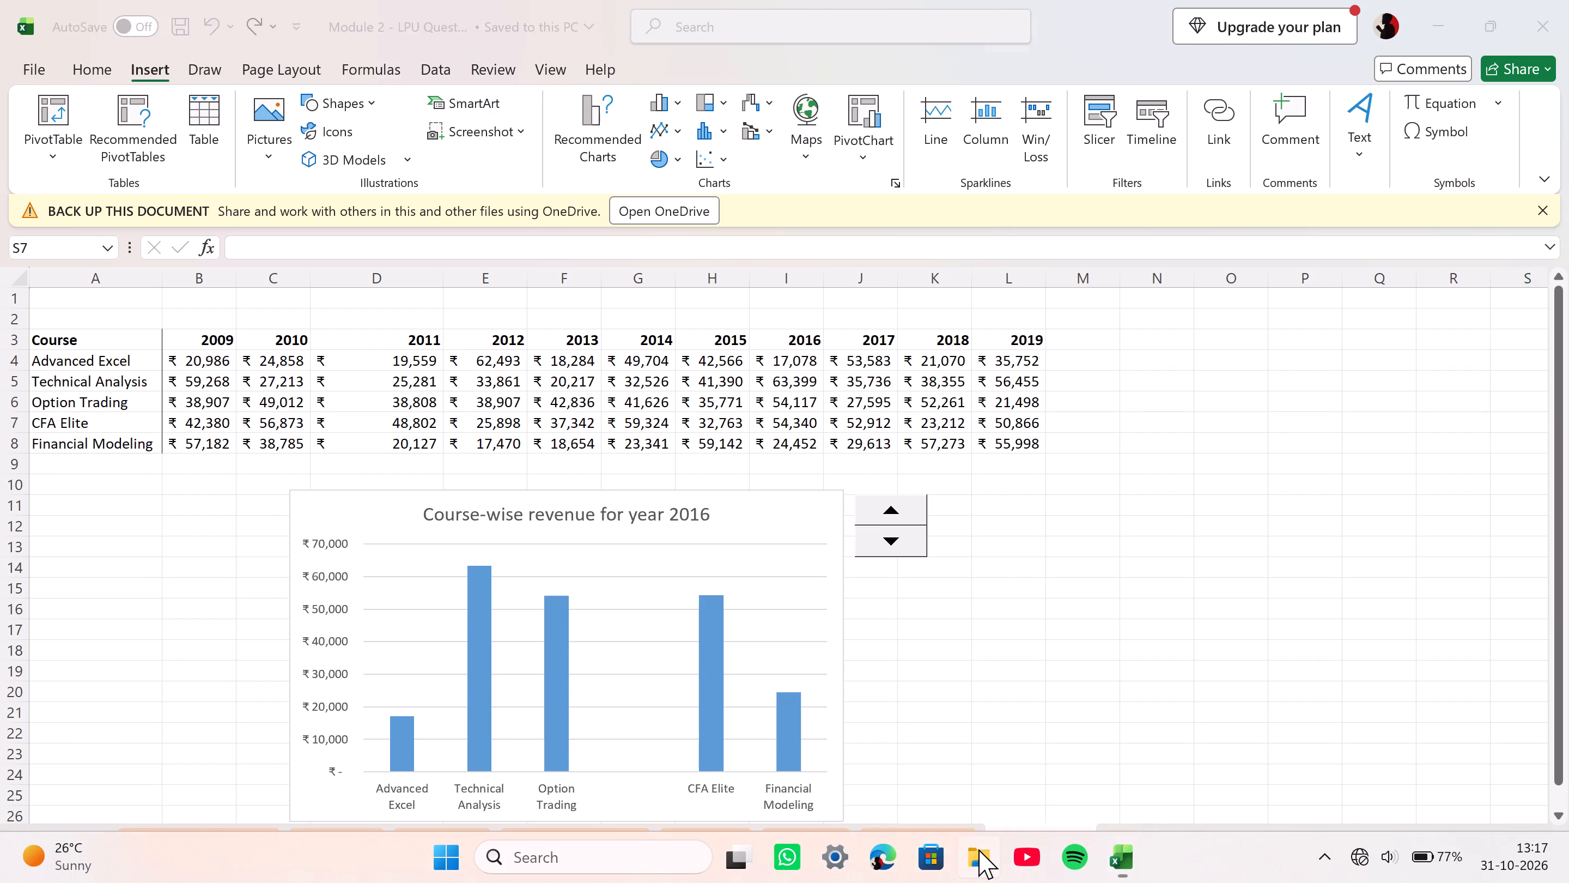
pyautogui.click(102, 263)
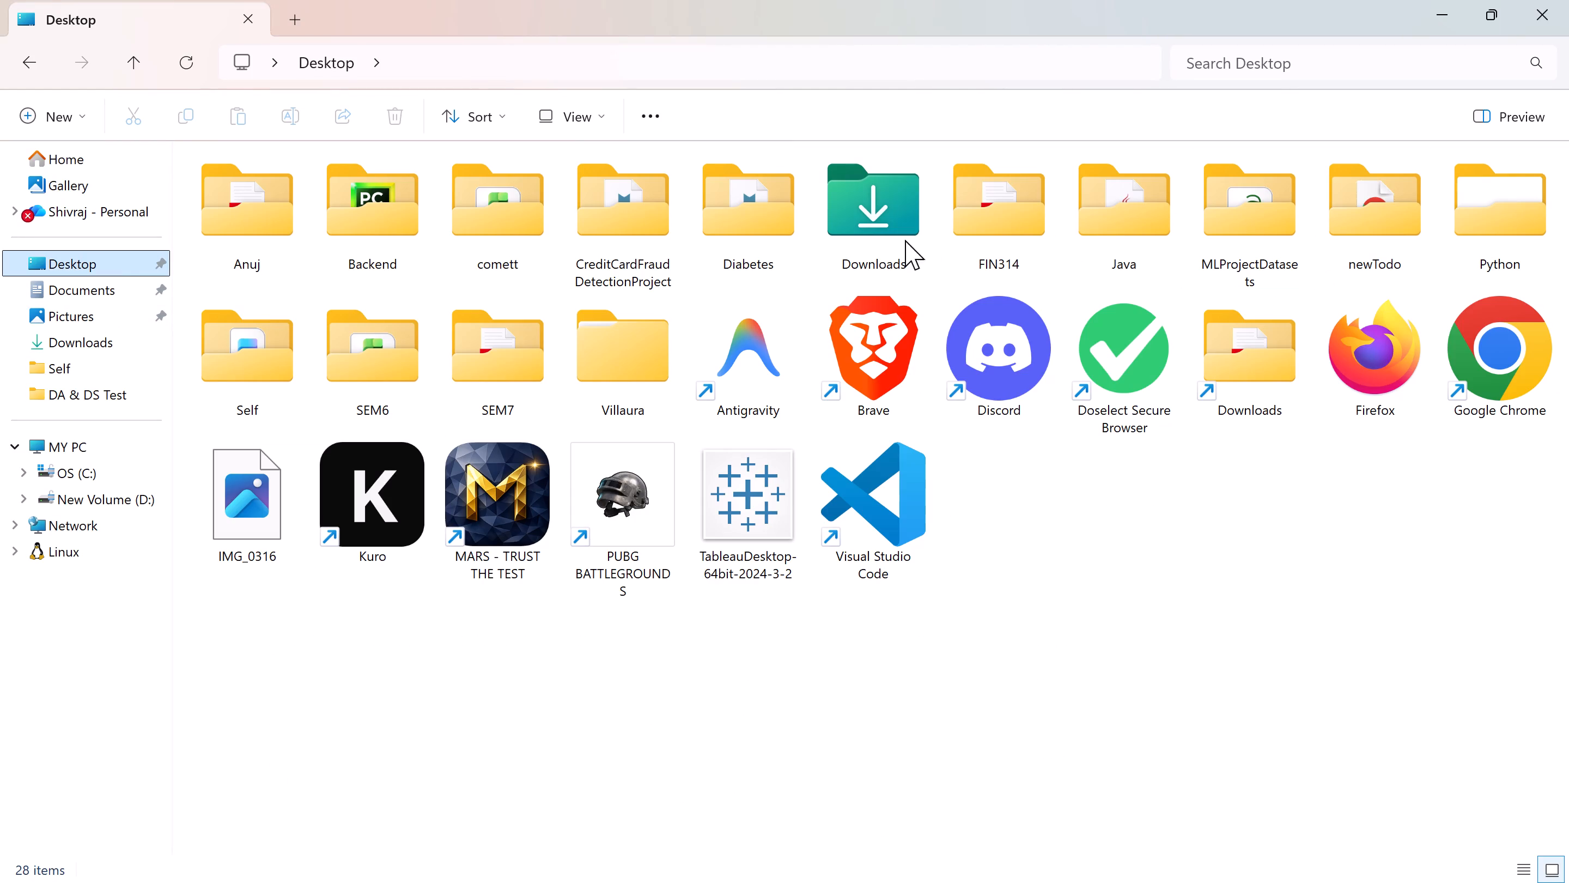
pyautogui.doubleClick(483, 209)
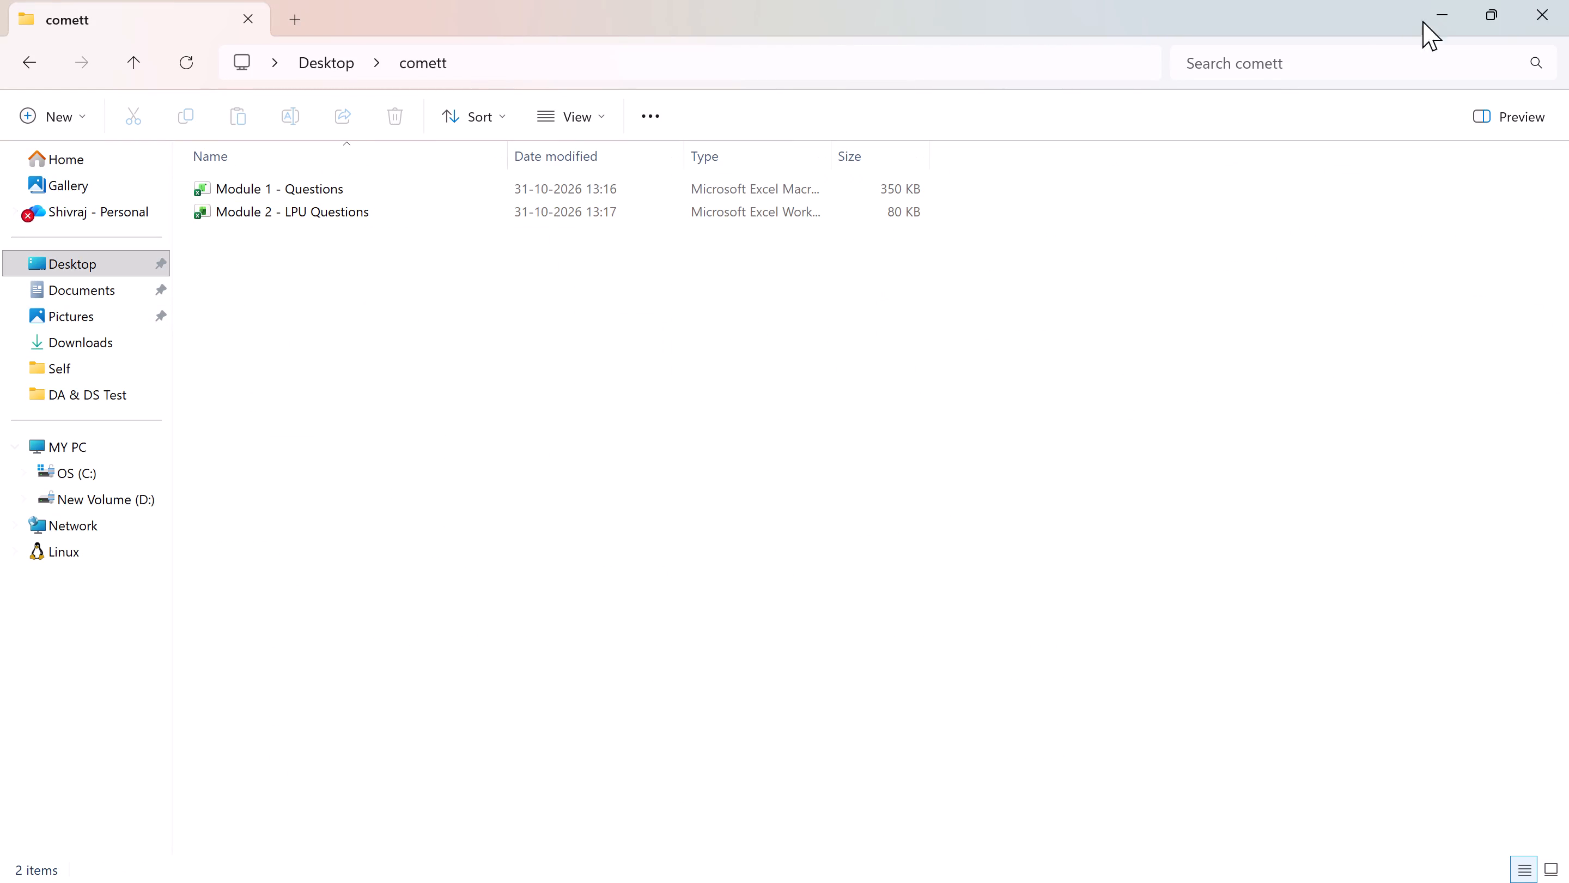
pyautogui.click(1538, 0)
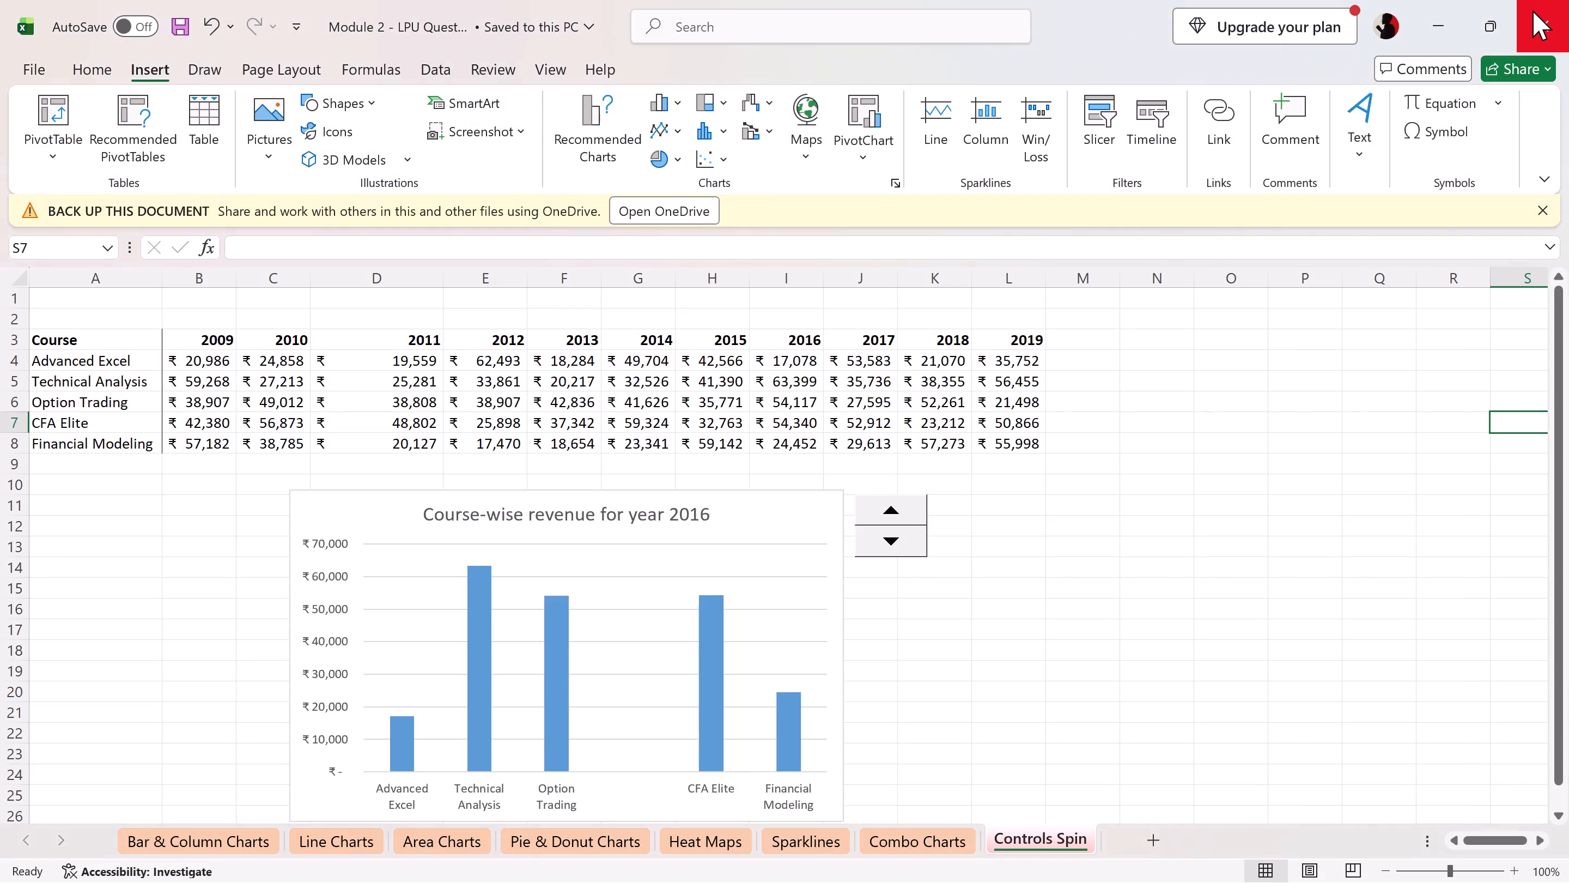
# Close the Module 2 - LPU Questions workbook.
pyautogui.click(1531, 12)
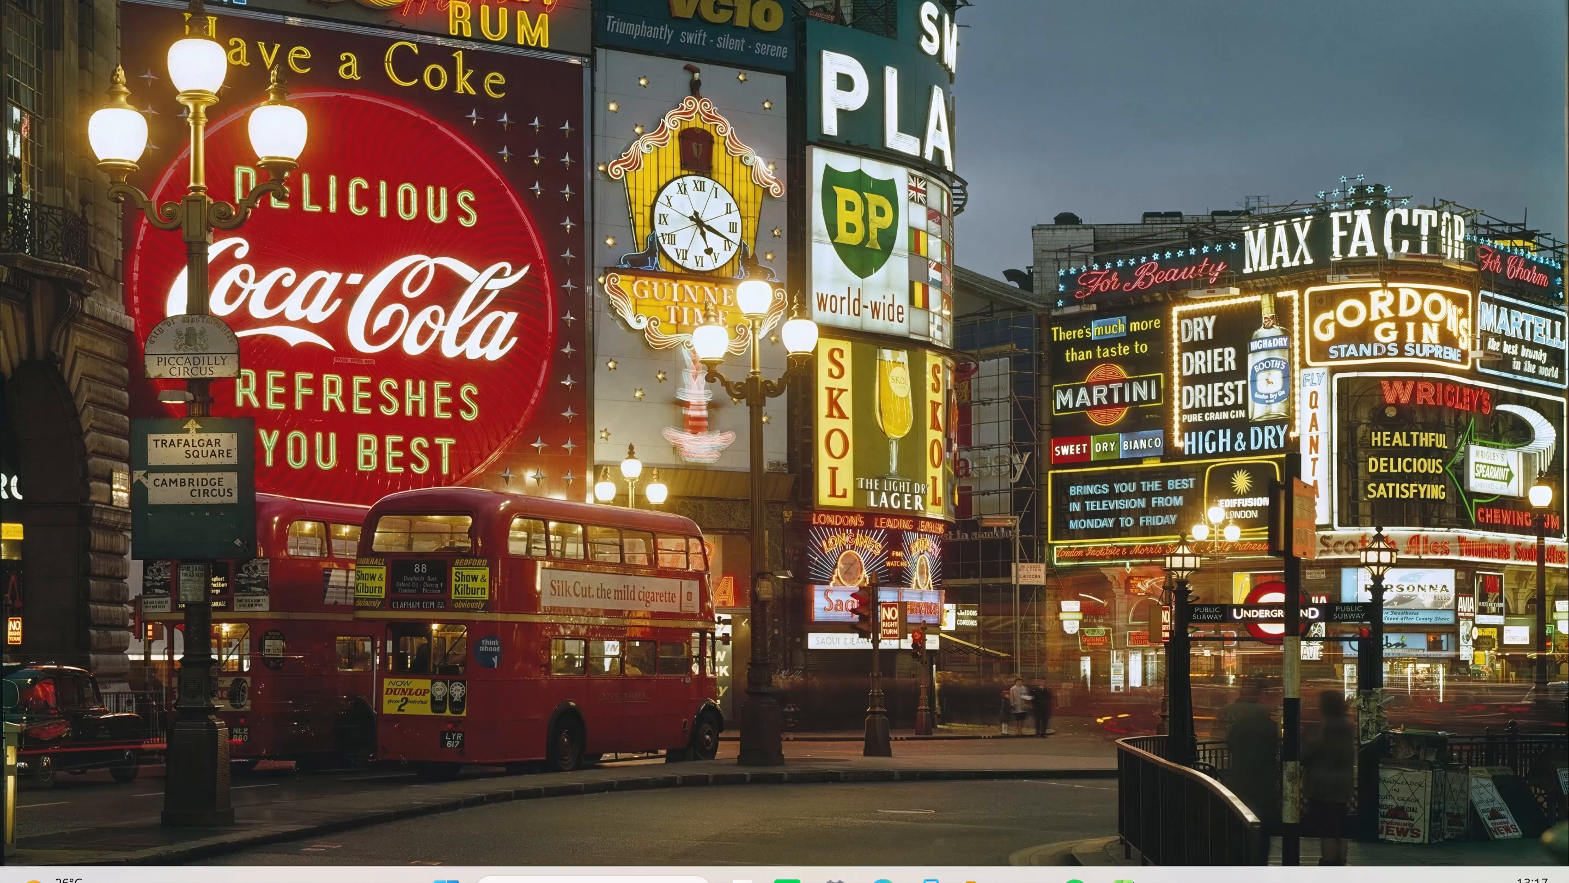
# Switch to the Module 3 workbook and examine its Raw Data, Reports and Charts sheets.
pyautogui.click(1119, 864)
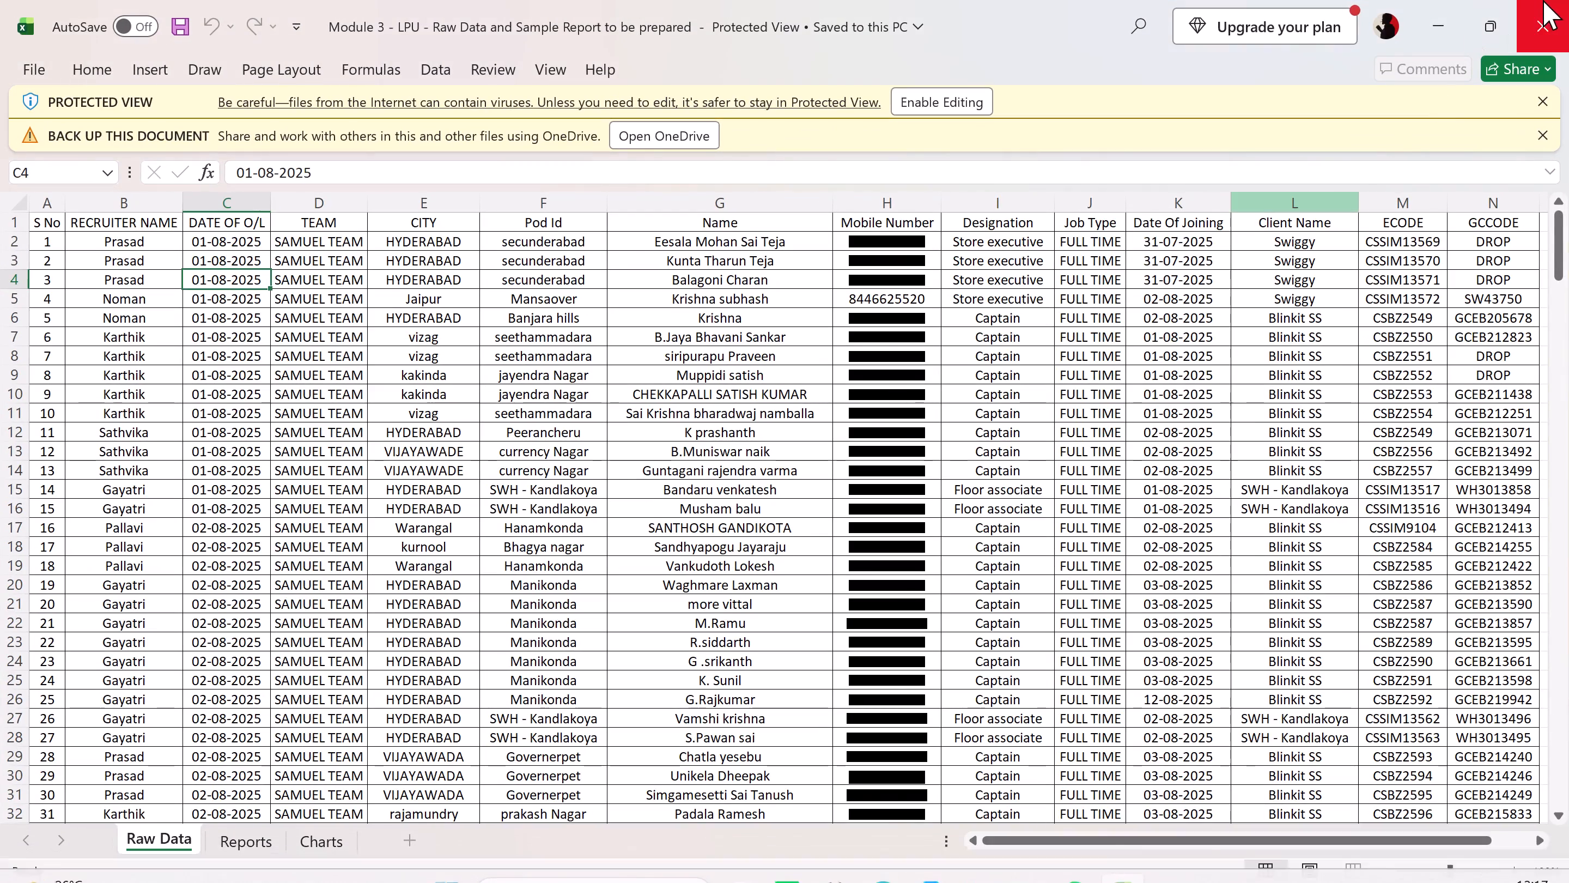
pyautogui.scroll(-1, 1042, 510)
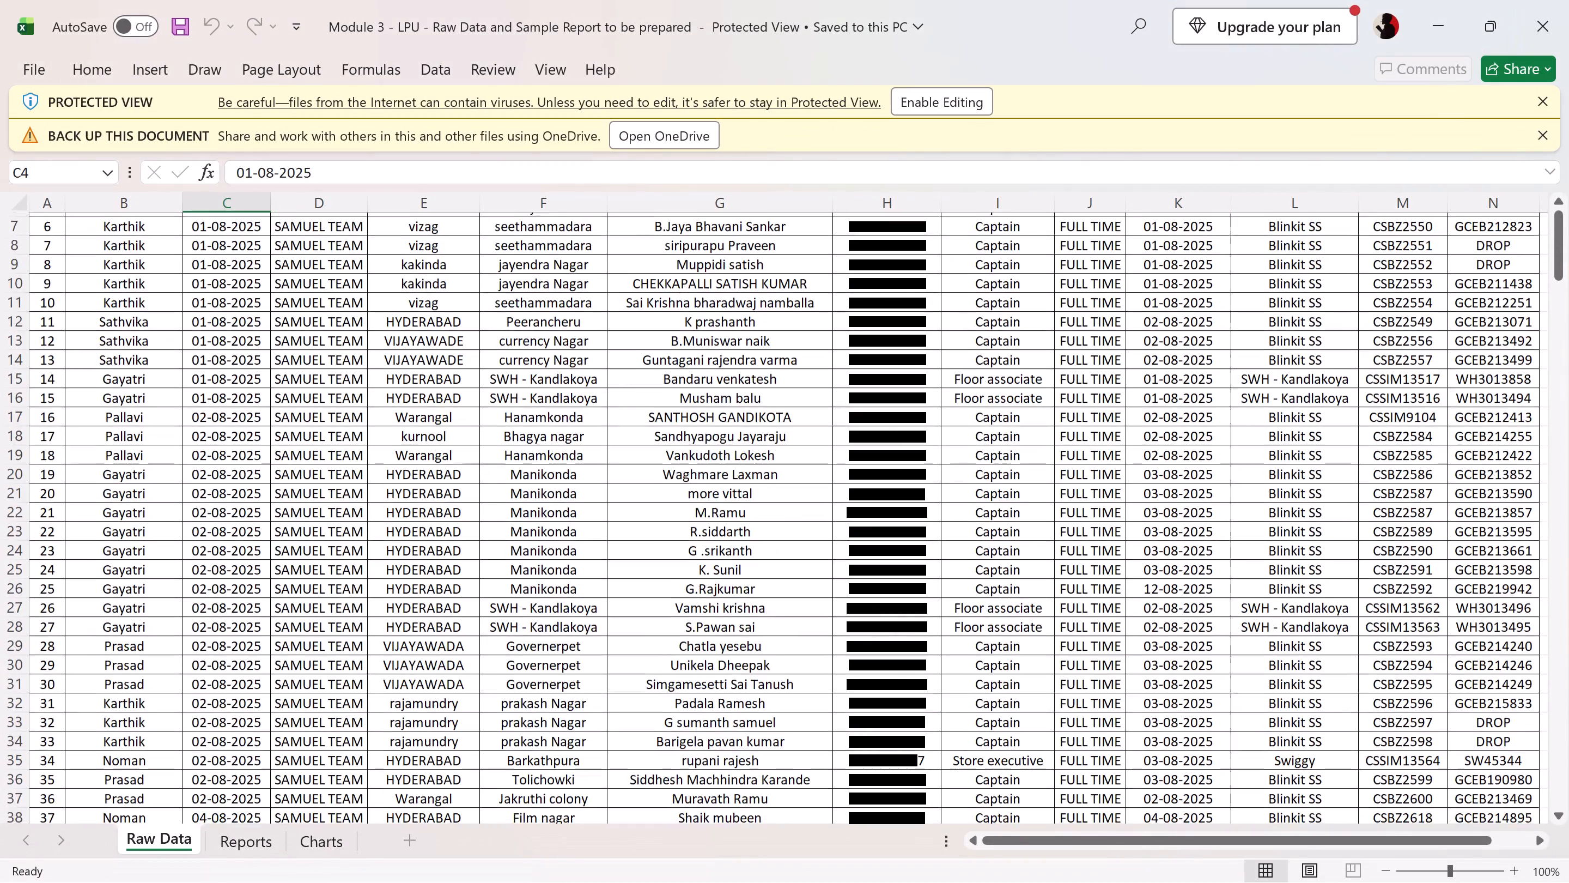
pyautogui.scroll(-1, 1042, 510)
pyautogui.hscroll(-4, 376, 646)
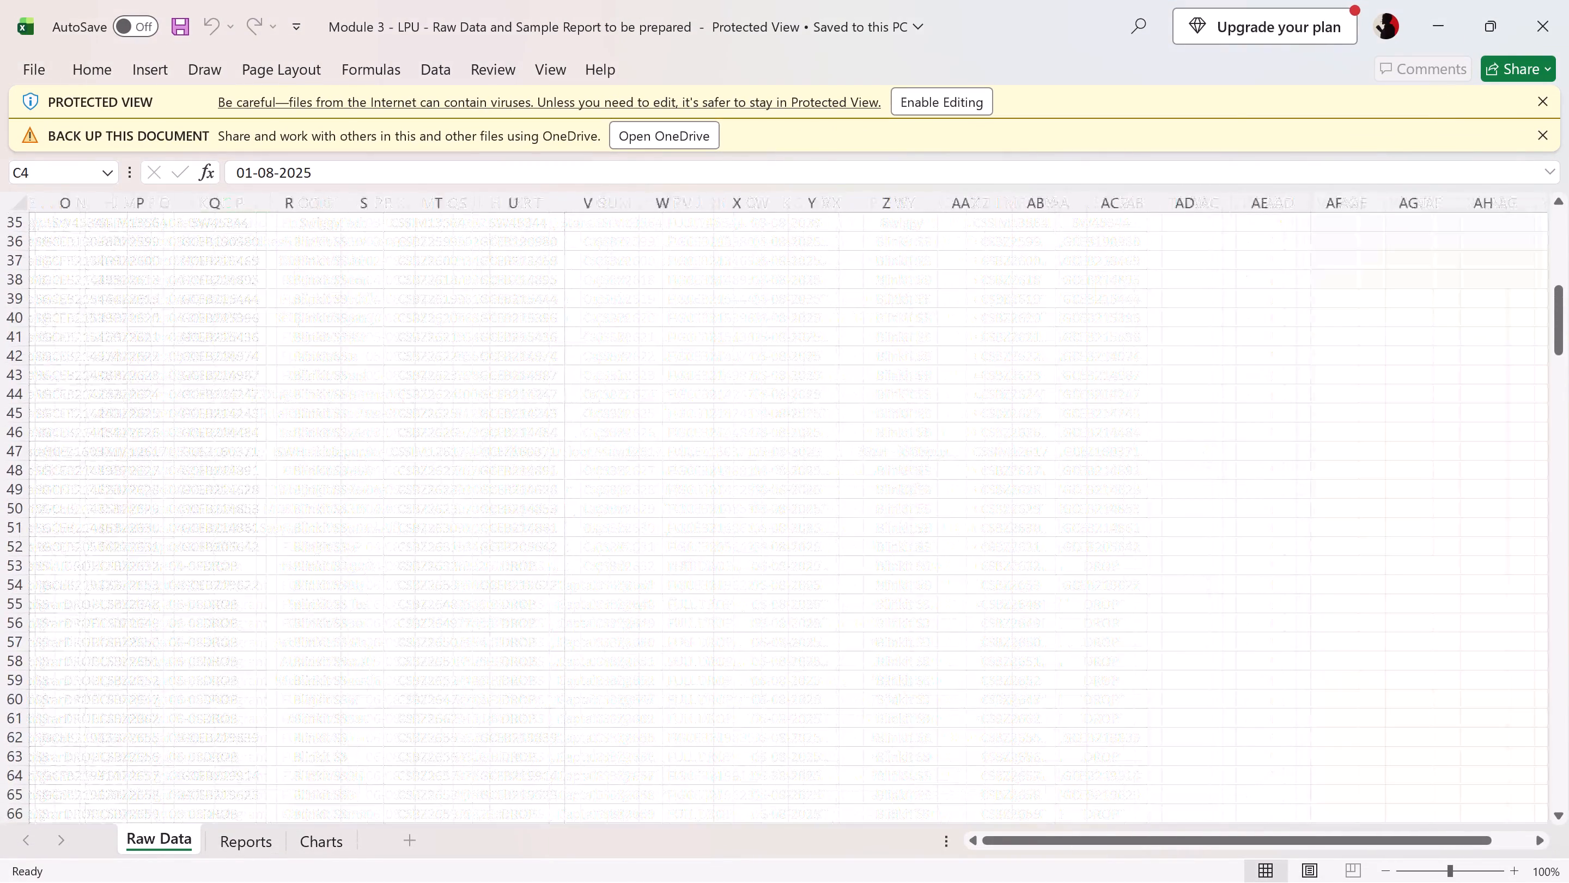
pyautogui.hscroll(1, 376, 646)
pyautogui.scroll(4, 376, 646)
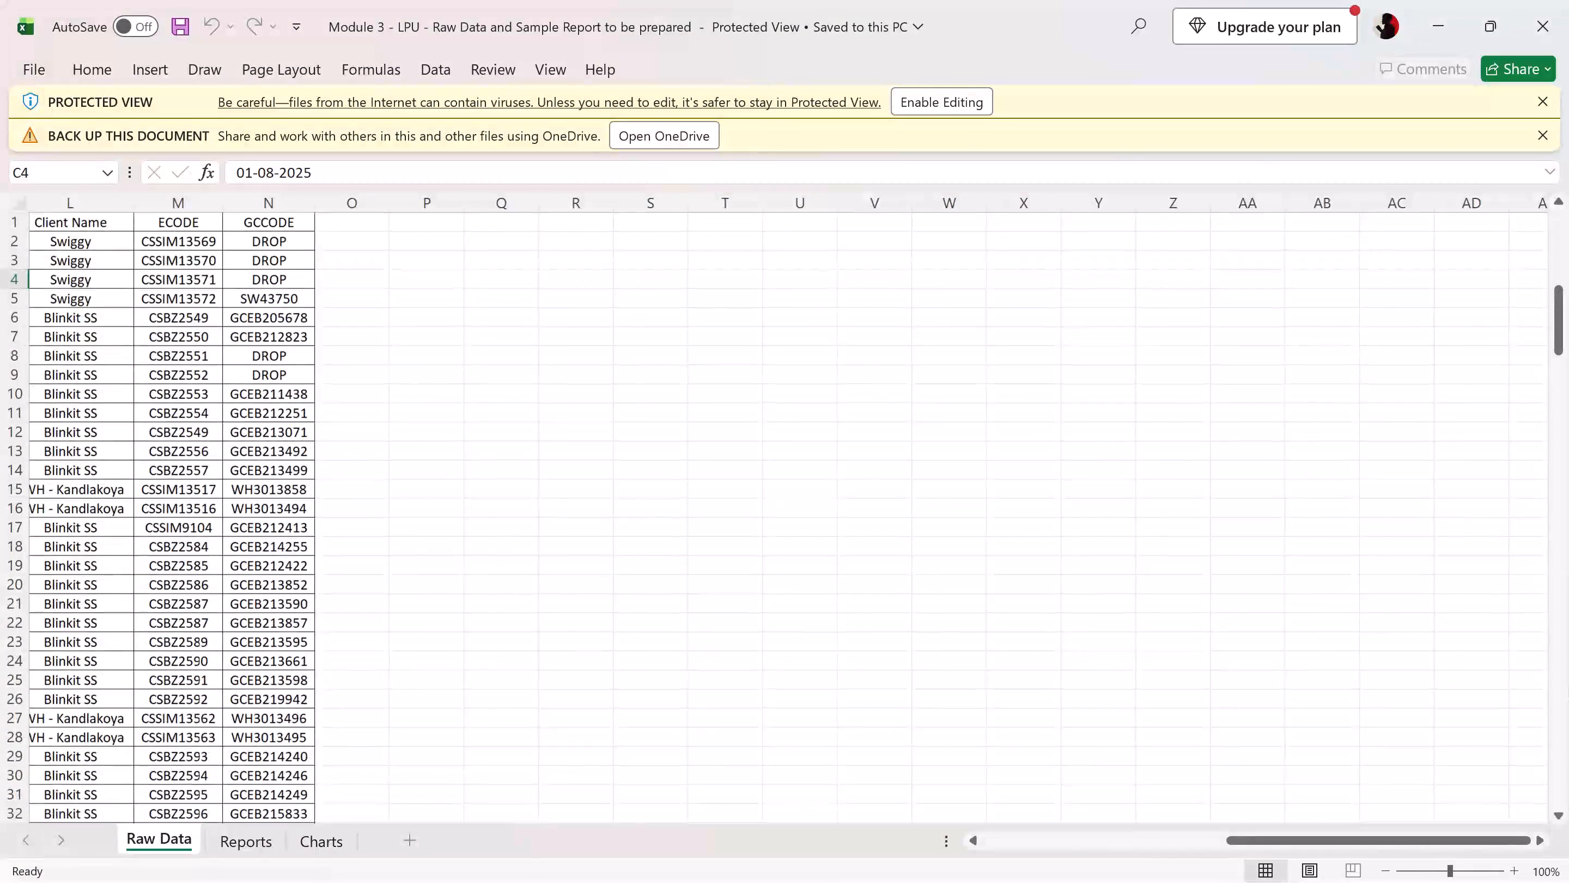
pyautogui.scroll(-9, 376, 646)
pyautogui.scroll(2, 376, 646)
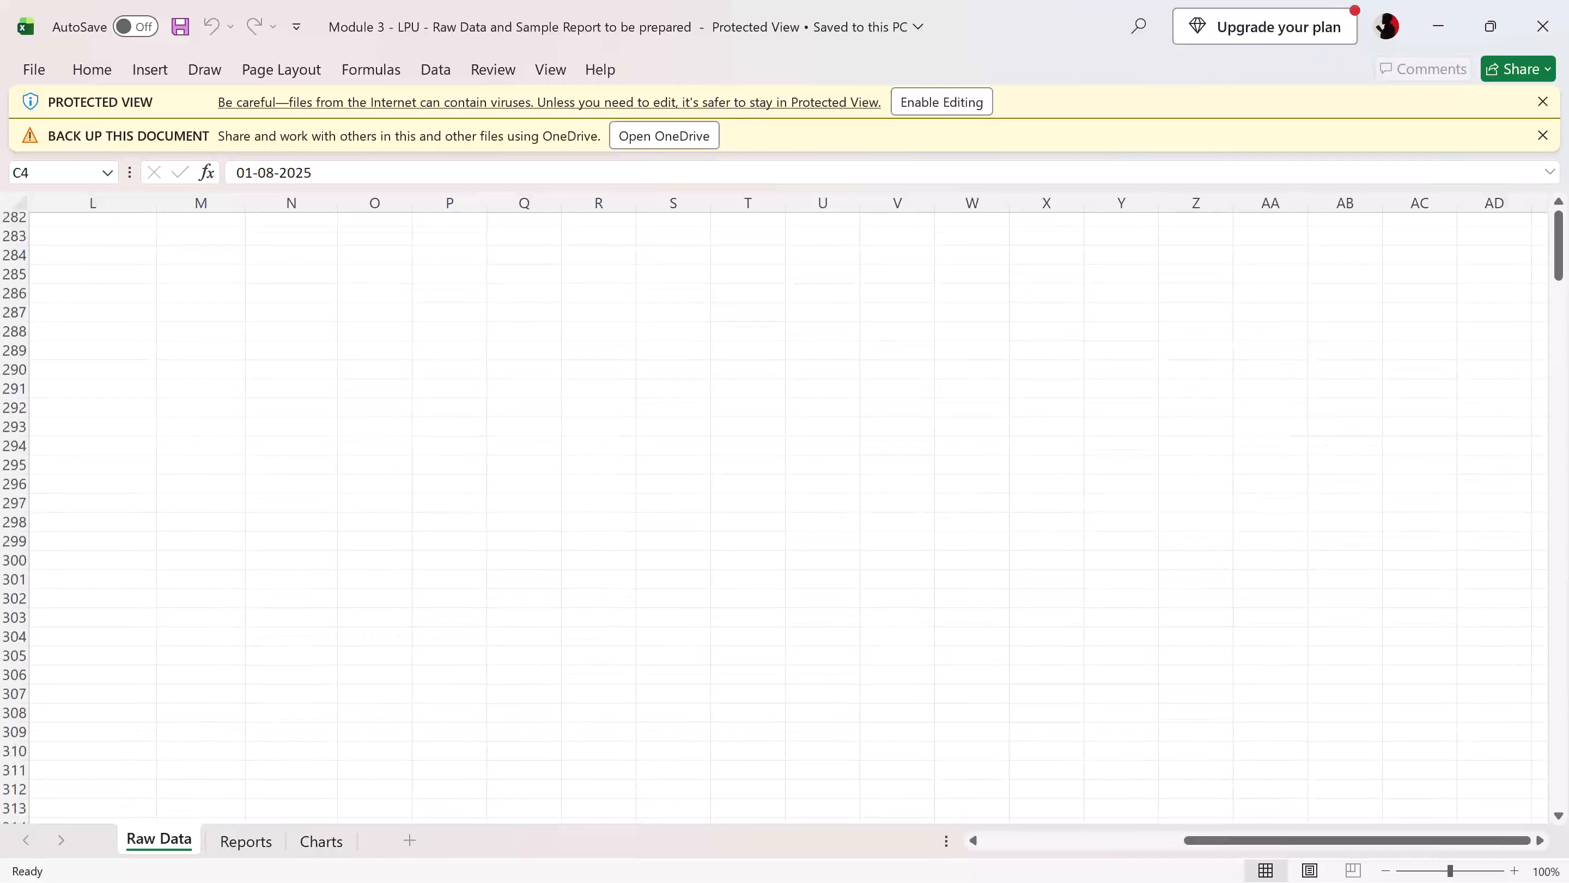
pyautogui.scroll(2, 376, 646)
pyautogui.hscroll(5, 376, 646)
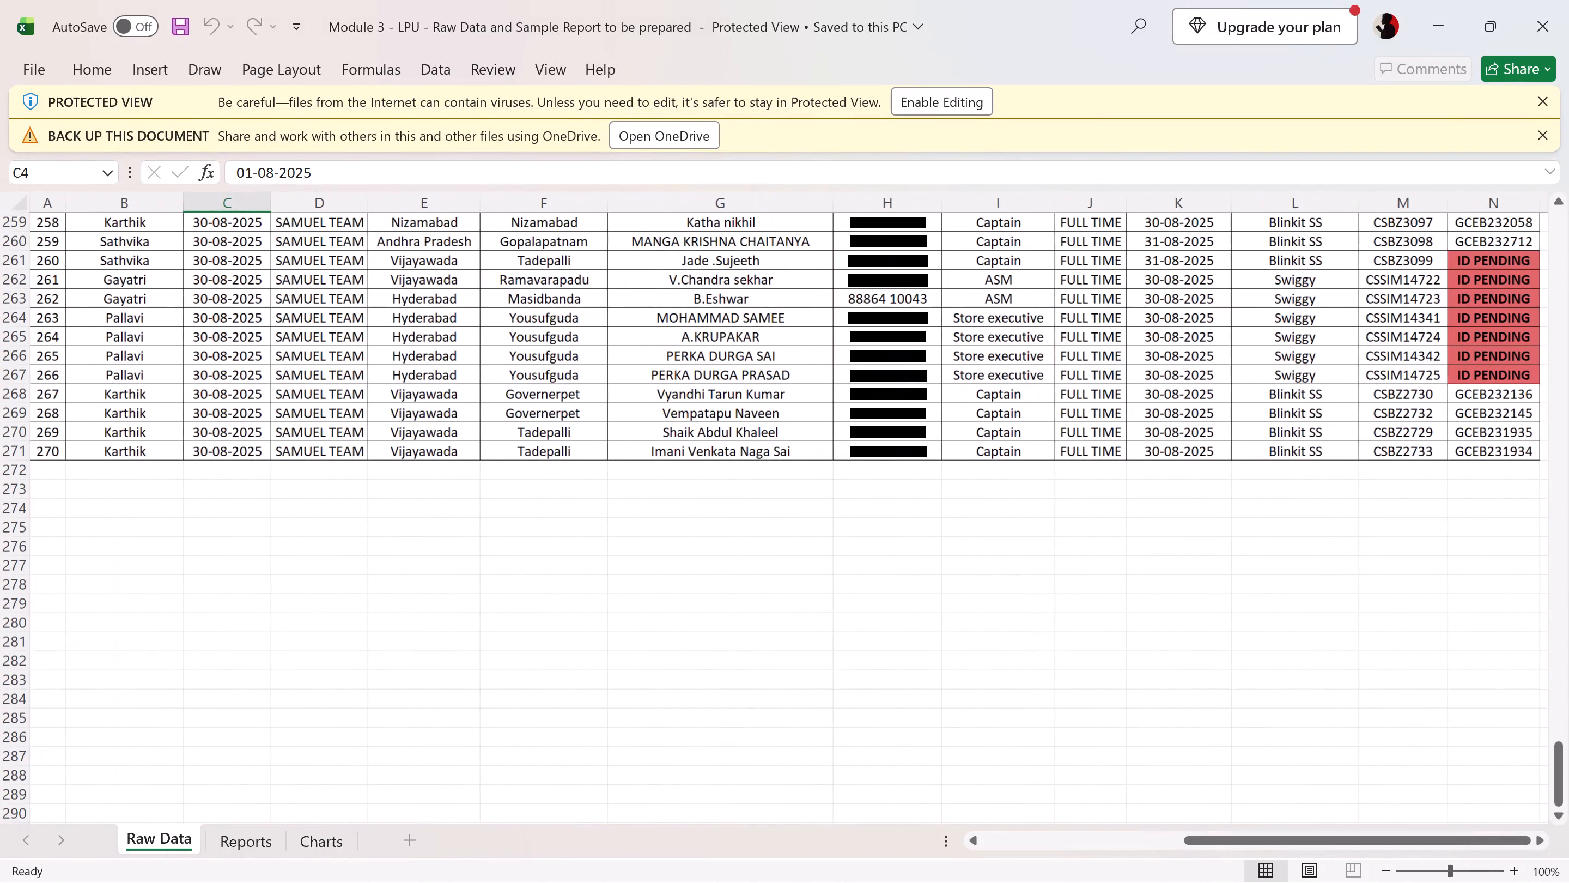
pyautogui.click(258, 839)
pyautogui.click(326, 850)
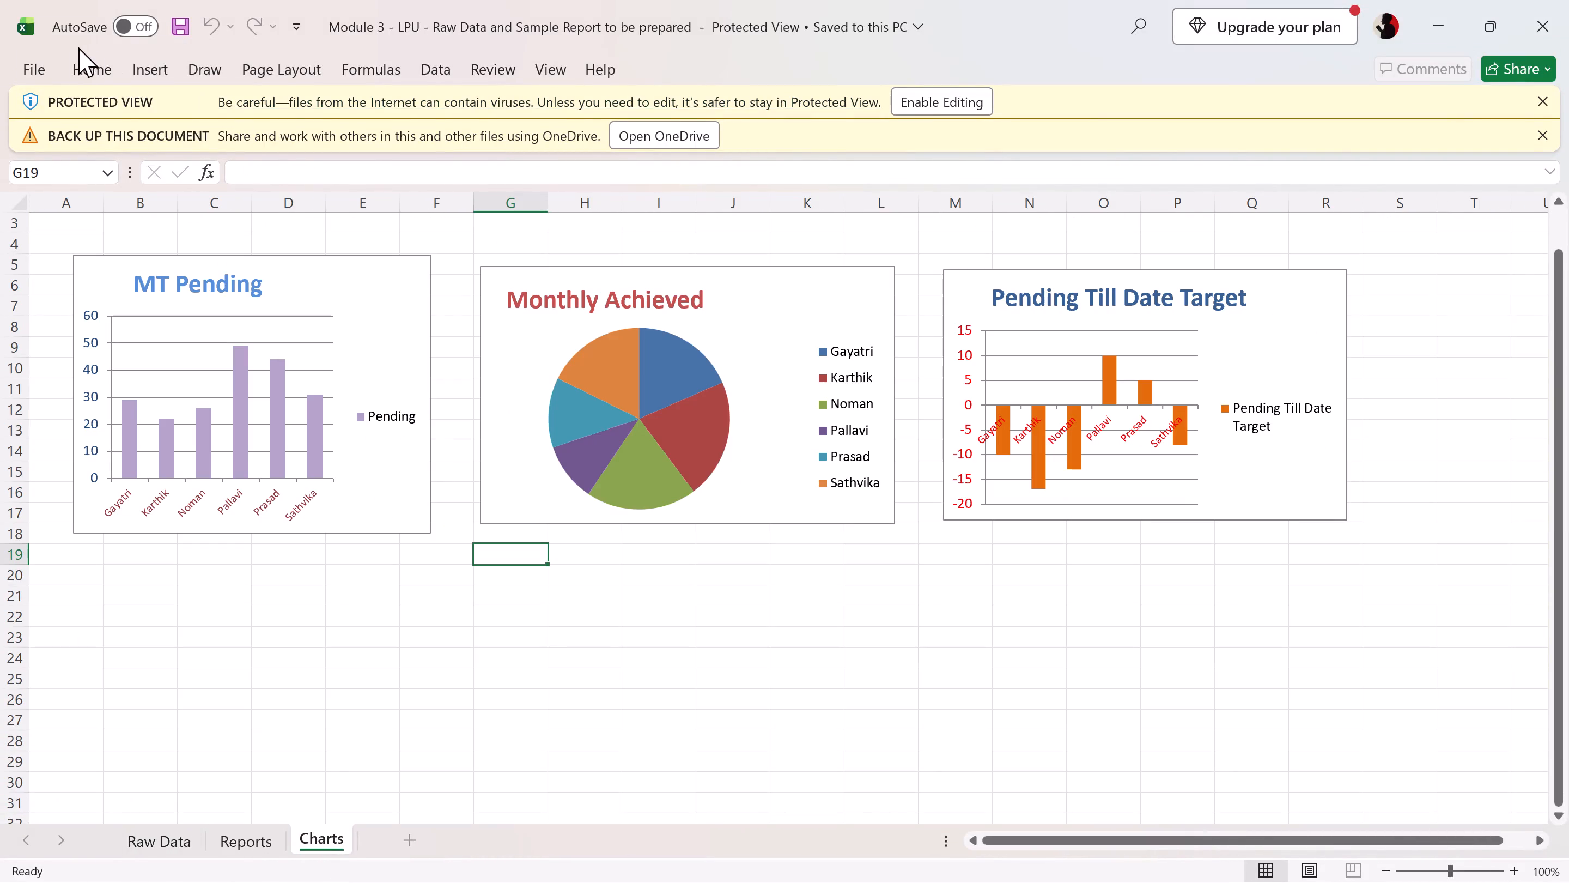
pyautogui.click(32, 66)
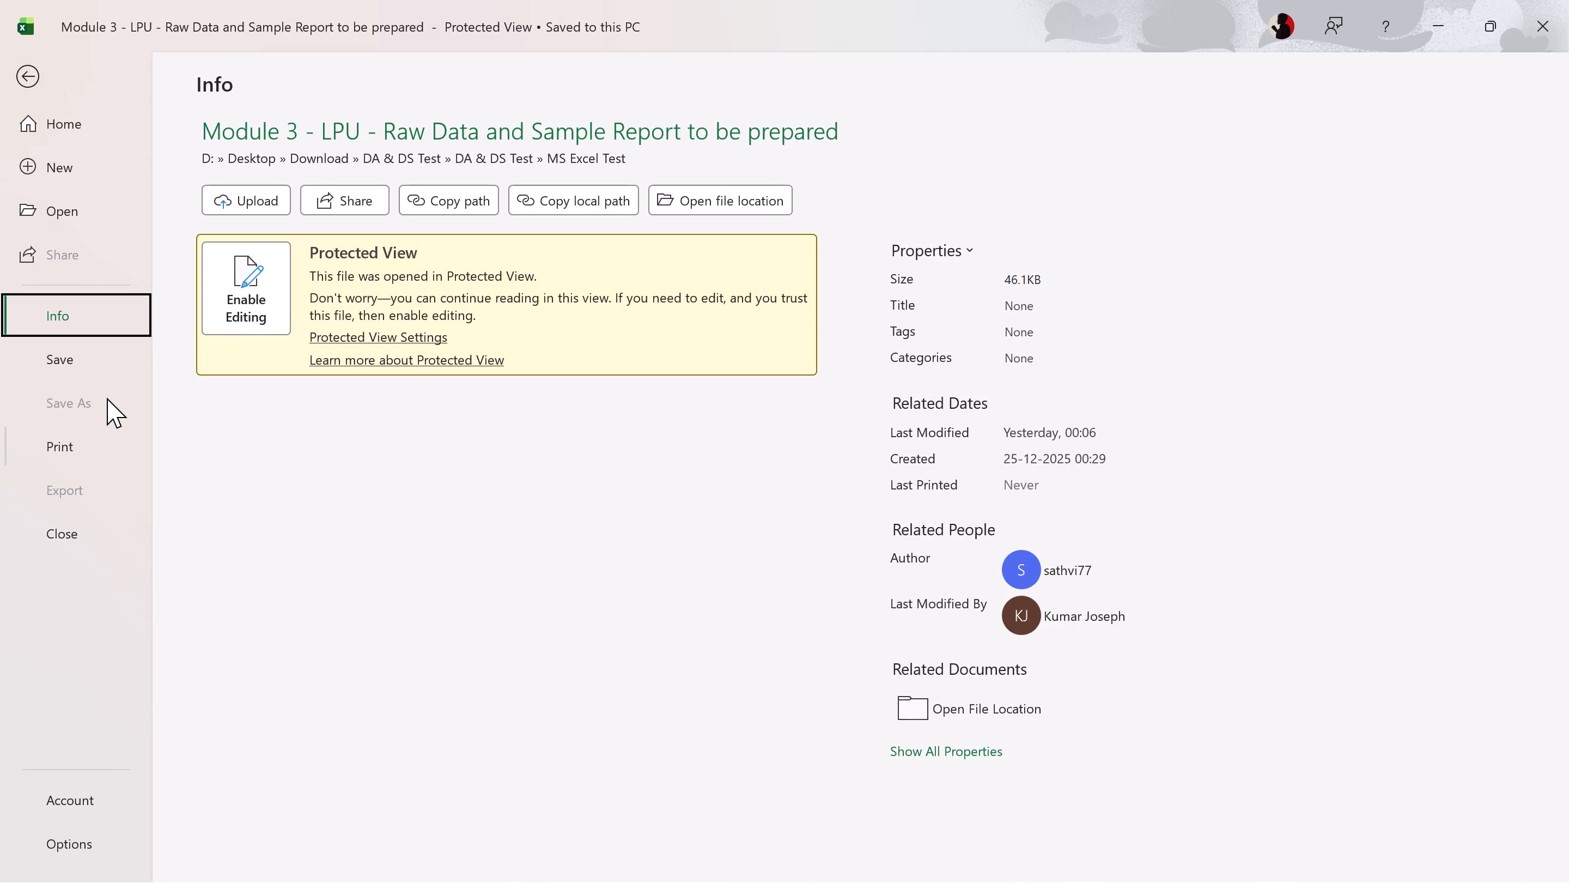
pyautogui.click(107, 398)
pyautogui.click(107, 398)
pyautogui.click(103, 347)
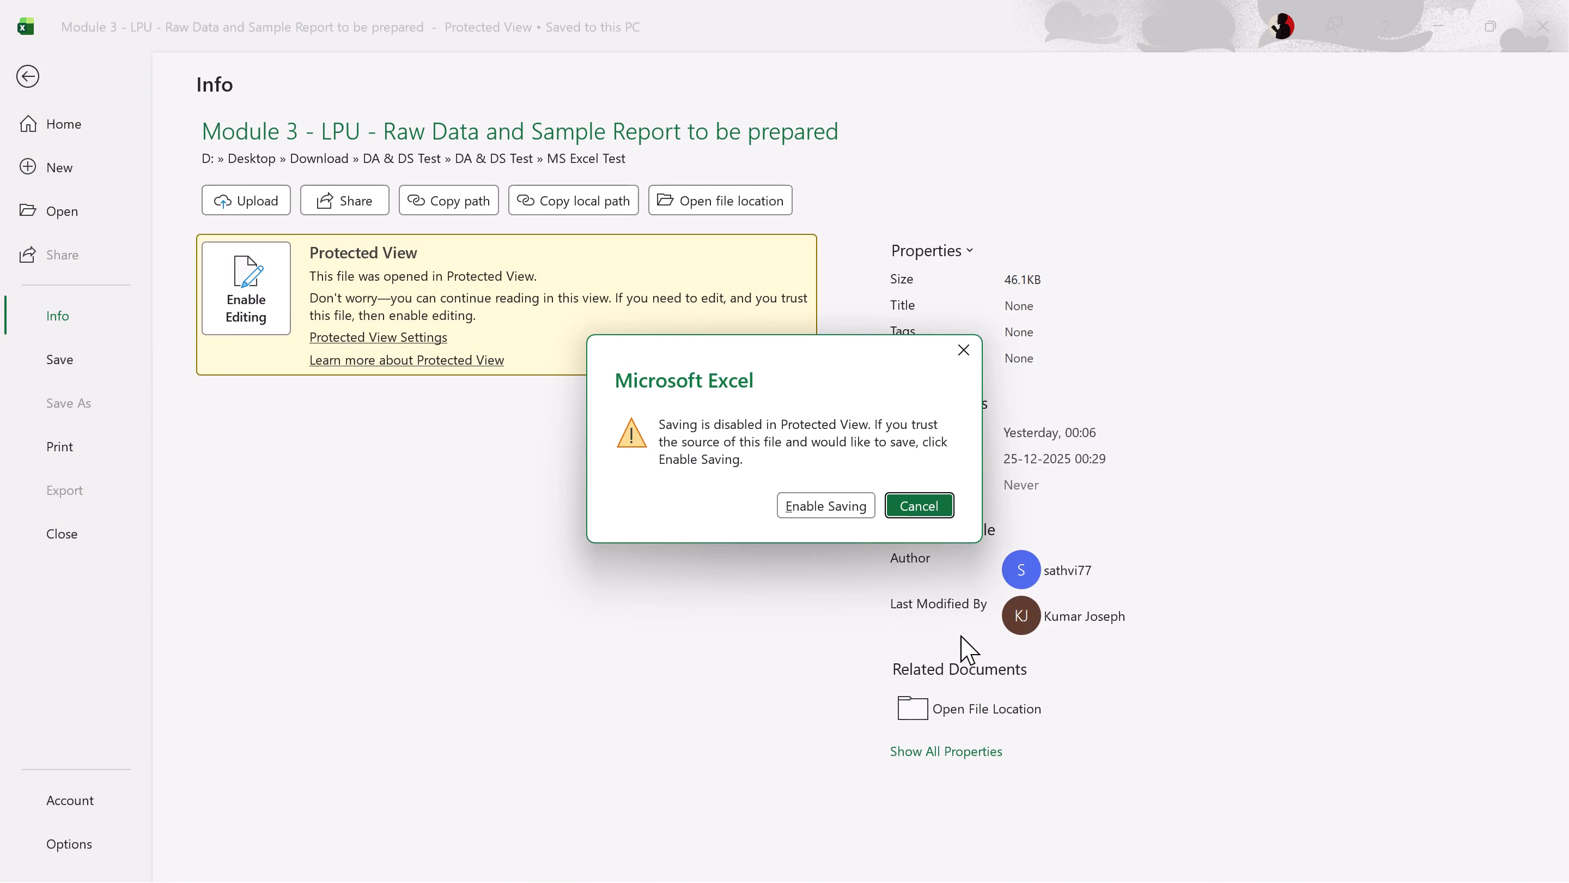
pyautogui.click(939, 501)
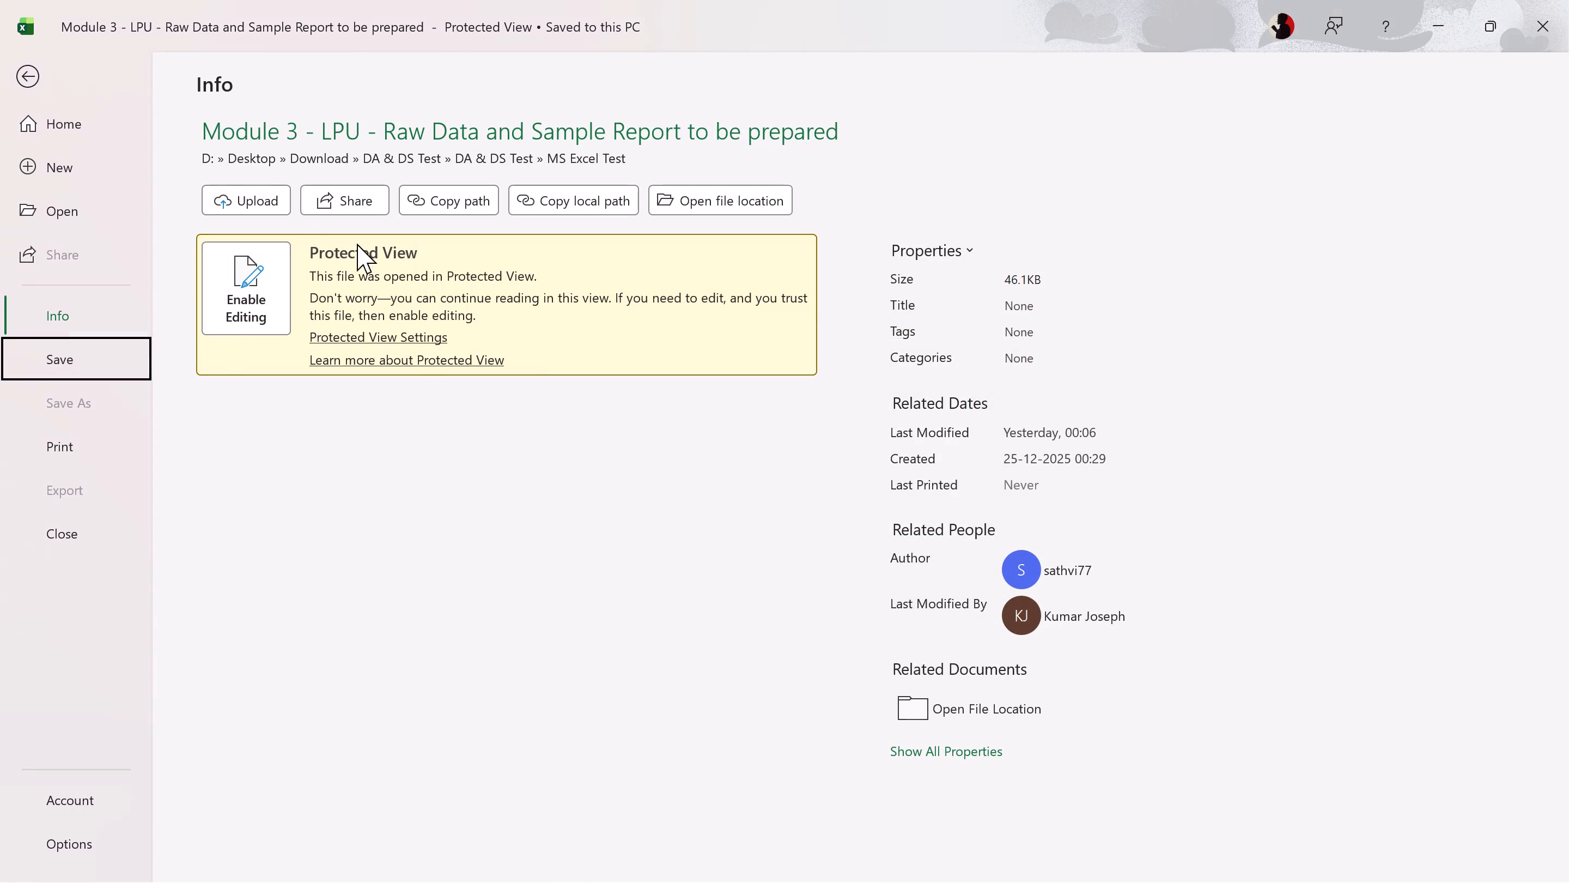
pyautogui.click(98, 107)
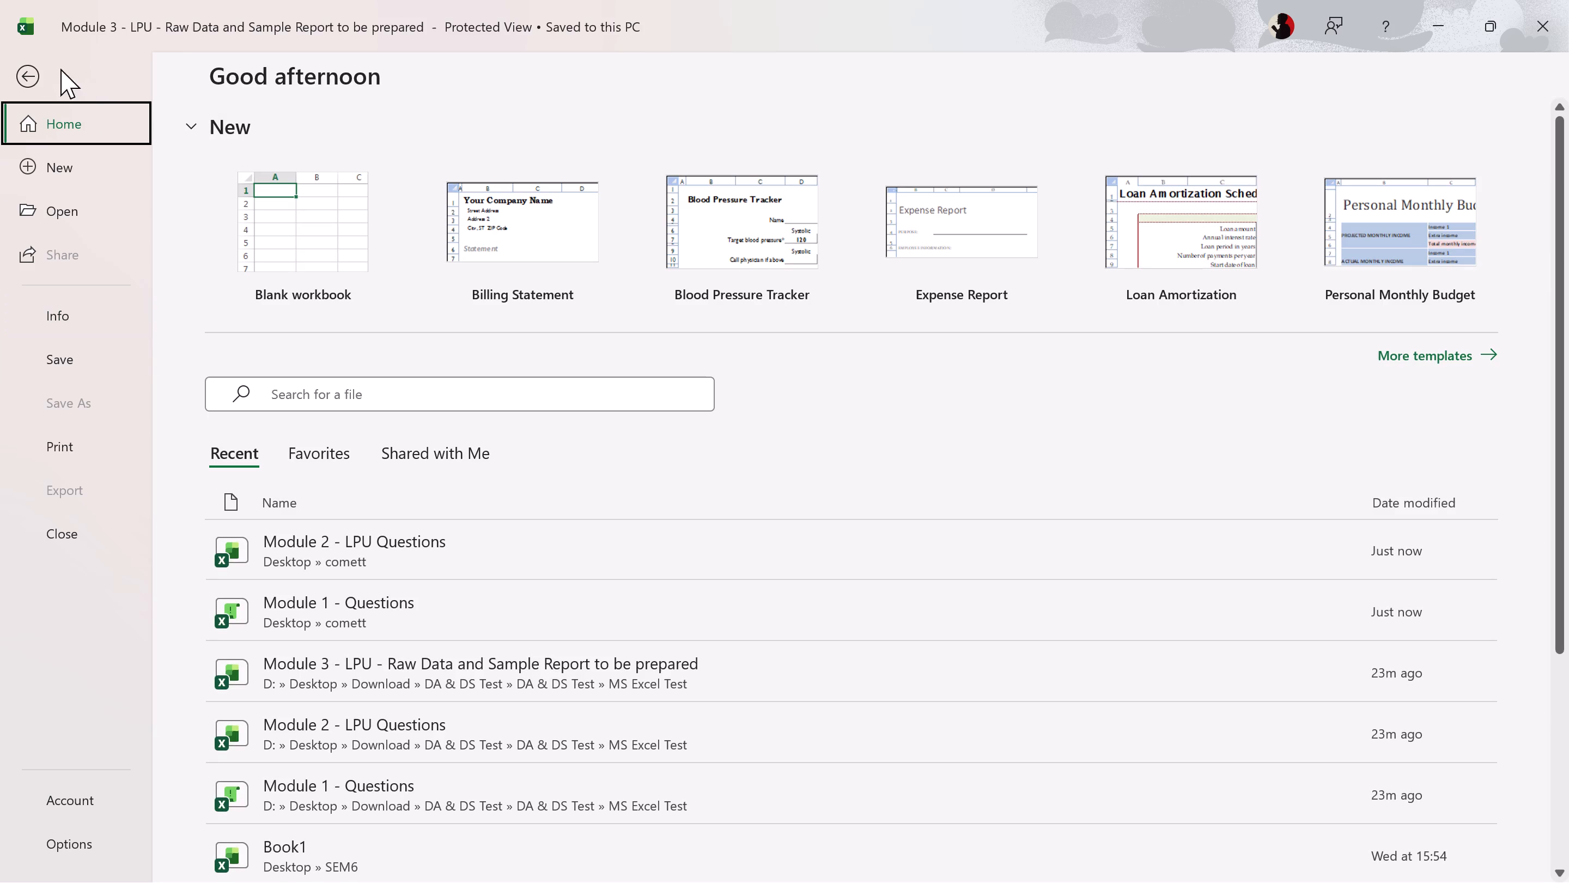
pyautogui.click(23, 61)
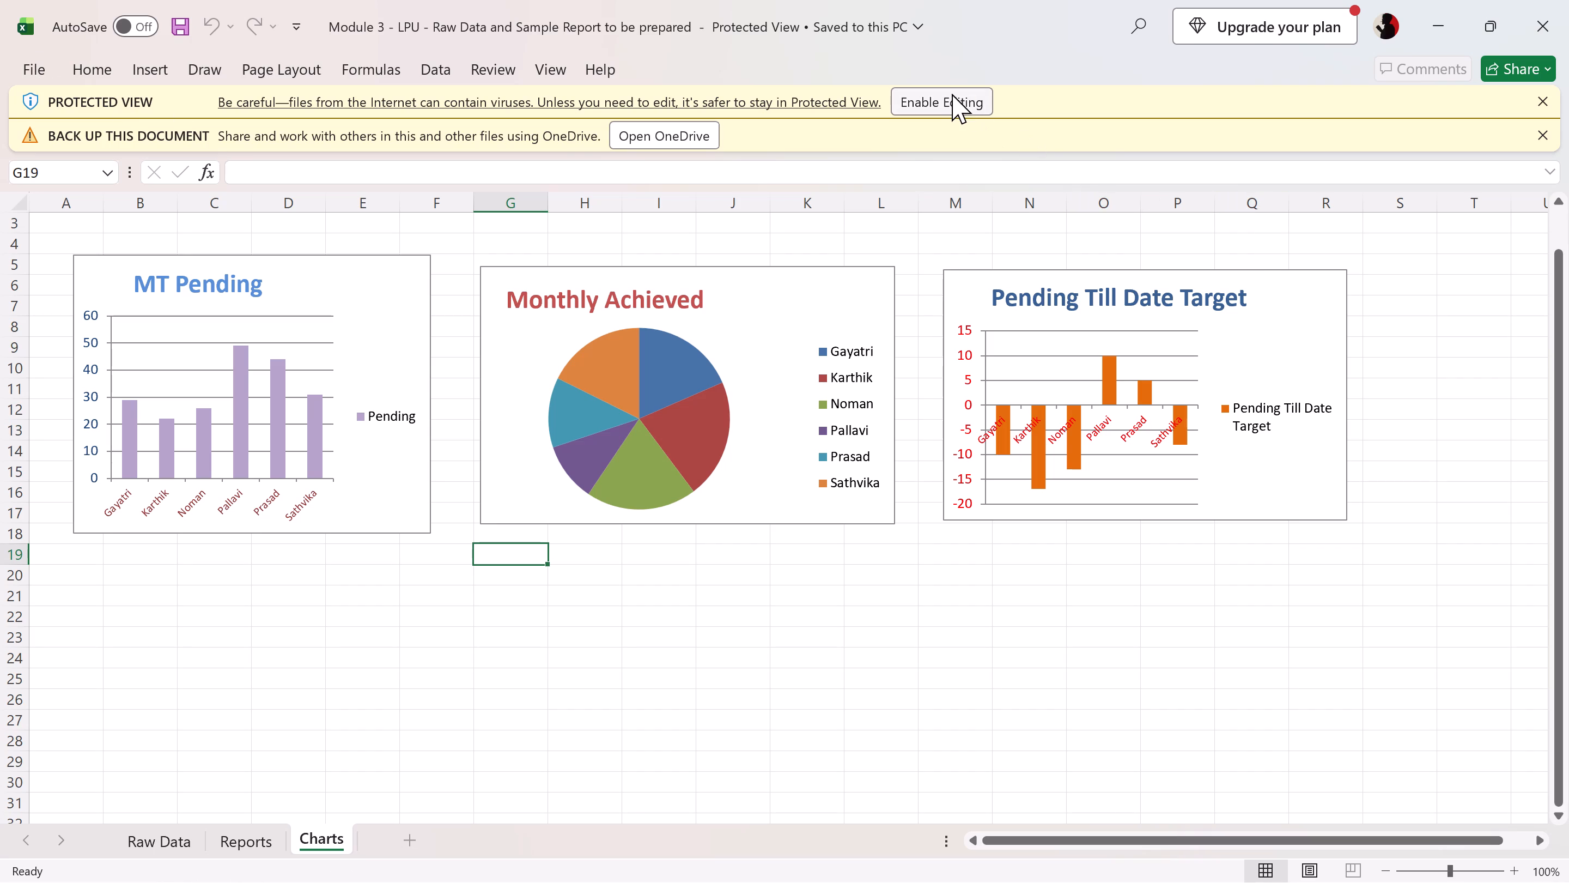
# Enable editing in the Module 3 workbook and save a copy of it in the comett folder on the Desktop.
pyautogui.click(952, 94)
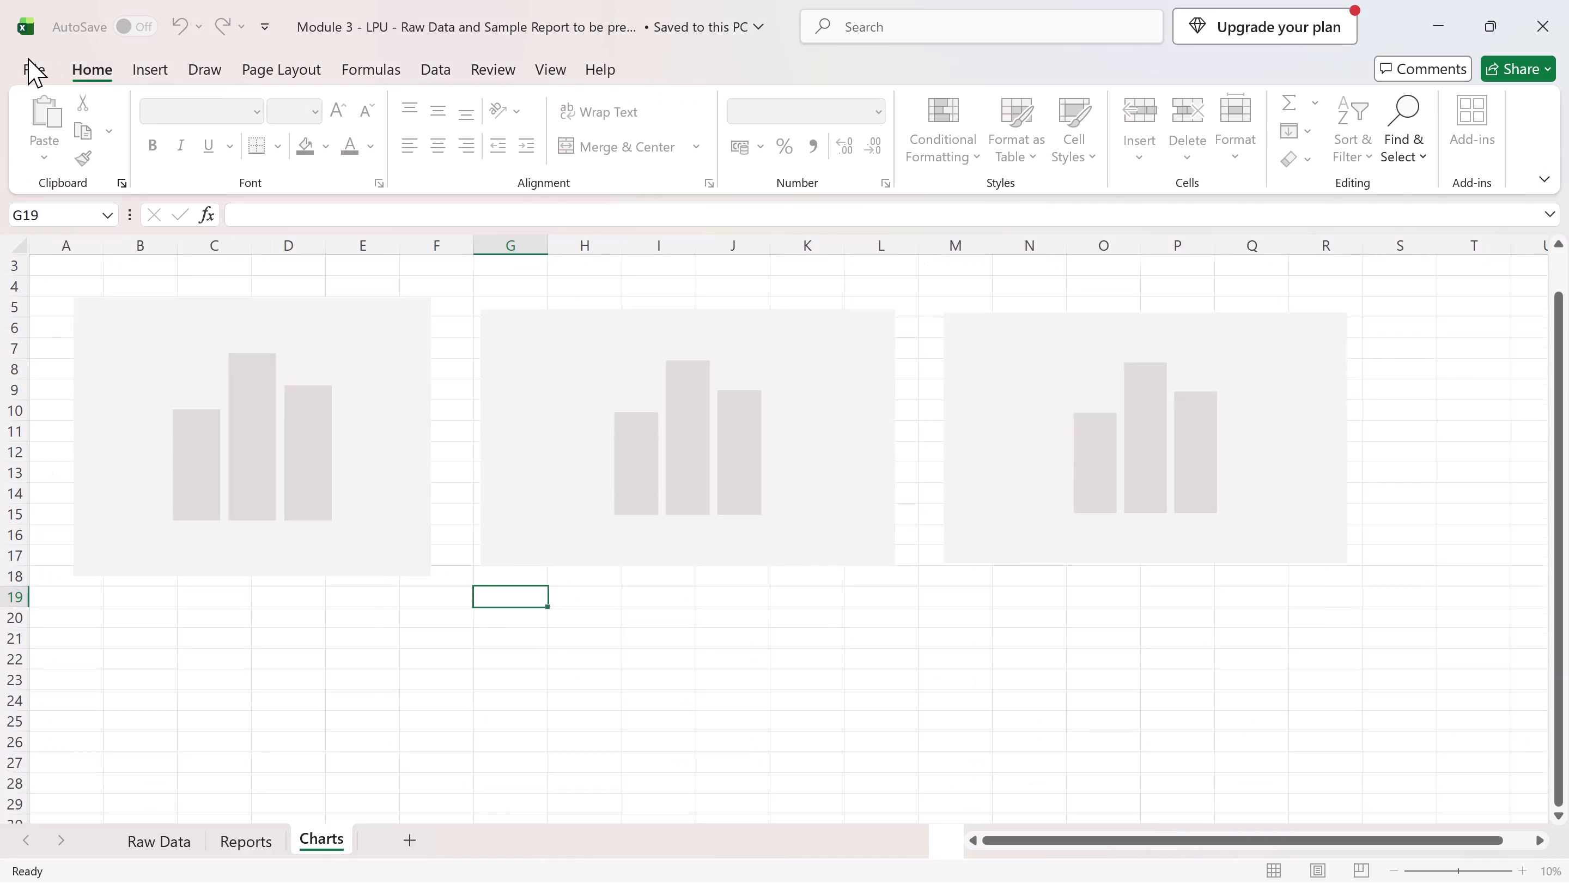
pyautogui.click(25, 58)
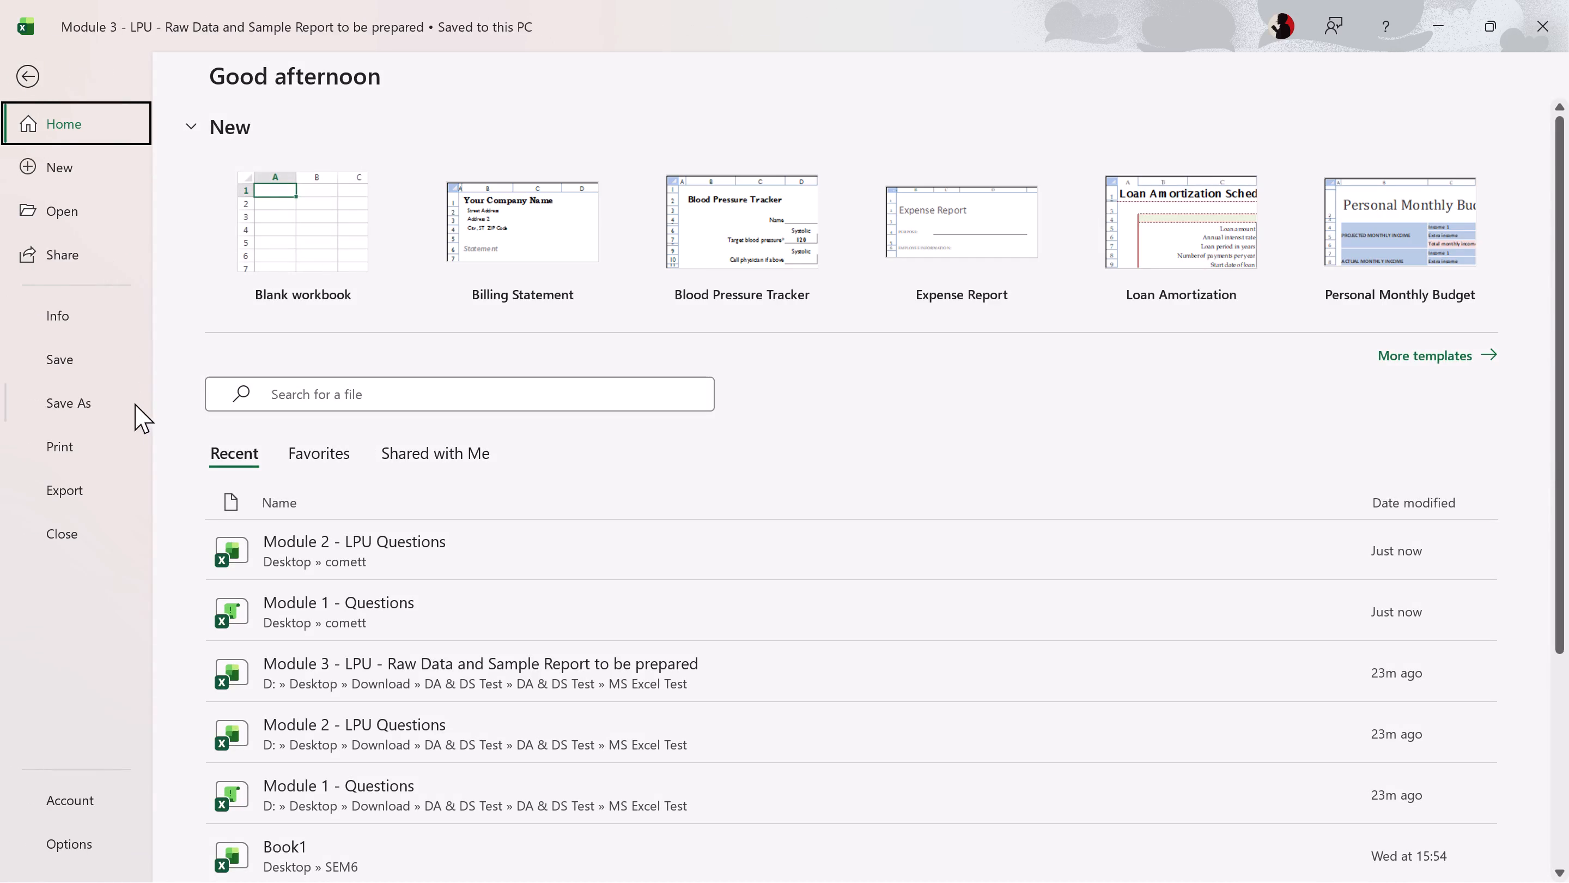
pyautogui.click(75, 416)
pyautogui.click(365, 578)
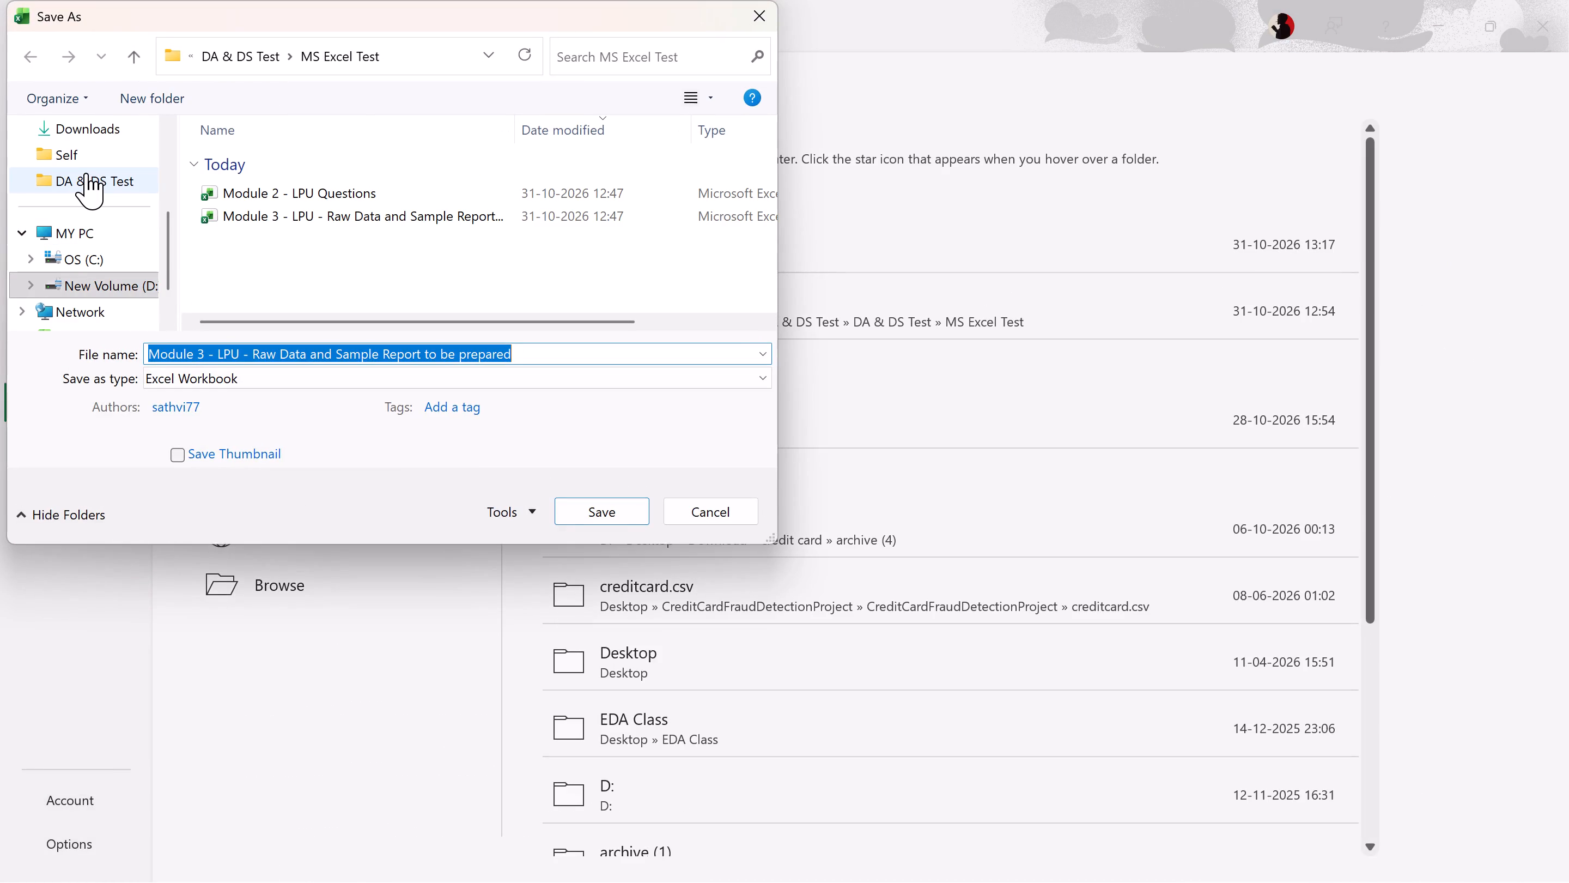
pyautogui.click(591, 505)
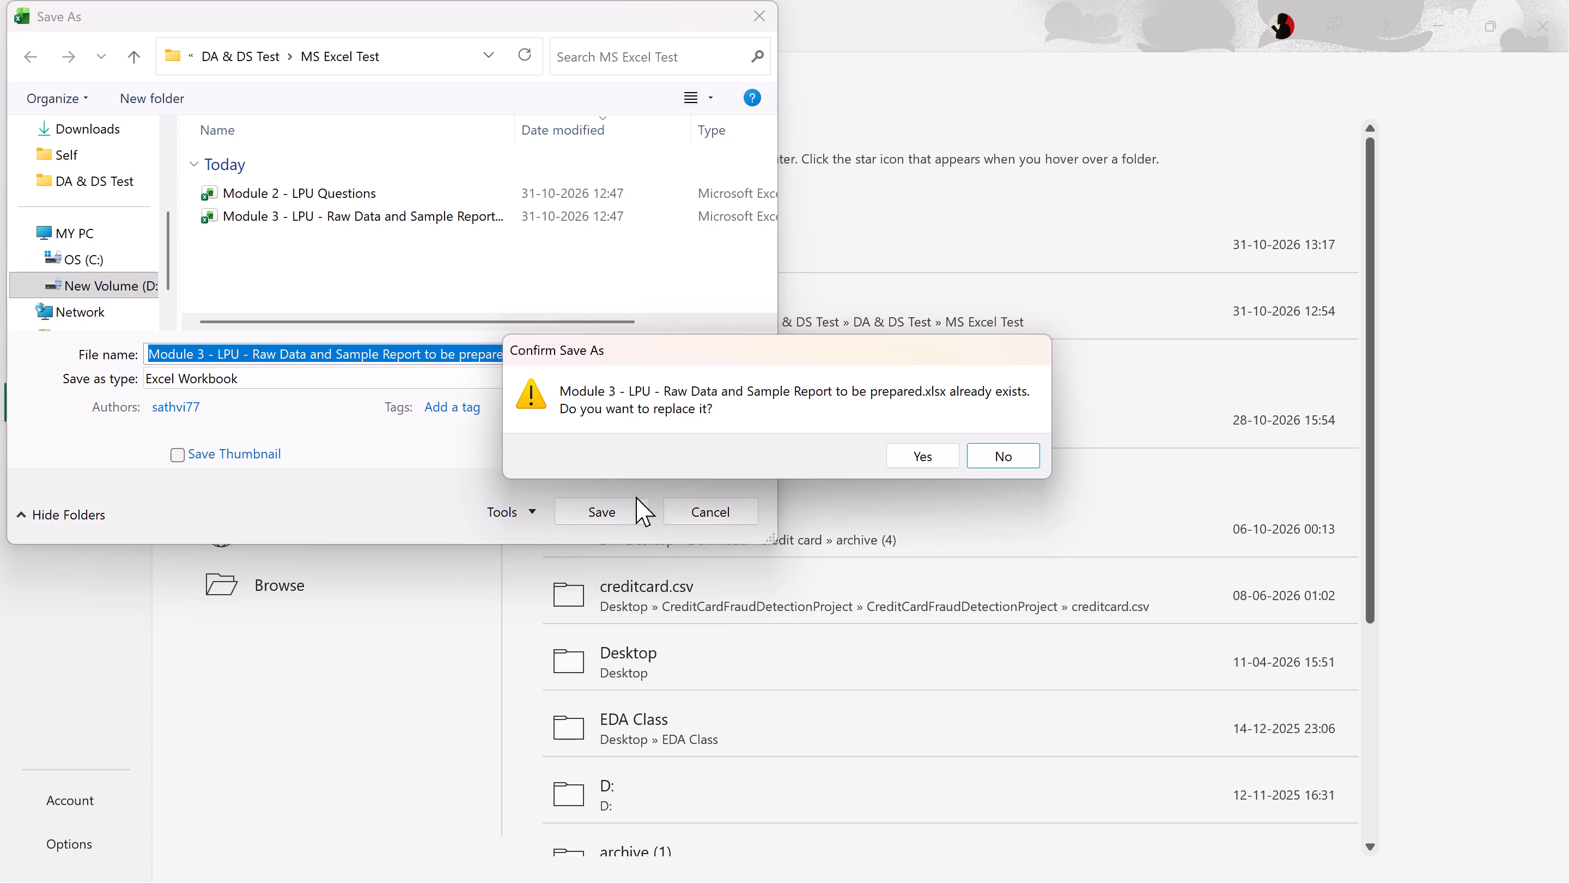
pyautogui.click(1002, 454)
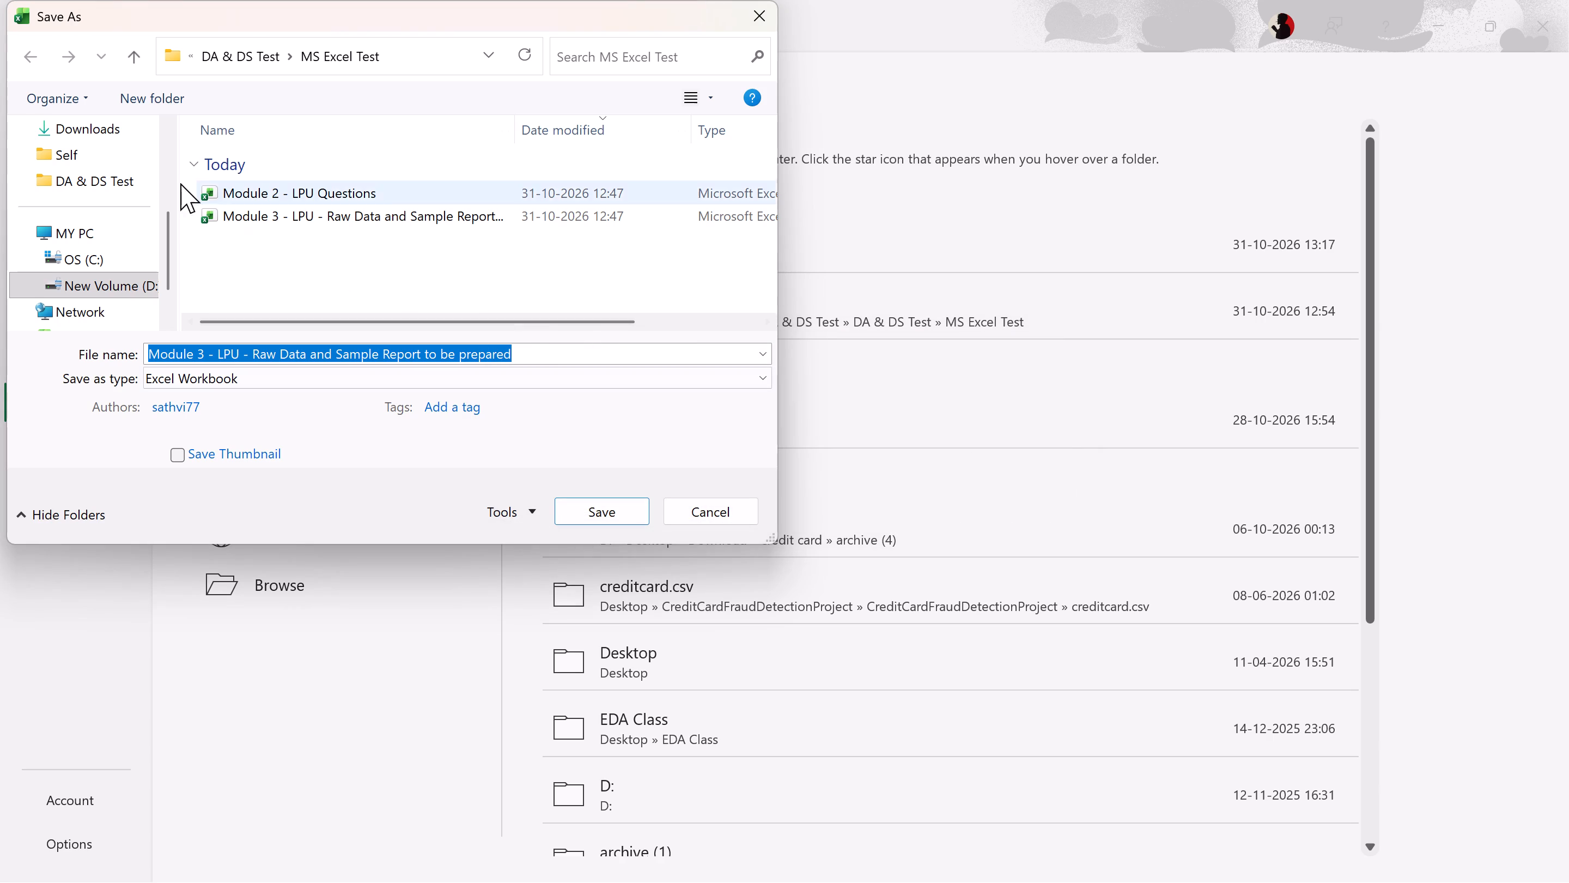
pyautogui.scroll(2, 109, 150)
pyautogui.click(98, 225)
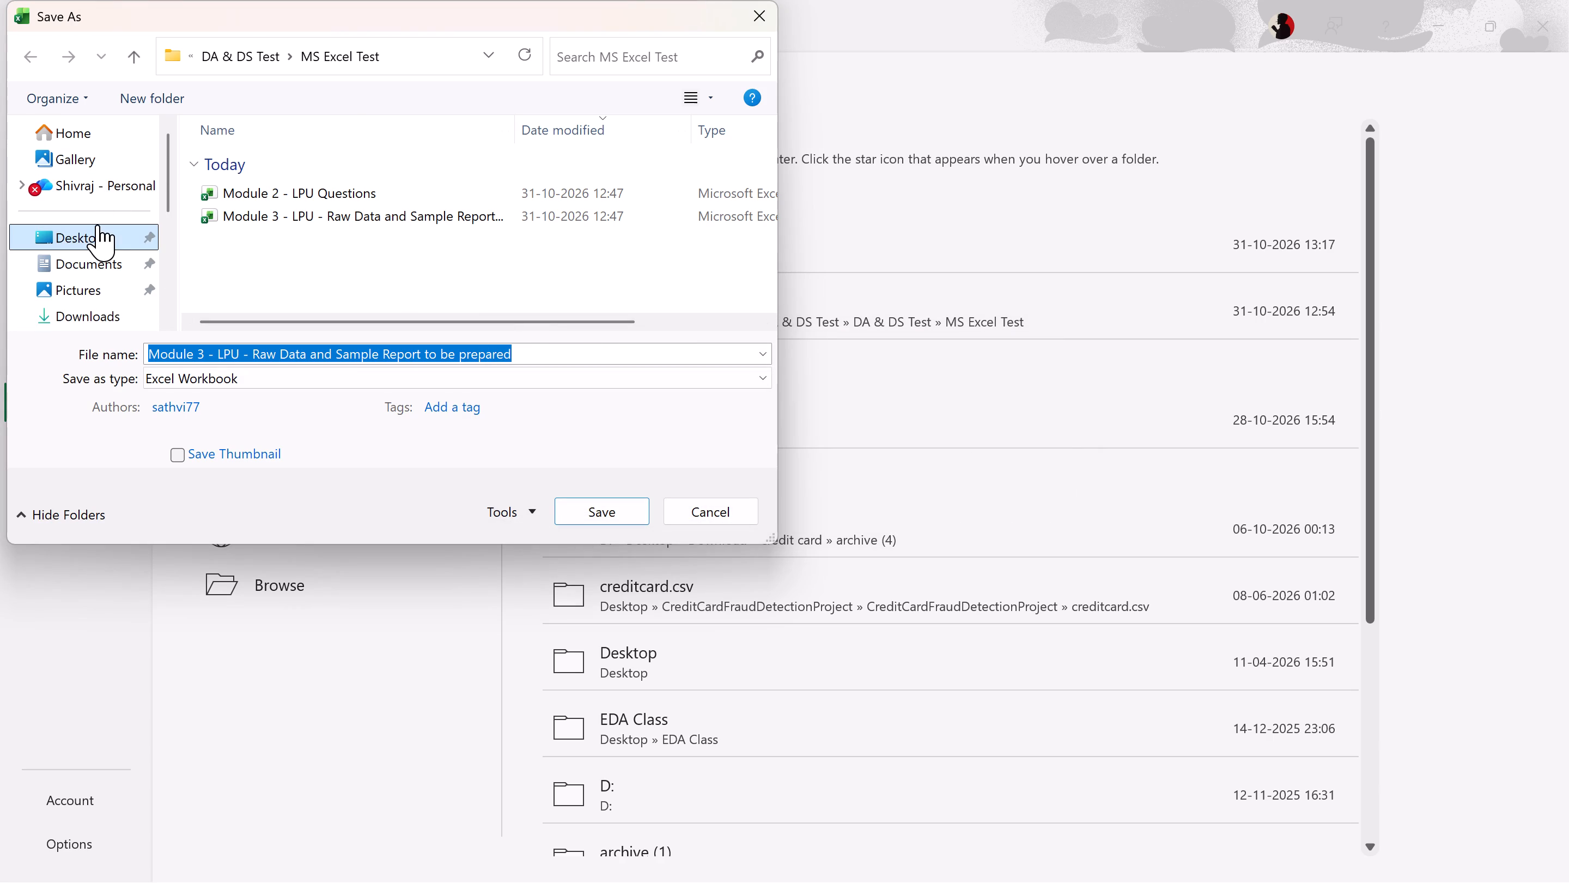
pyautogui.click(297, 210)
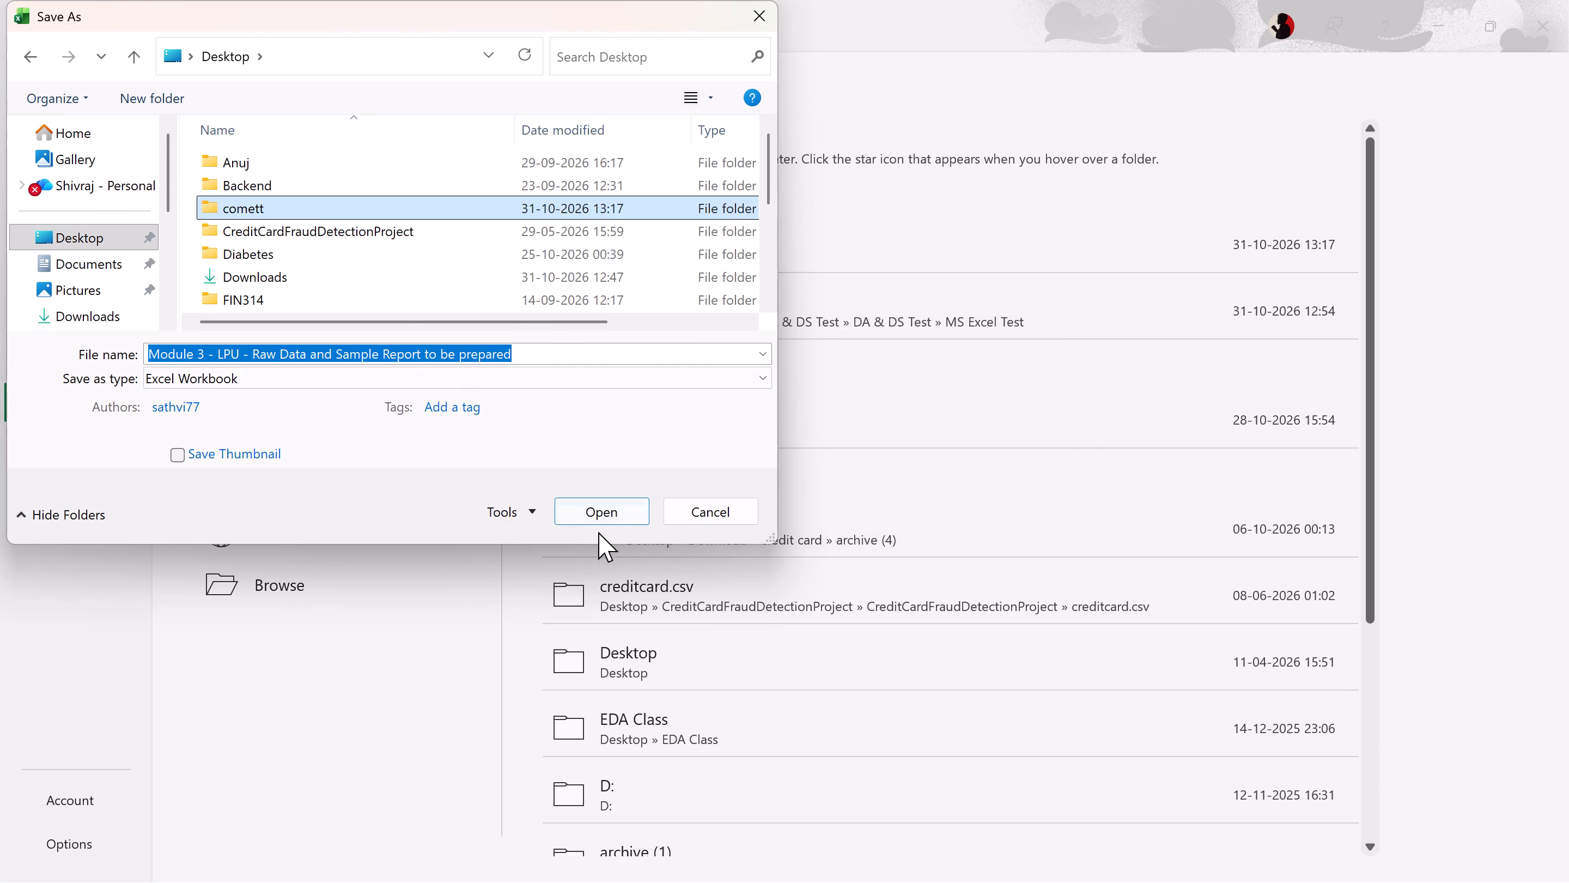
pyautogui.click(611, 522)
pyautogui.click(611, 519)
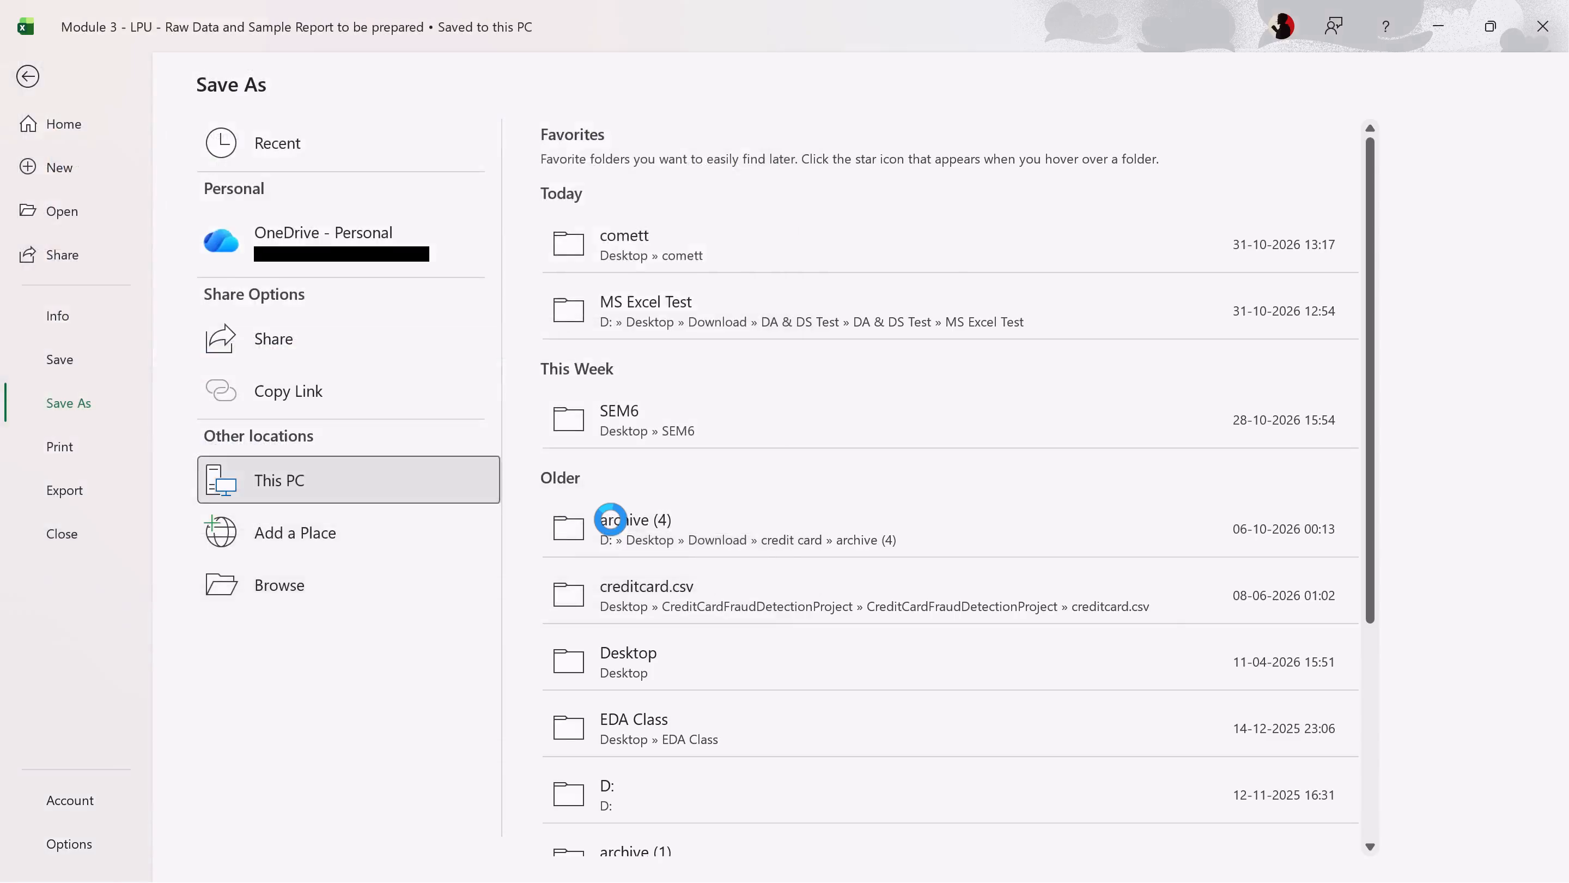
# Close the Module 3 workbook.
pyautogui.click(1567, 0)
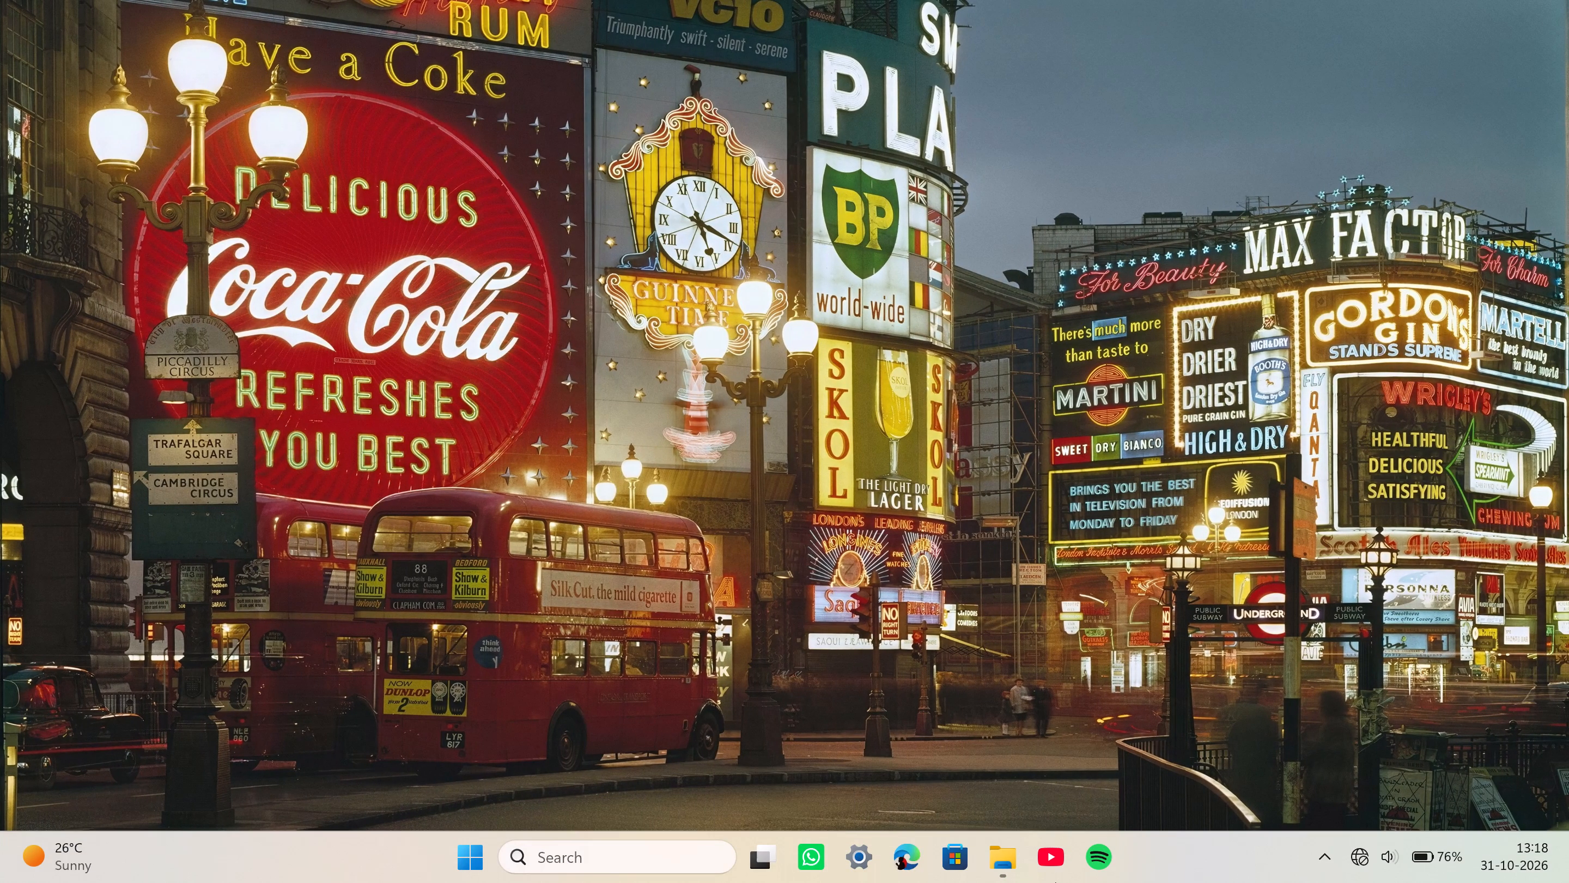
# Open the SQL QUESTIONS document from the SQL Questions folder in DA & DS Test, read through its questions, and close it.
pyautogui.click(1008, 872)
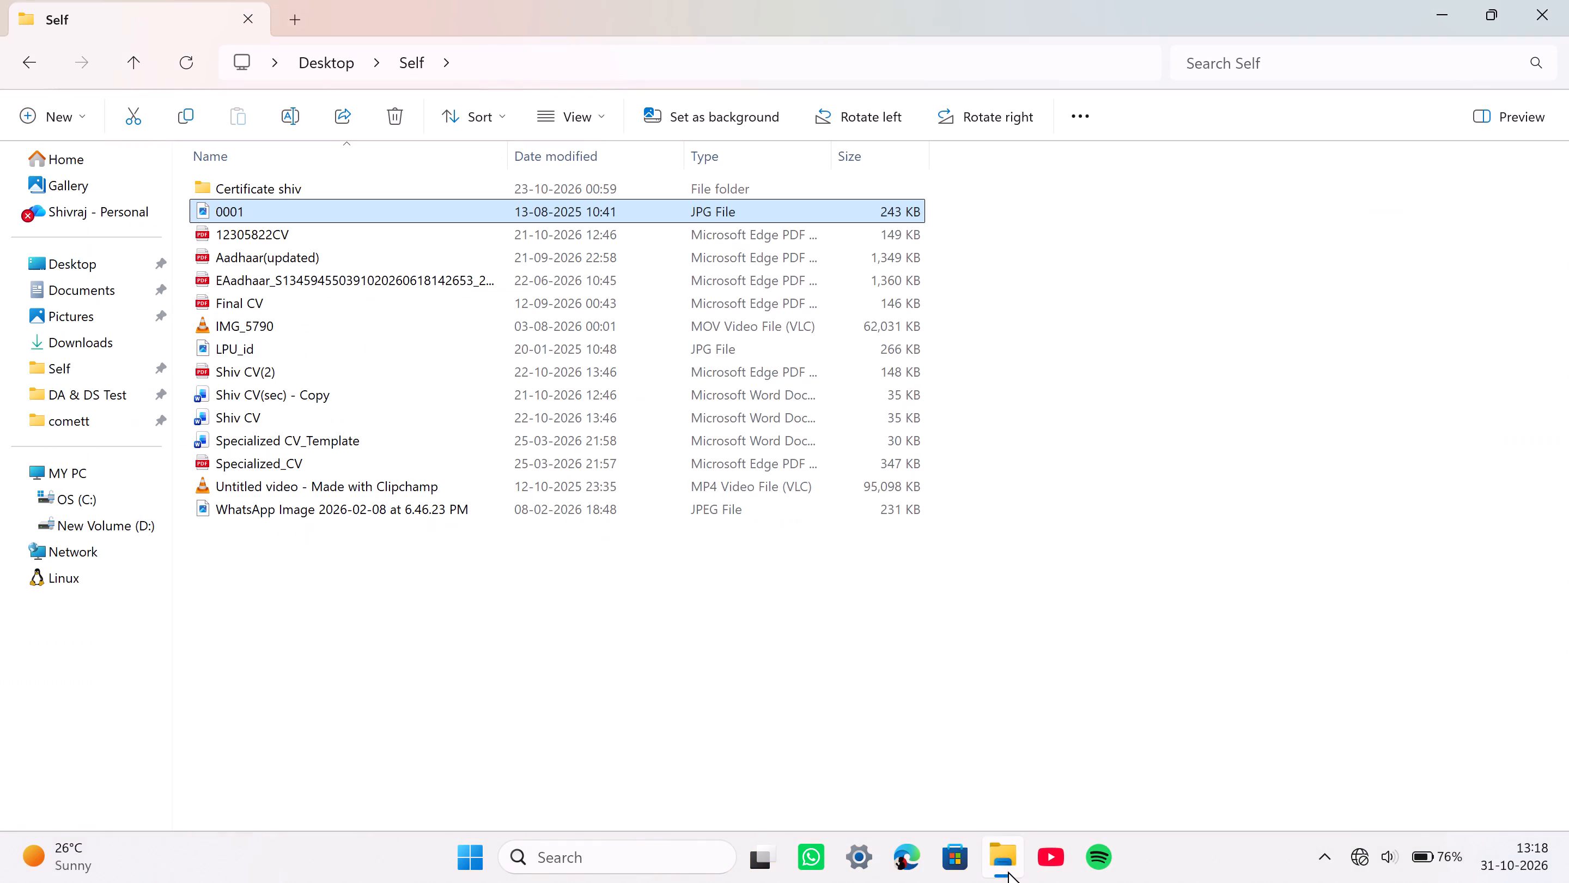
pyautogui.click(114, 384)
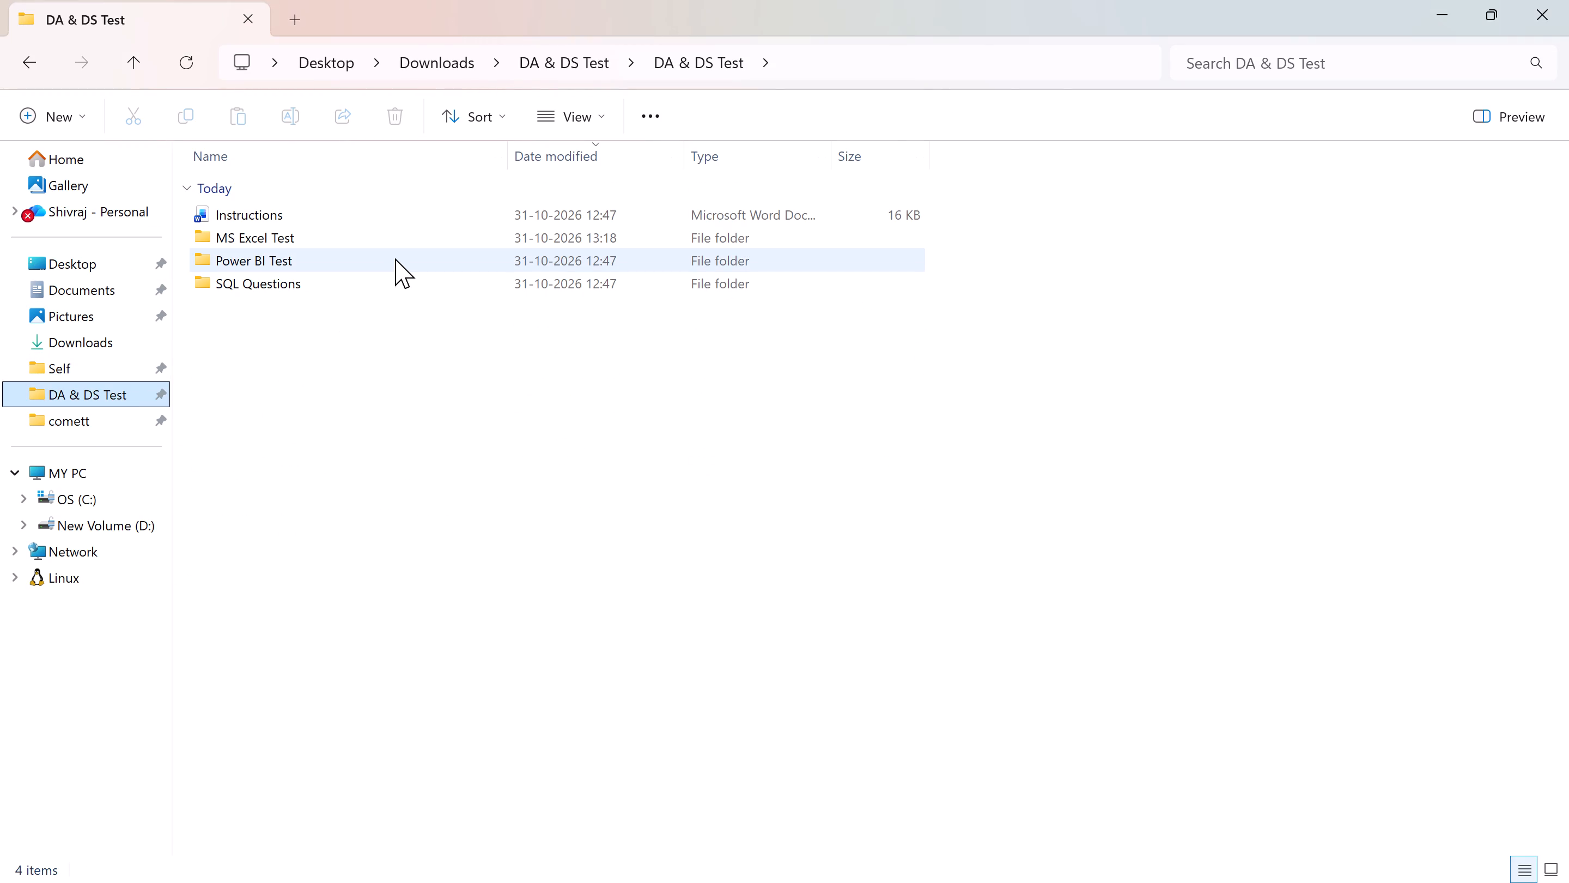
pyautogui.doubleClick(398, 282)
pyautogui.doubleClick(452, 210)
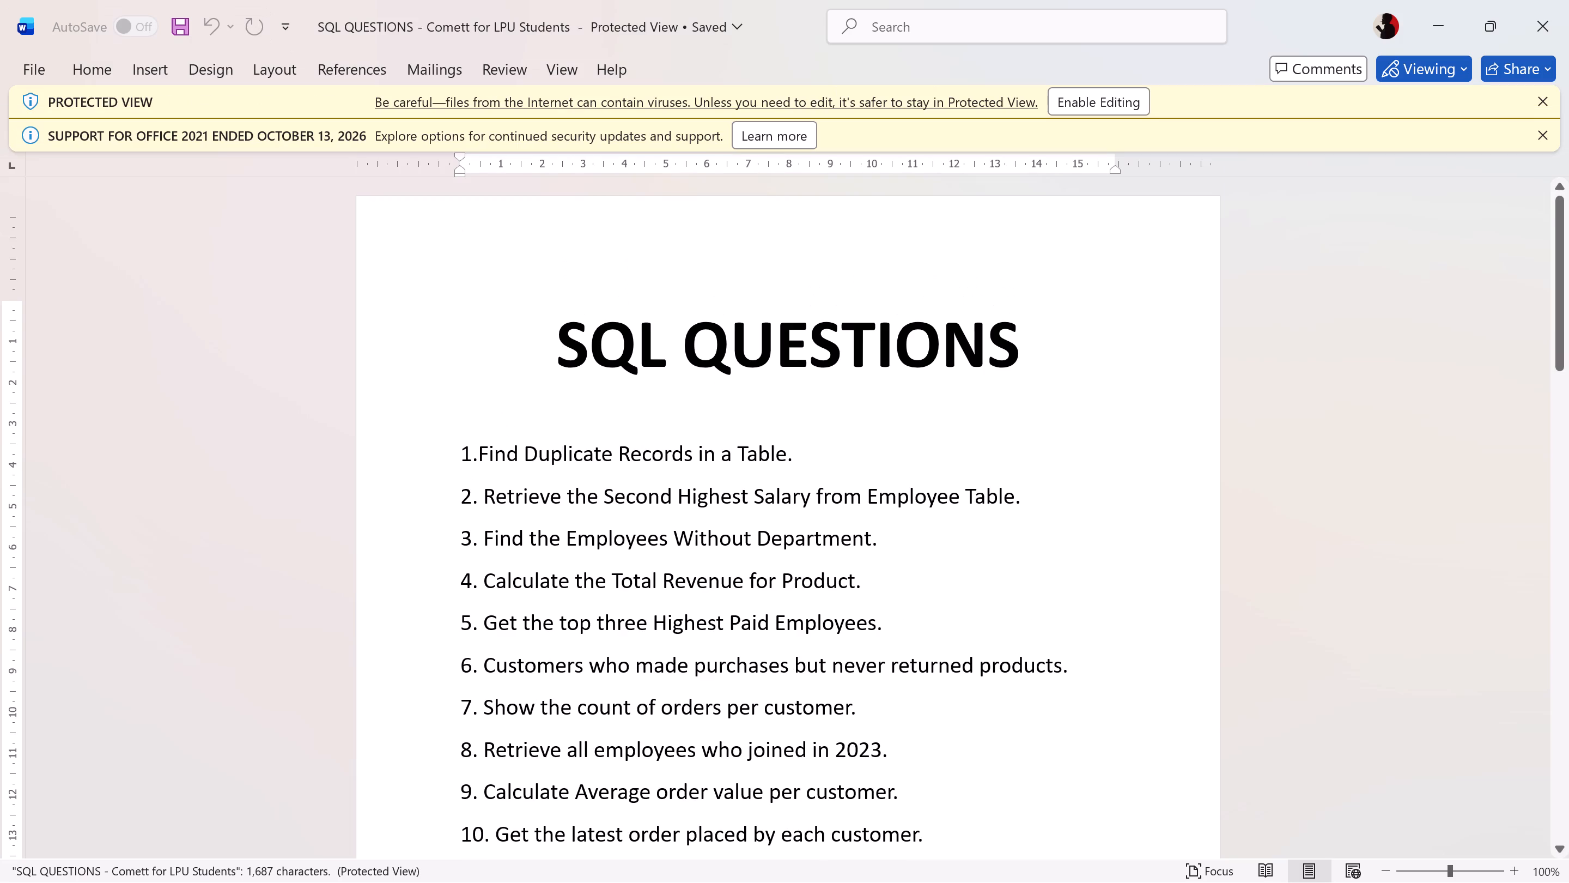
pyautogui.scroll(-1, 763, 480)
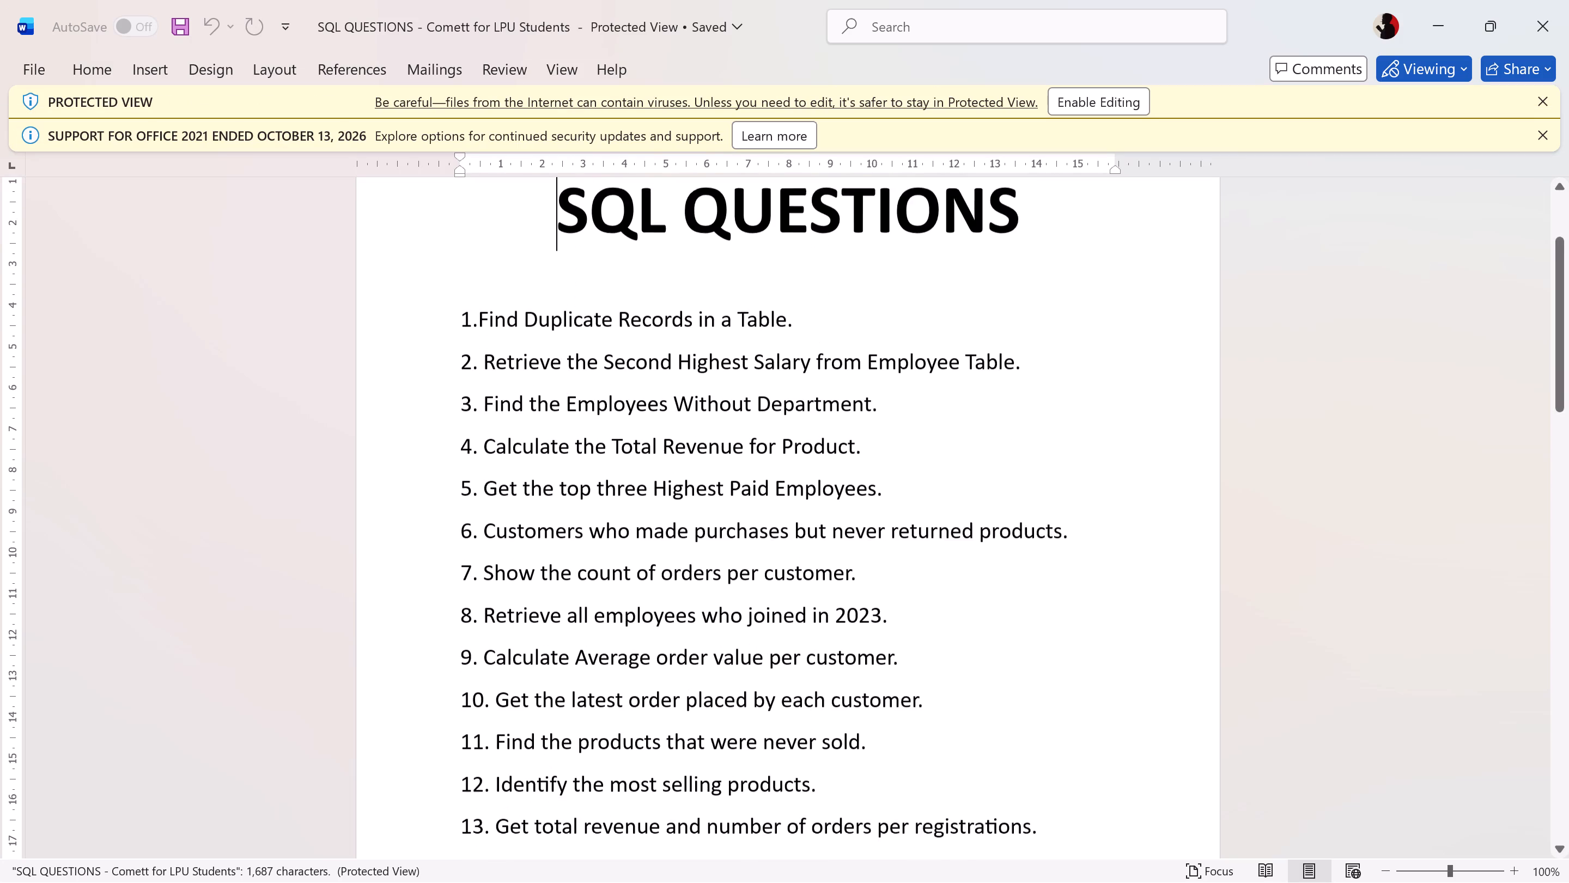
pyautogui.scroll(-1, 763, 480)
pyautogui.scroll(1, 763, 480)
pyautogui.scroll(-2, 763, 480)
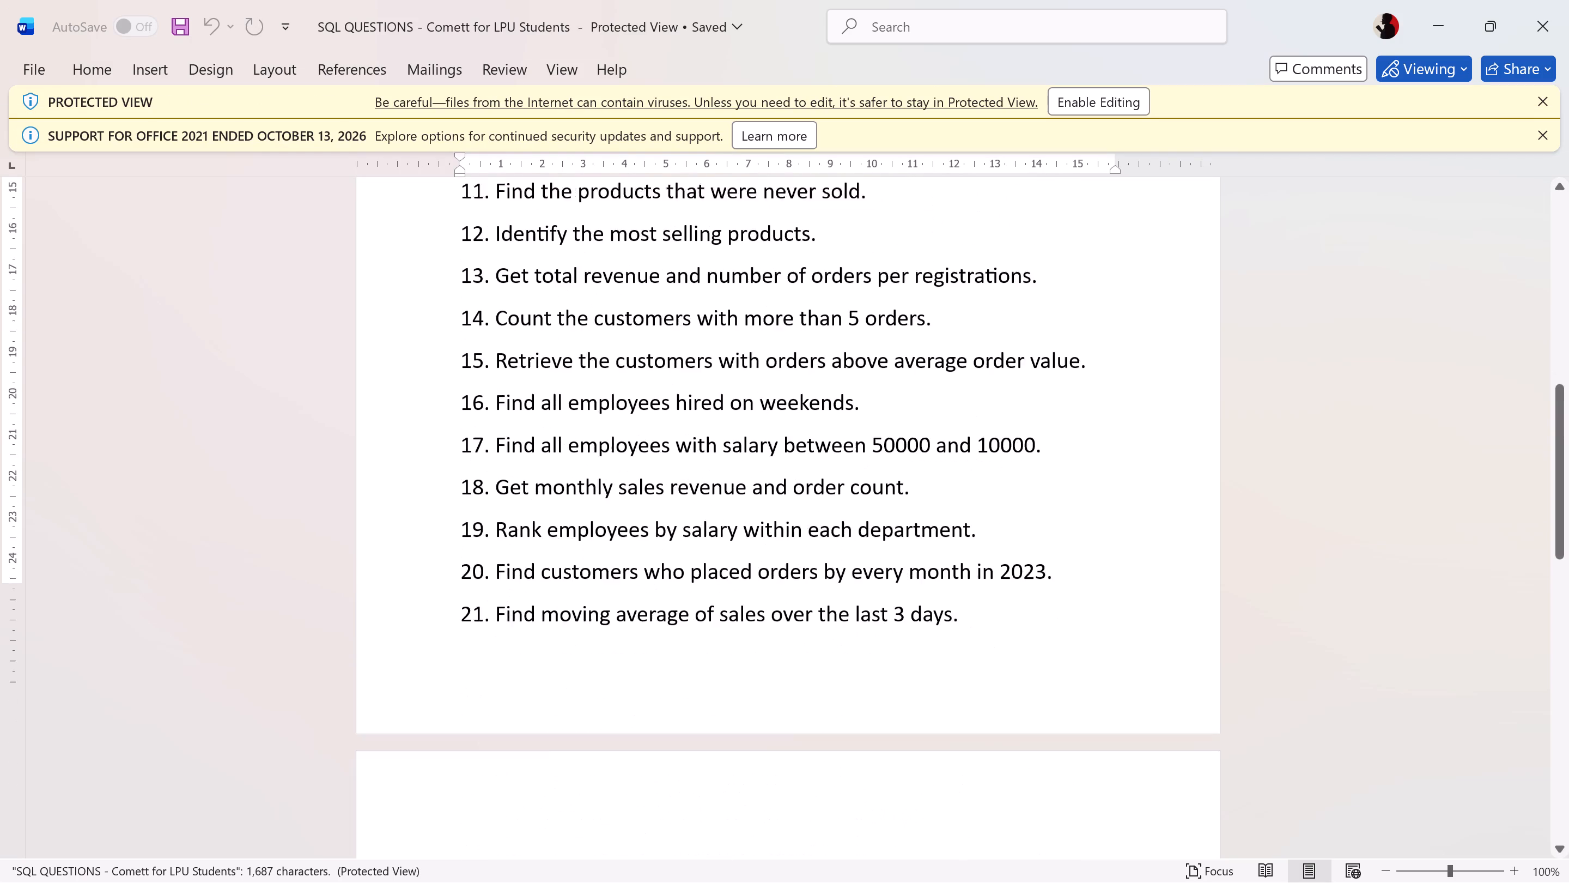
pyautogui.scroll(-4, 763, 480)
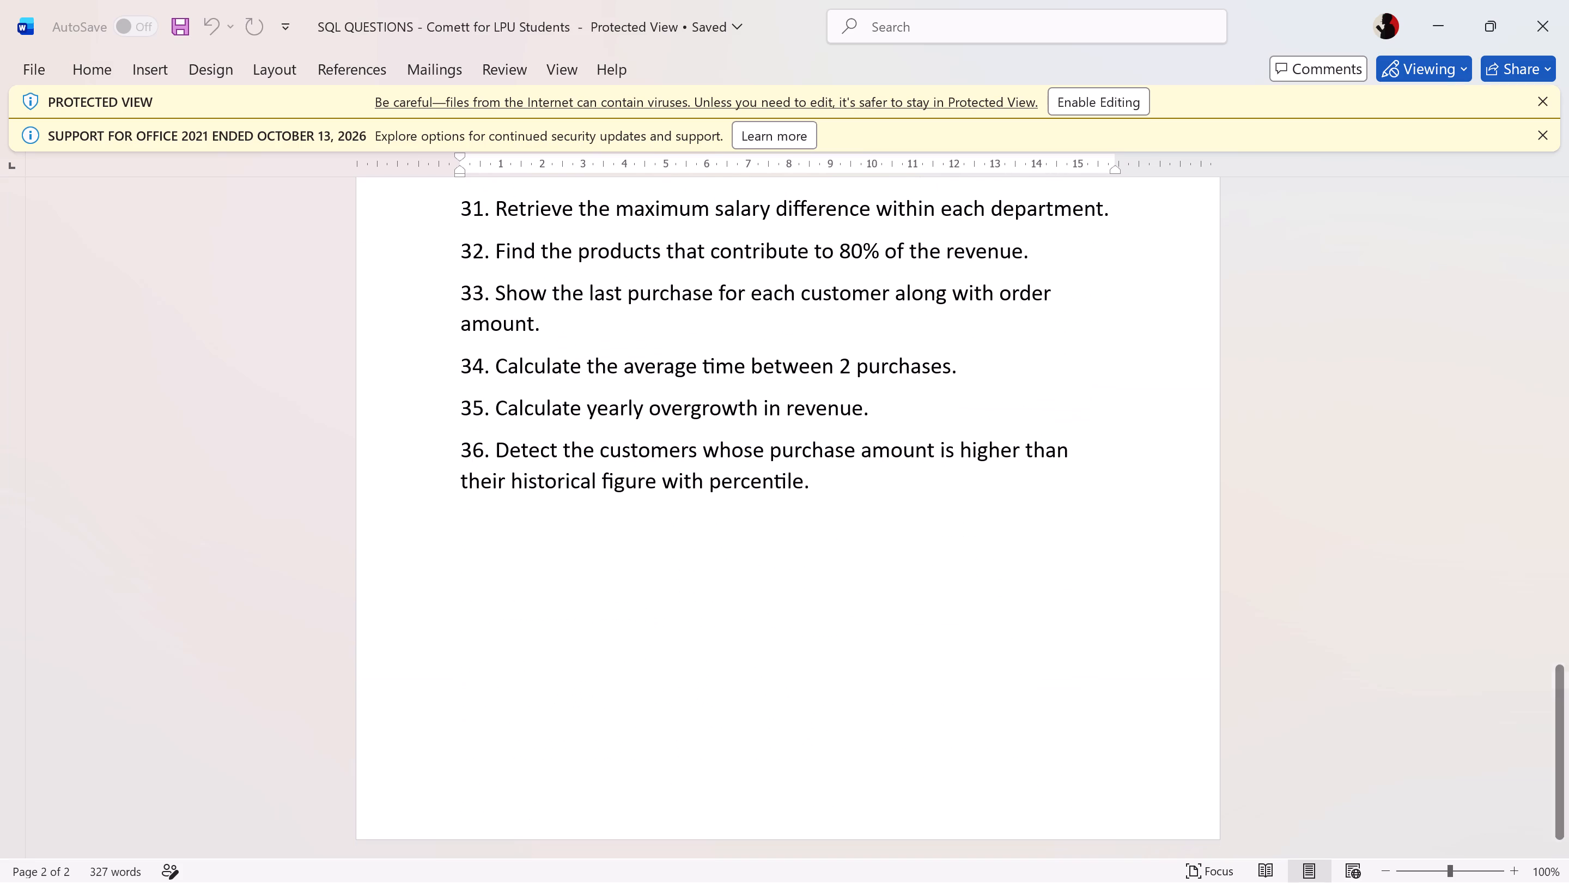
pyautogui.scroll(4, 763, 480)
pyautogui.click(1565, 0)
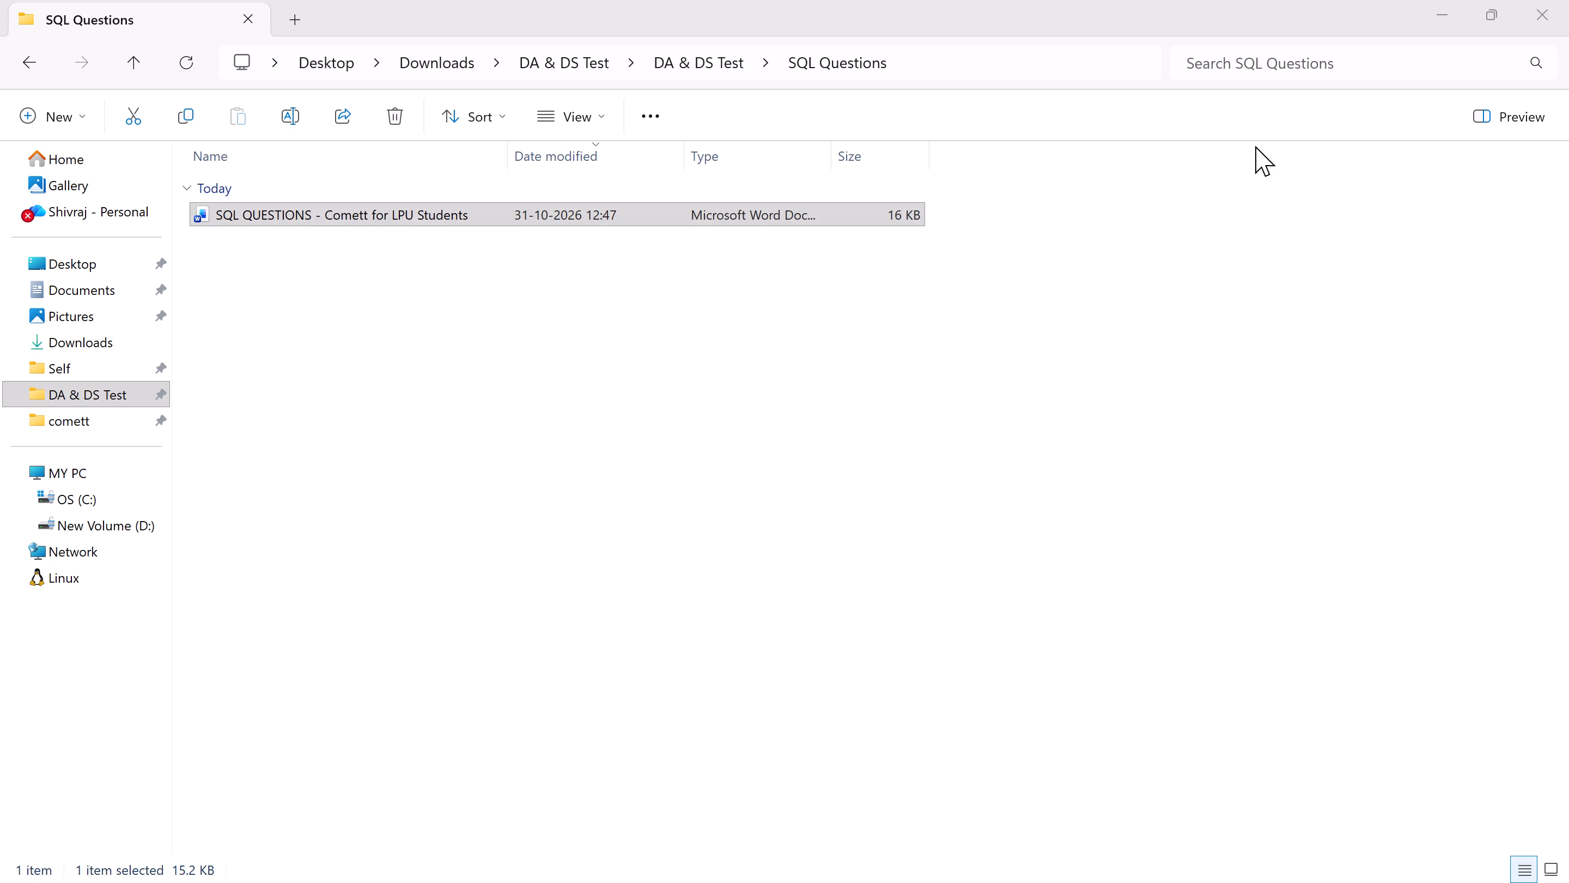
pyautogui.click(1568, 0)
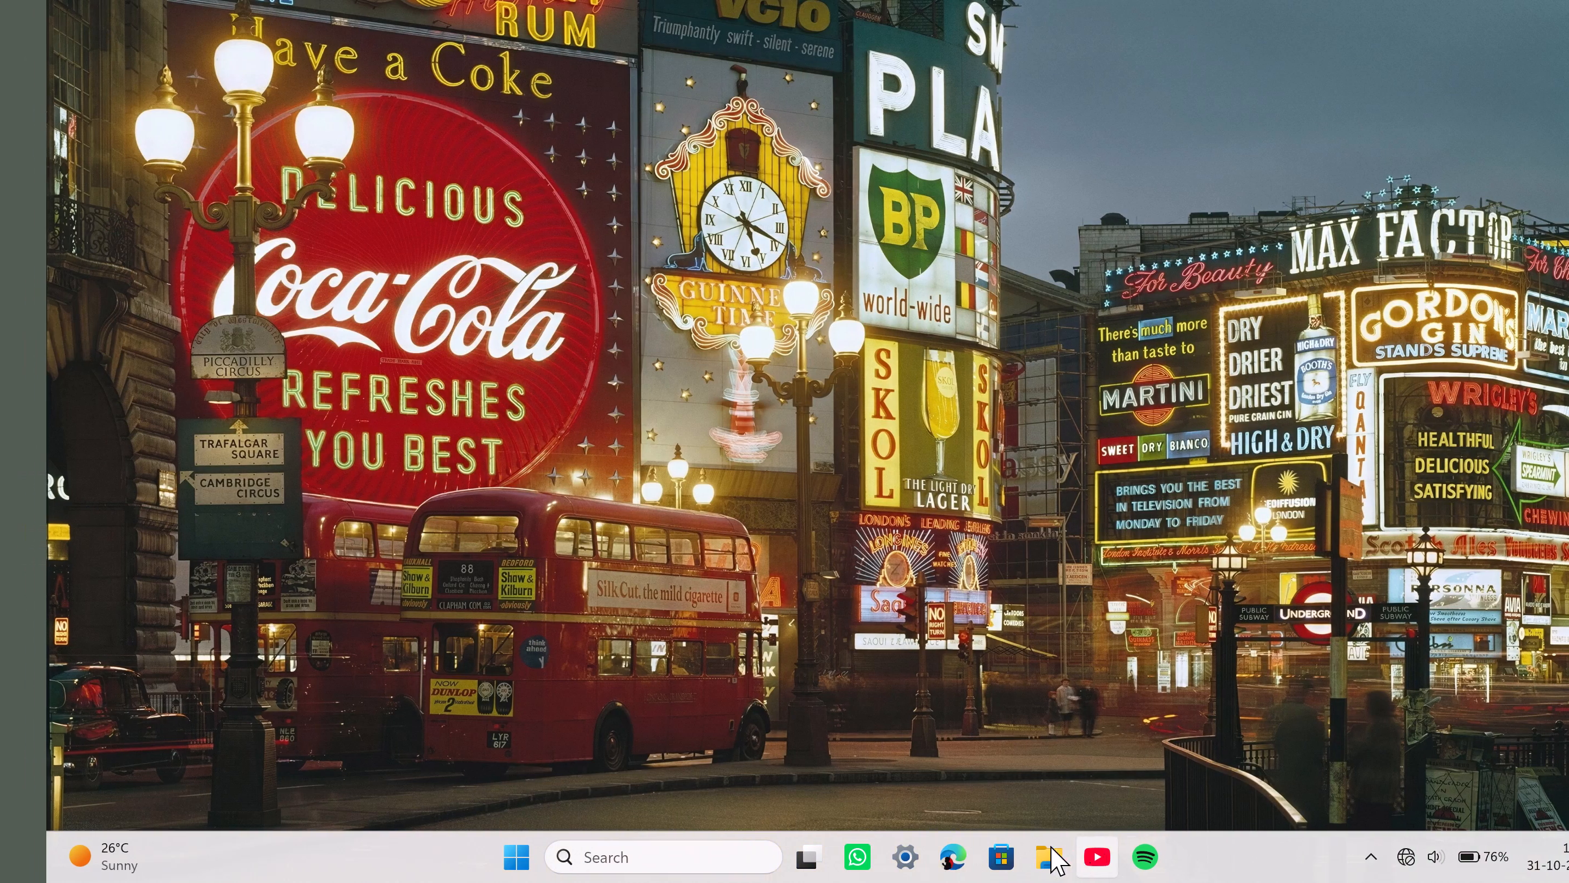
# Open the Instructions document from the DA & DS Test folder and follow its Submission Google Form link, allowing the hyperlink.
pyautogui.click(1002, 855)
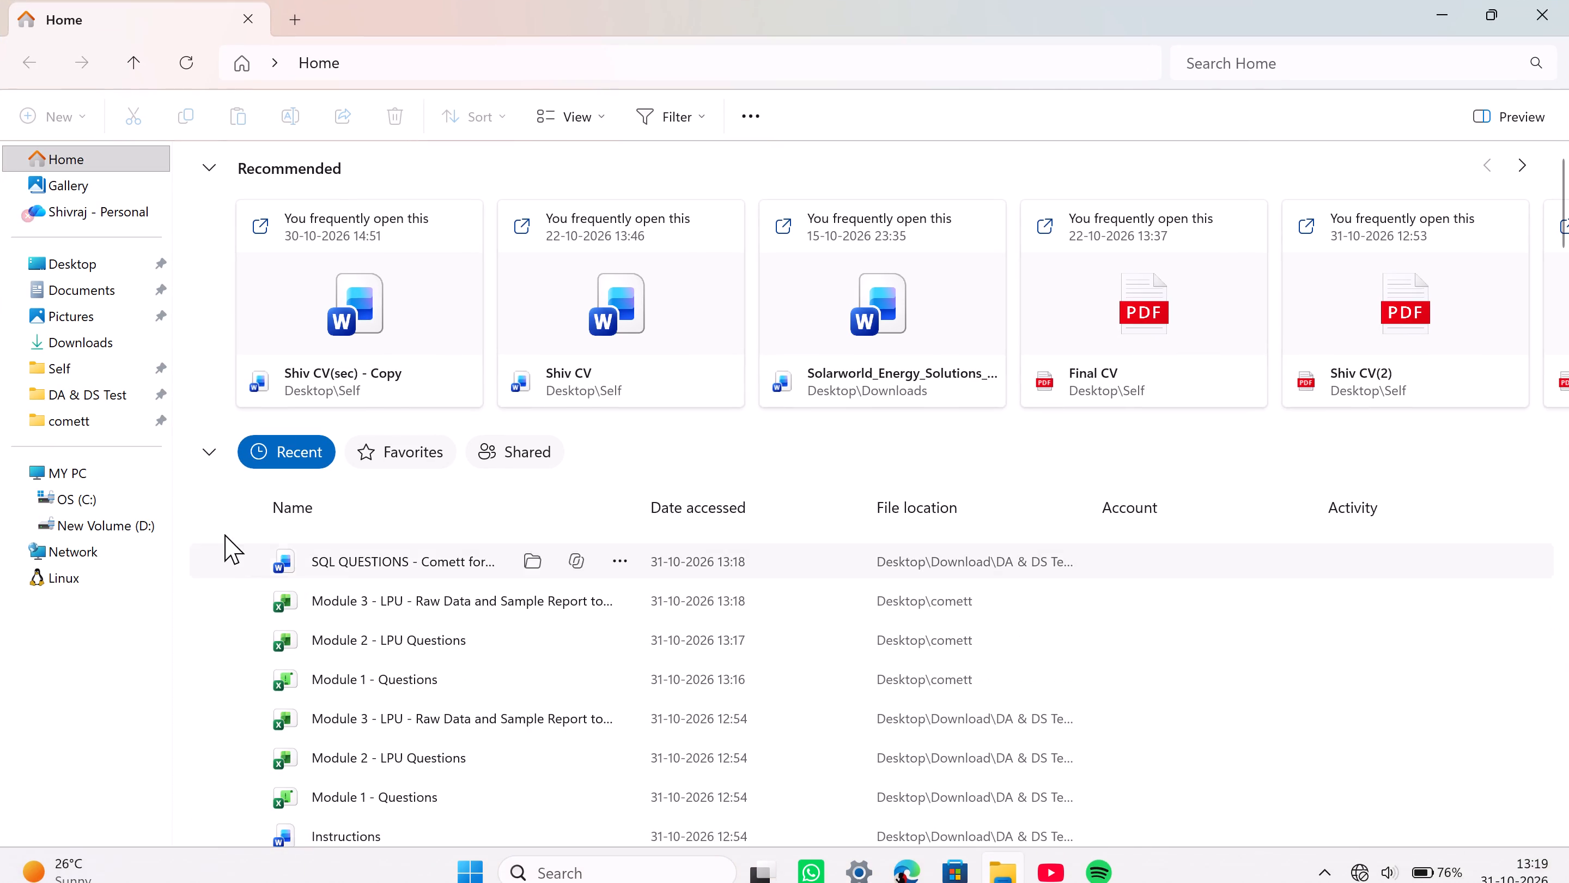
pyautogui.click(113, 404)
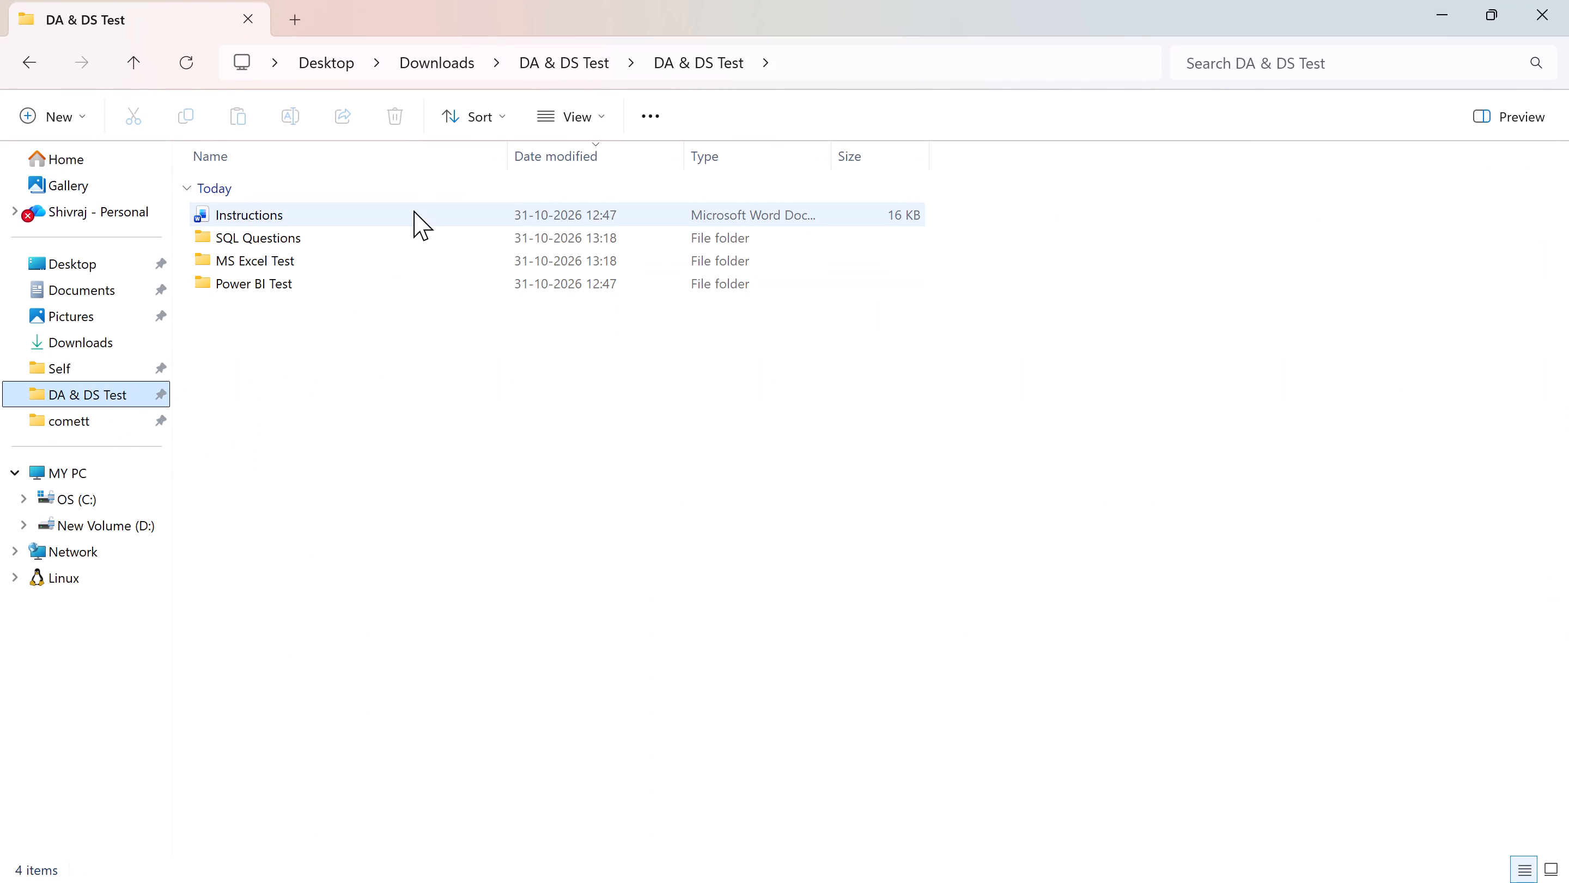
pyautogui.doubleClick(413, 210)
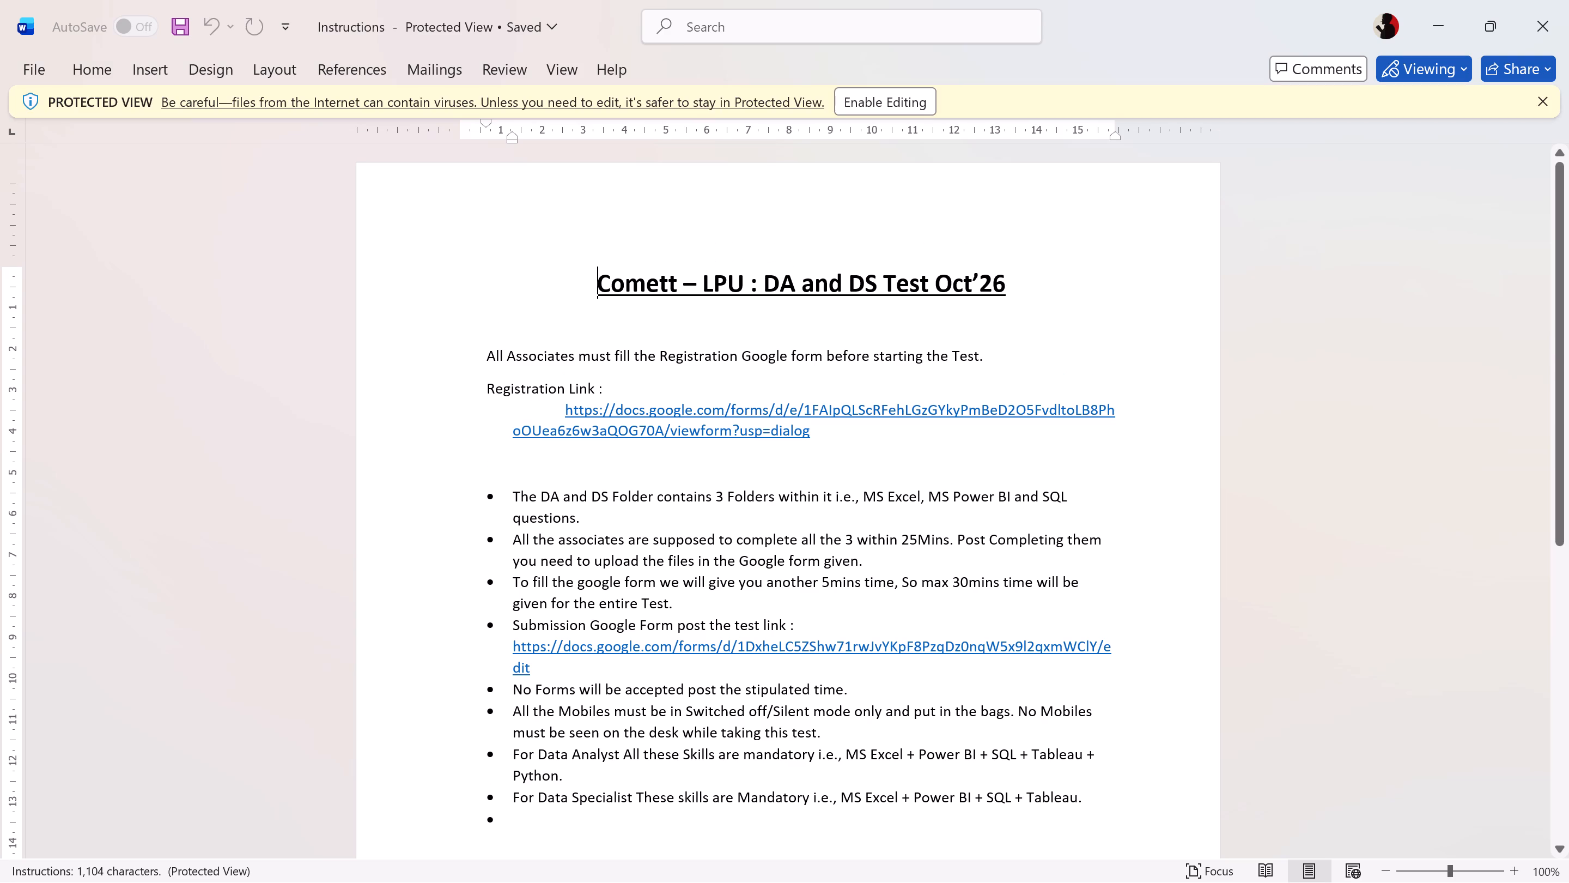
pyautogui.keyDown('ctrl'); pyautogui.click(721, 651); pyautogui.keyUp('ctrl')
pyautogui.keyDown('ctrl'); pyautogui.click(703, 648); pyautogui.keyUp('ctrl')
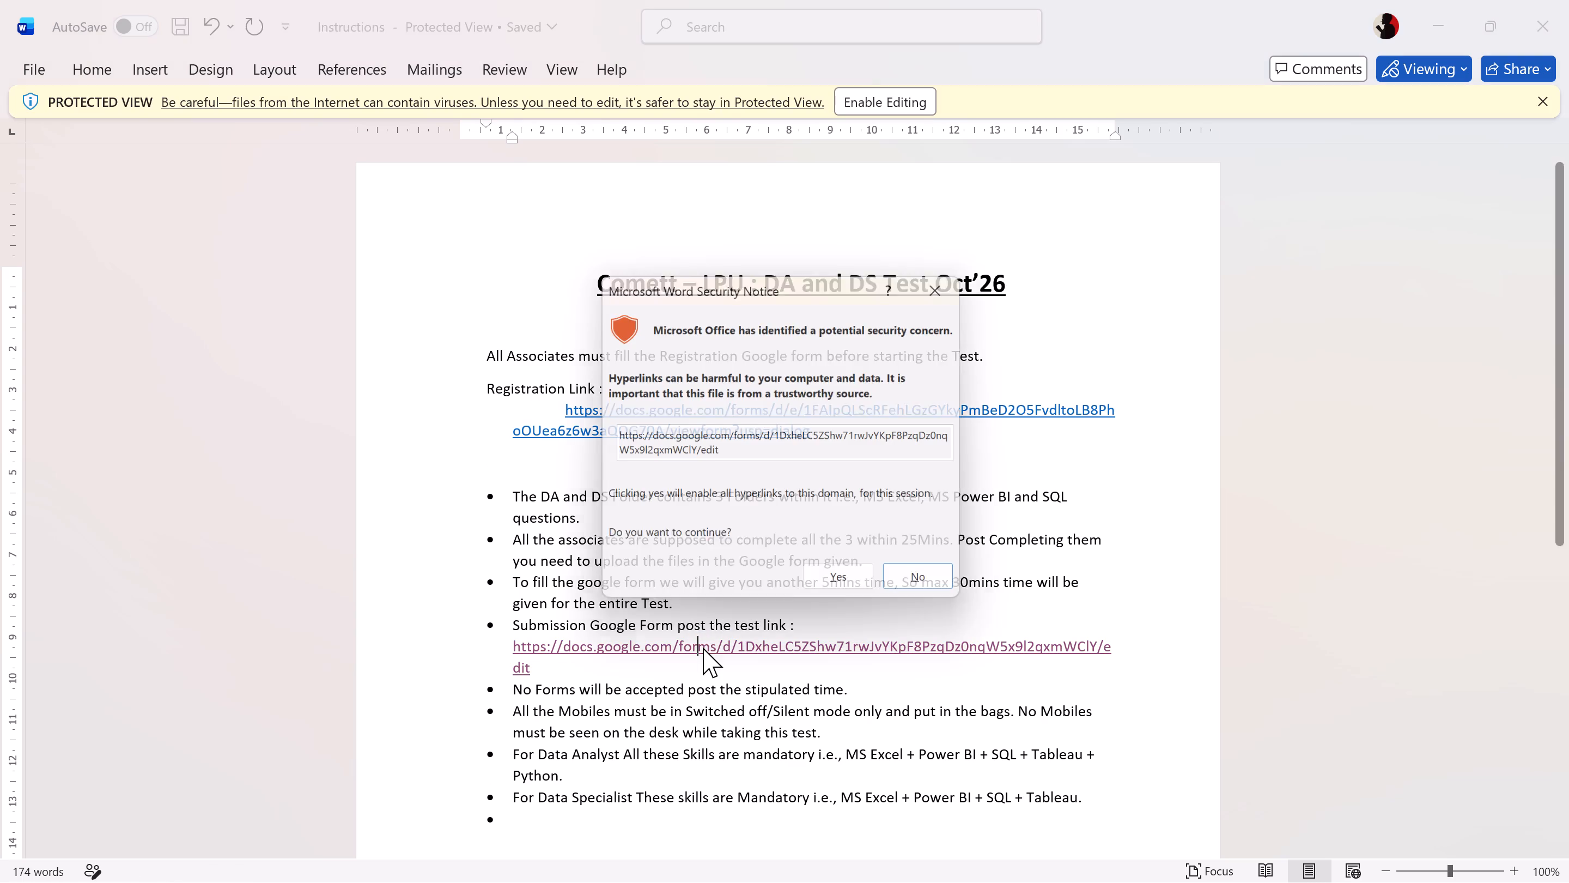
pyautogui.click(852, 585)
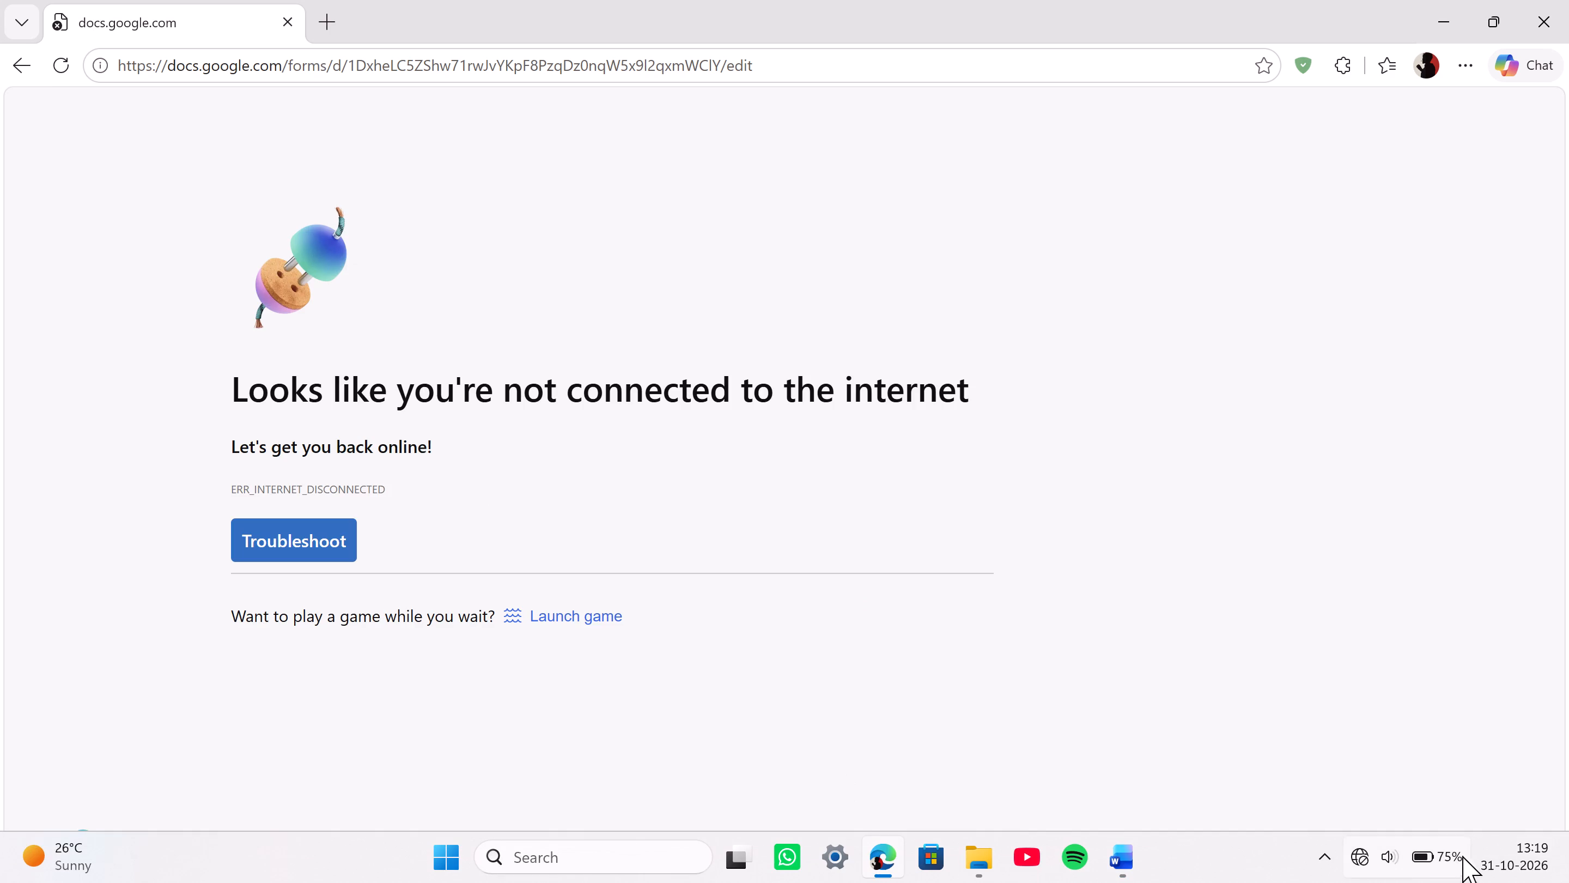
# Connect the computer to the LPU Wireless Wi-Fi network and reload the submission form page.
pyautogui.click(1364, 874)
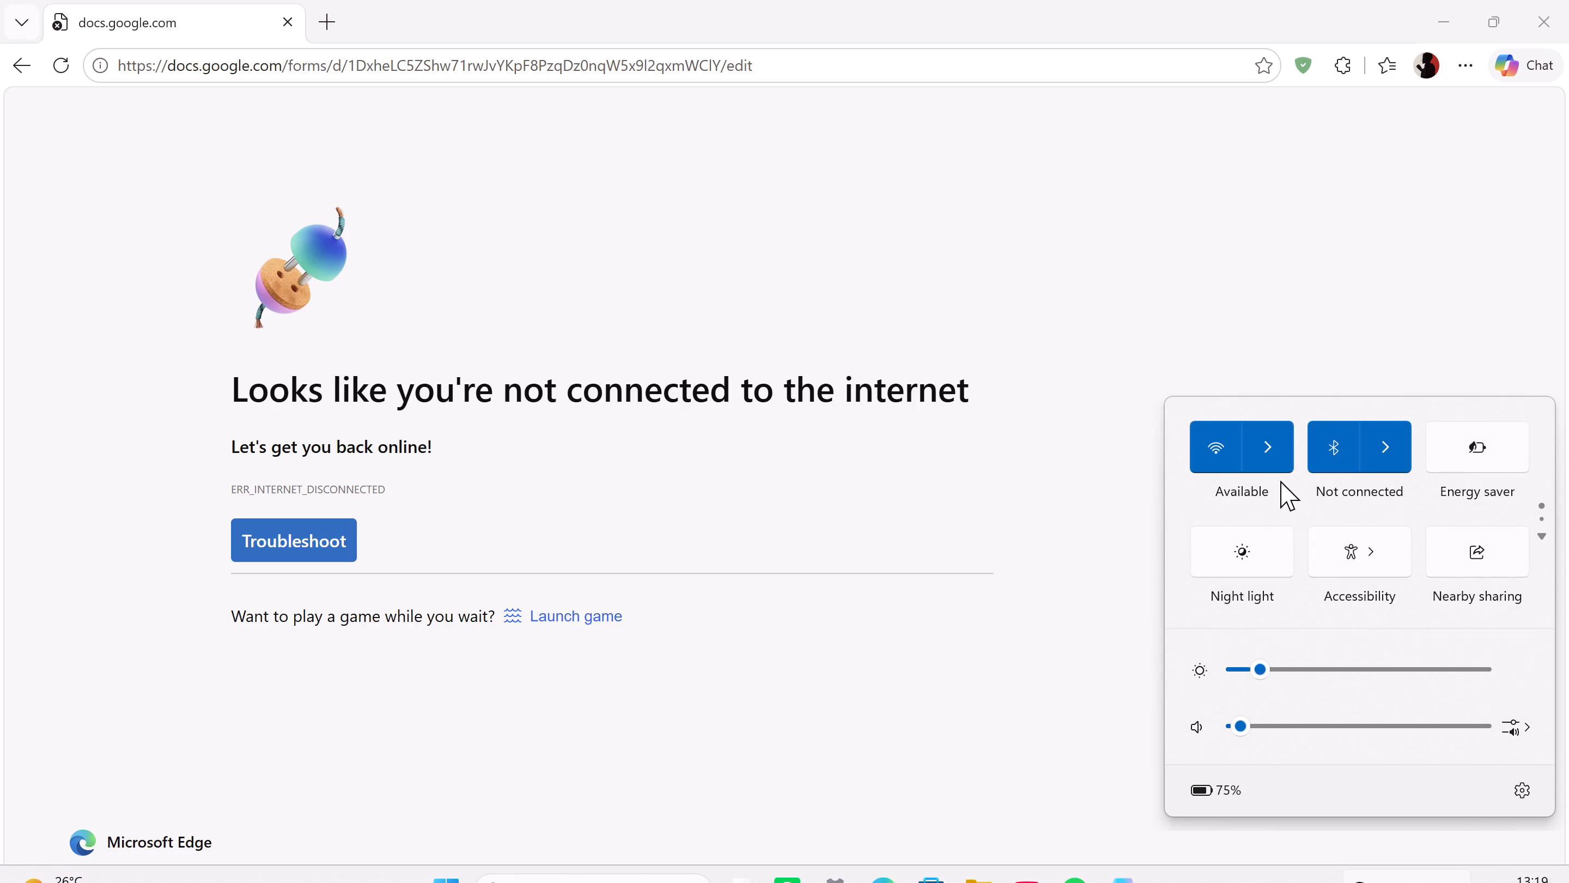
pyautogui.click(1272, 457)
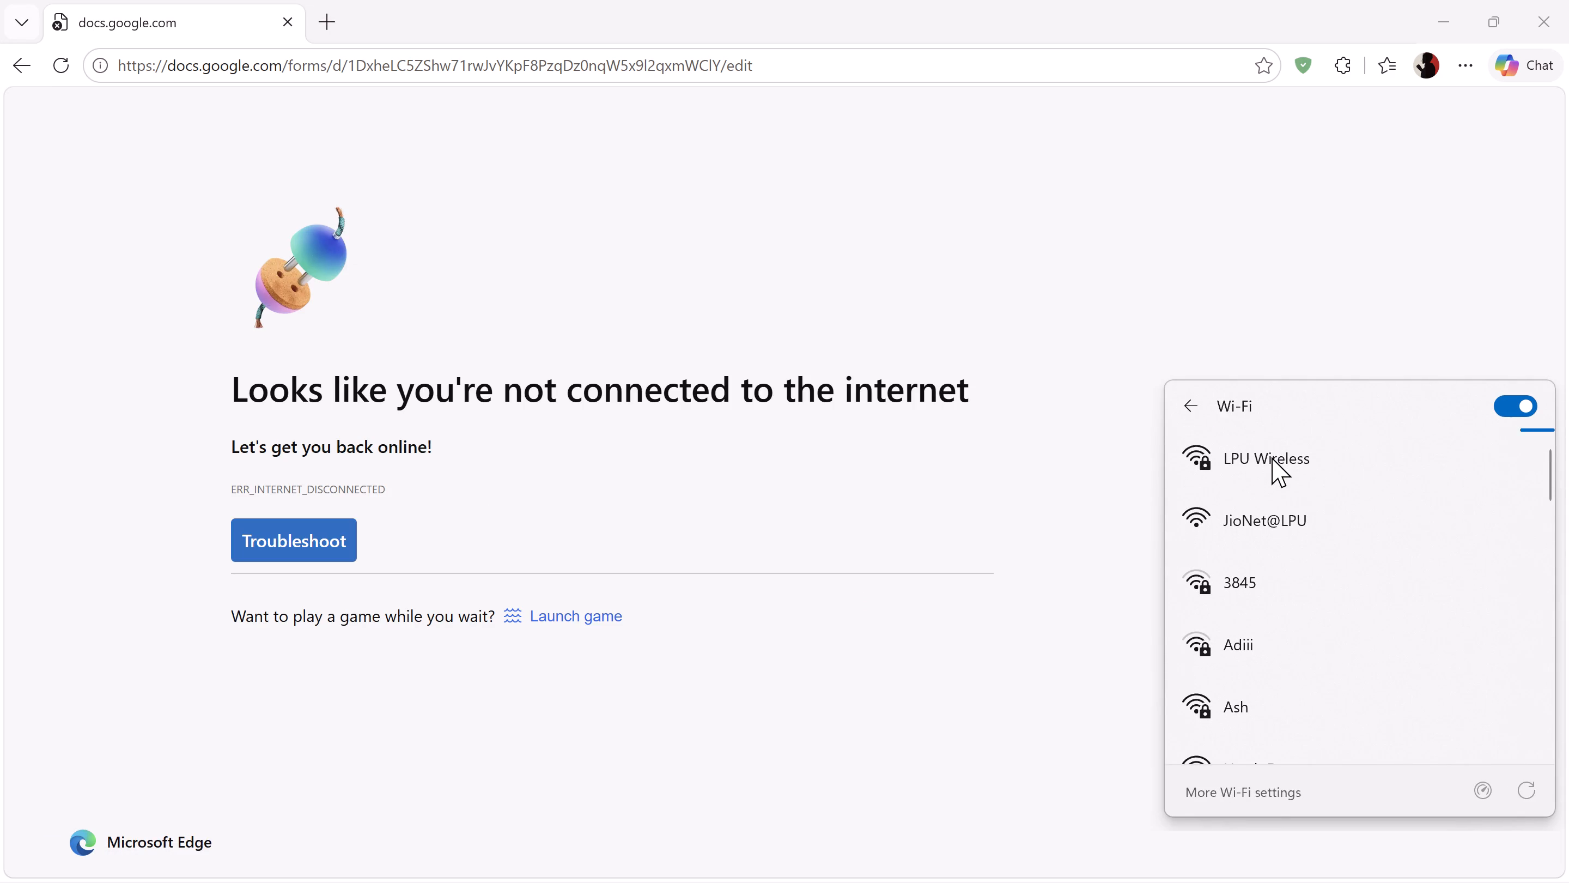
pyautogui.click(1330, 486)
pyautogui.click(1446, 554)
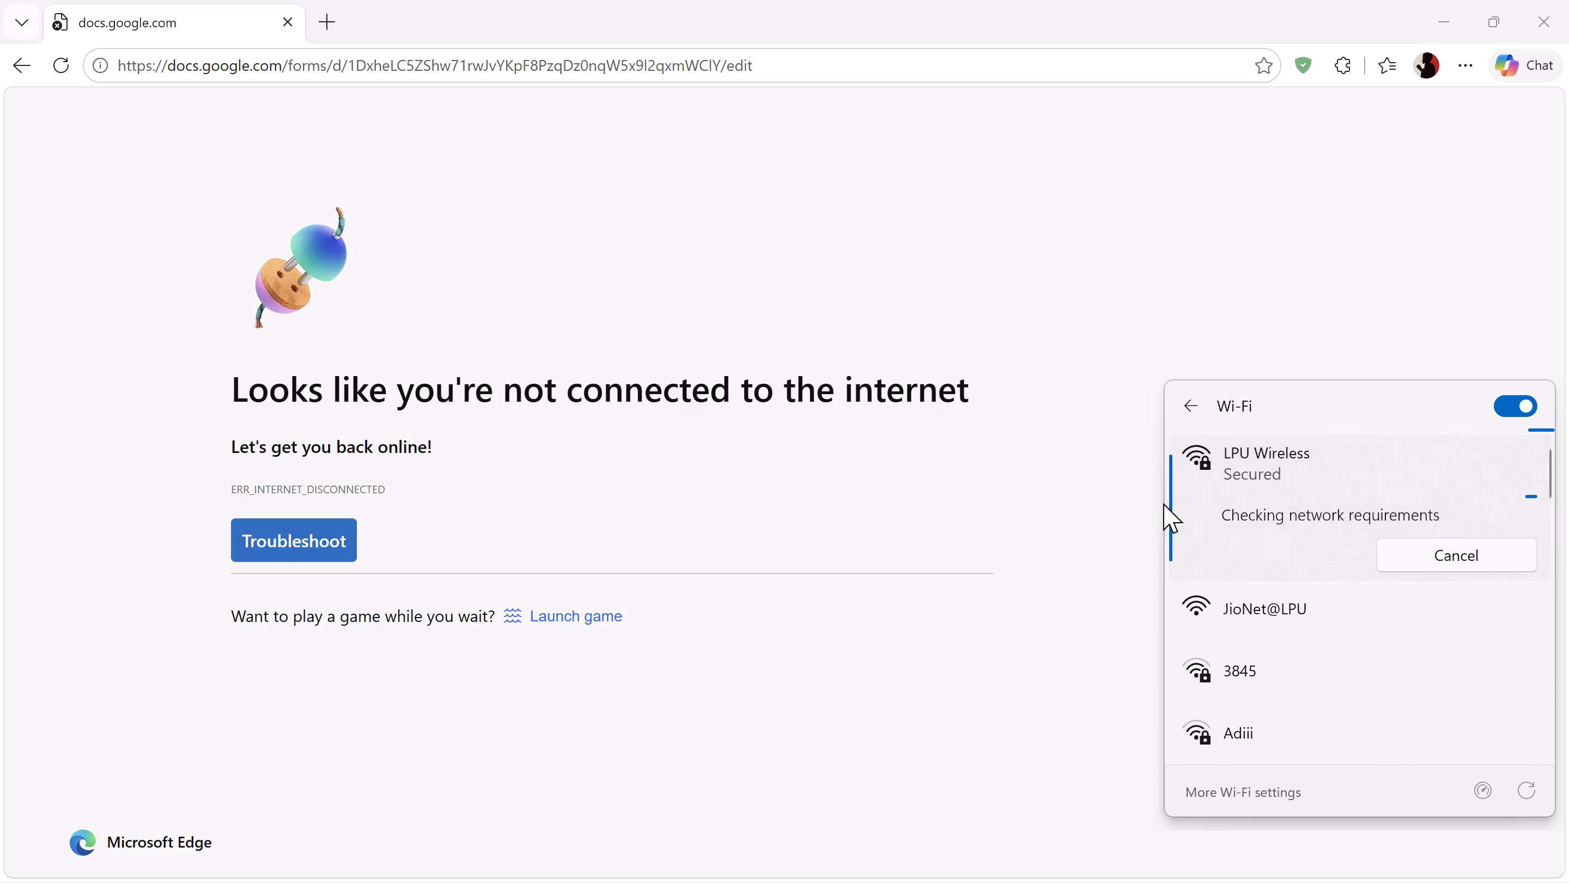
pyautogui.click(1063, 455)
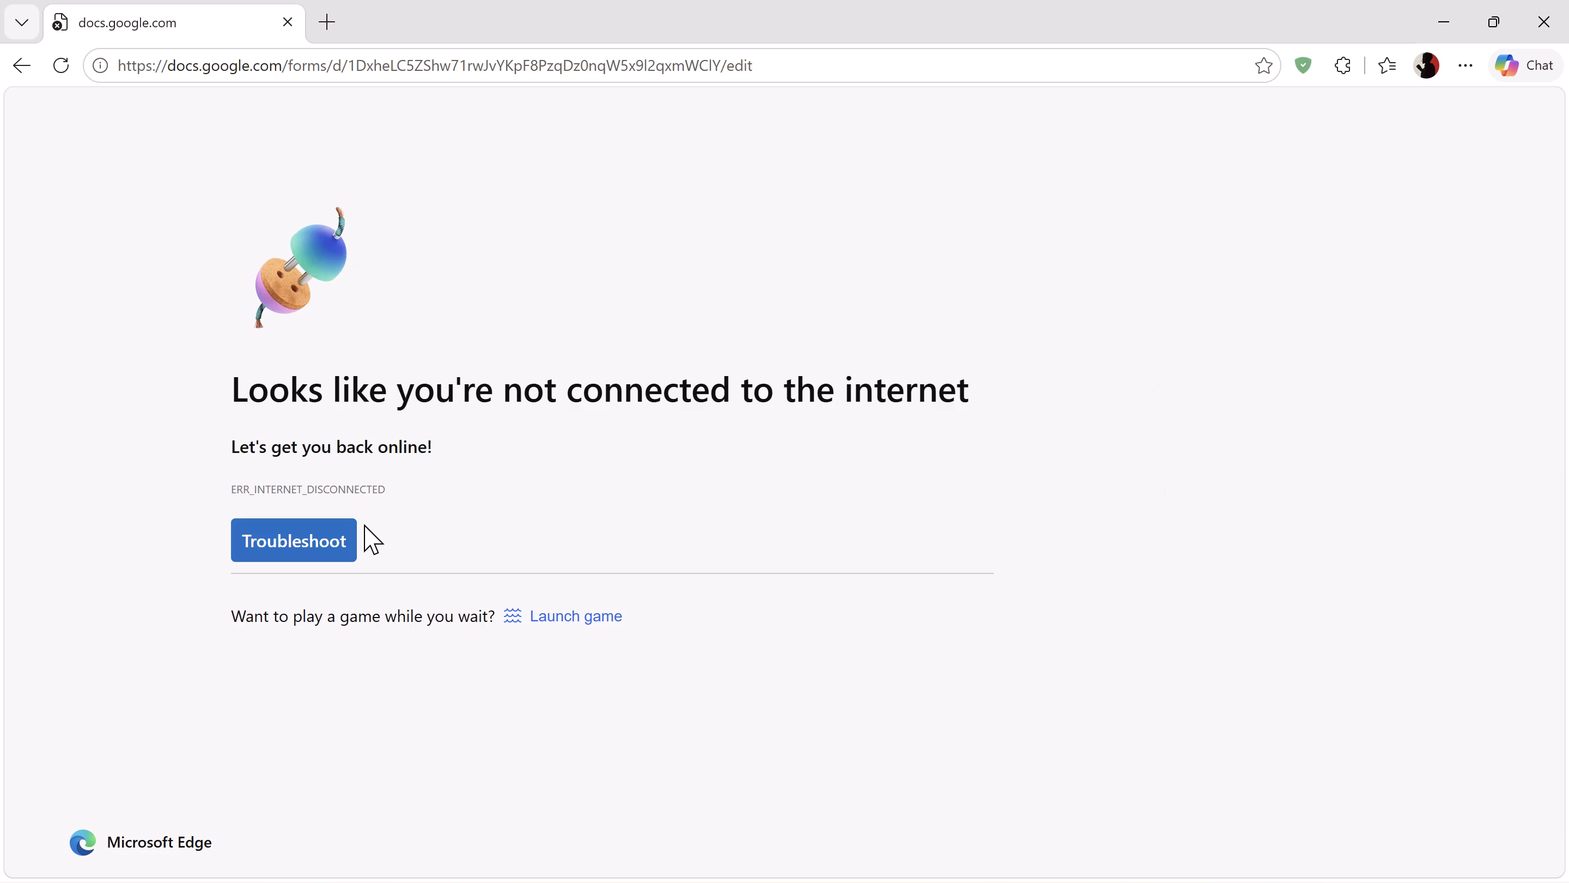
pyautogui.hotkey('ctrl', 'r')
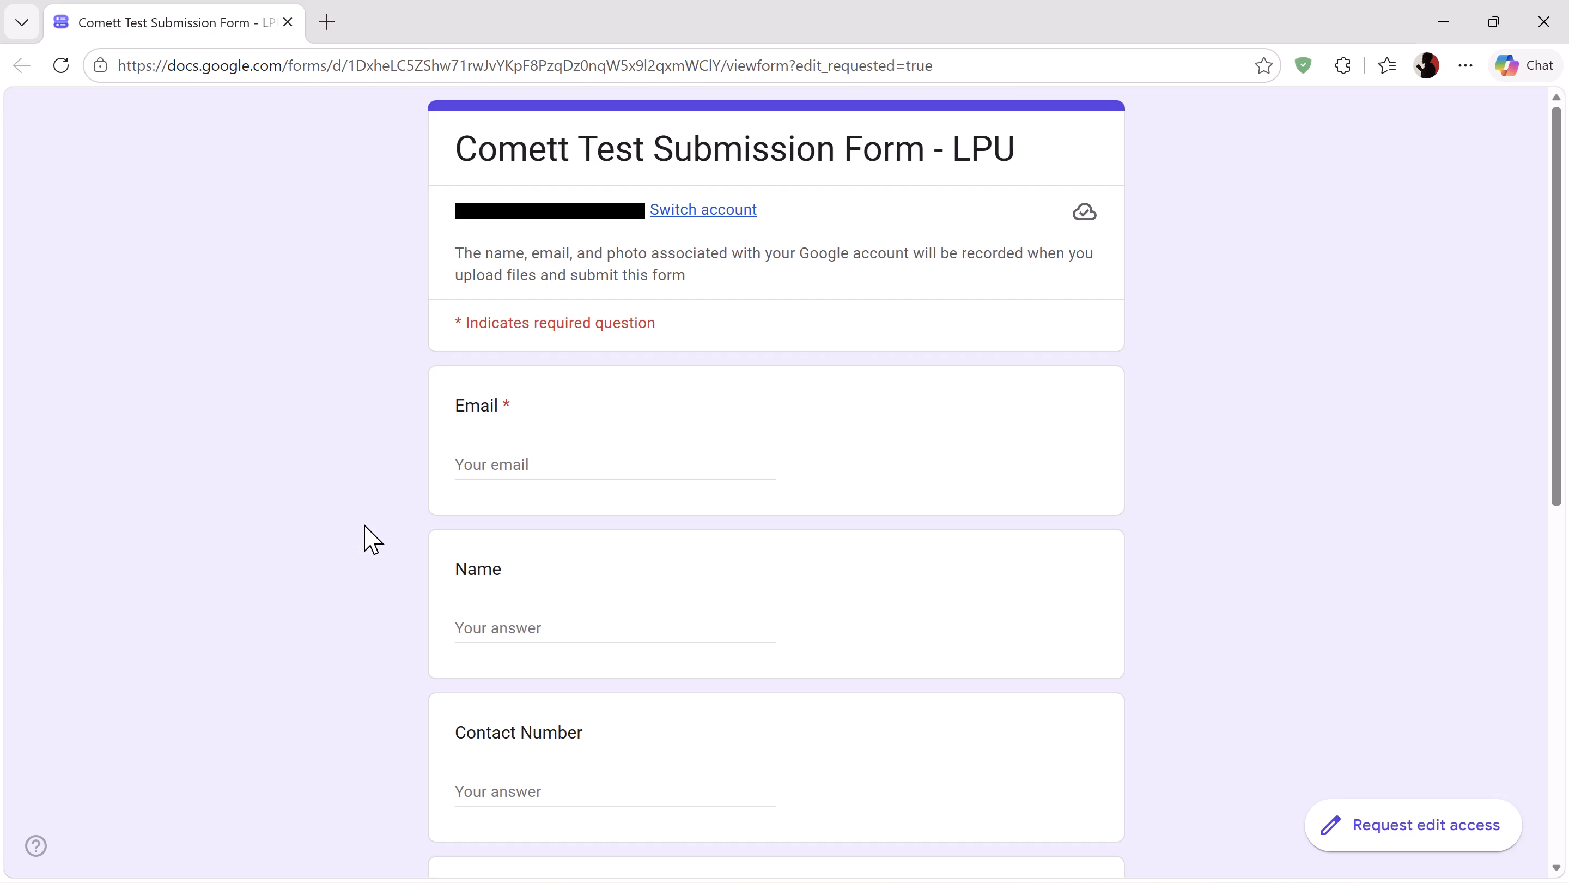
# Minimize the browser window with the submission form and close the Instructions document.
pyautogui.click(1428, 5)
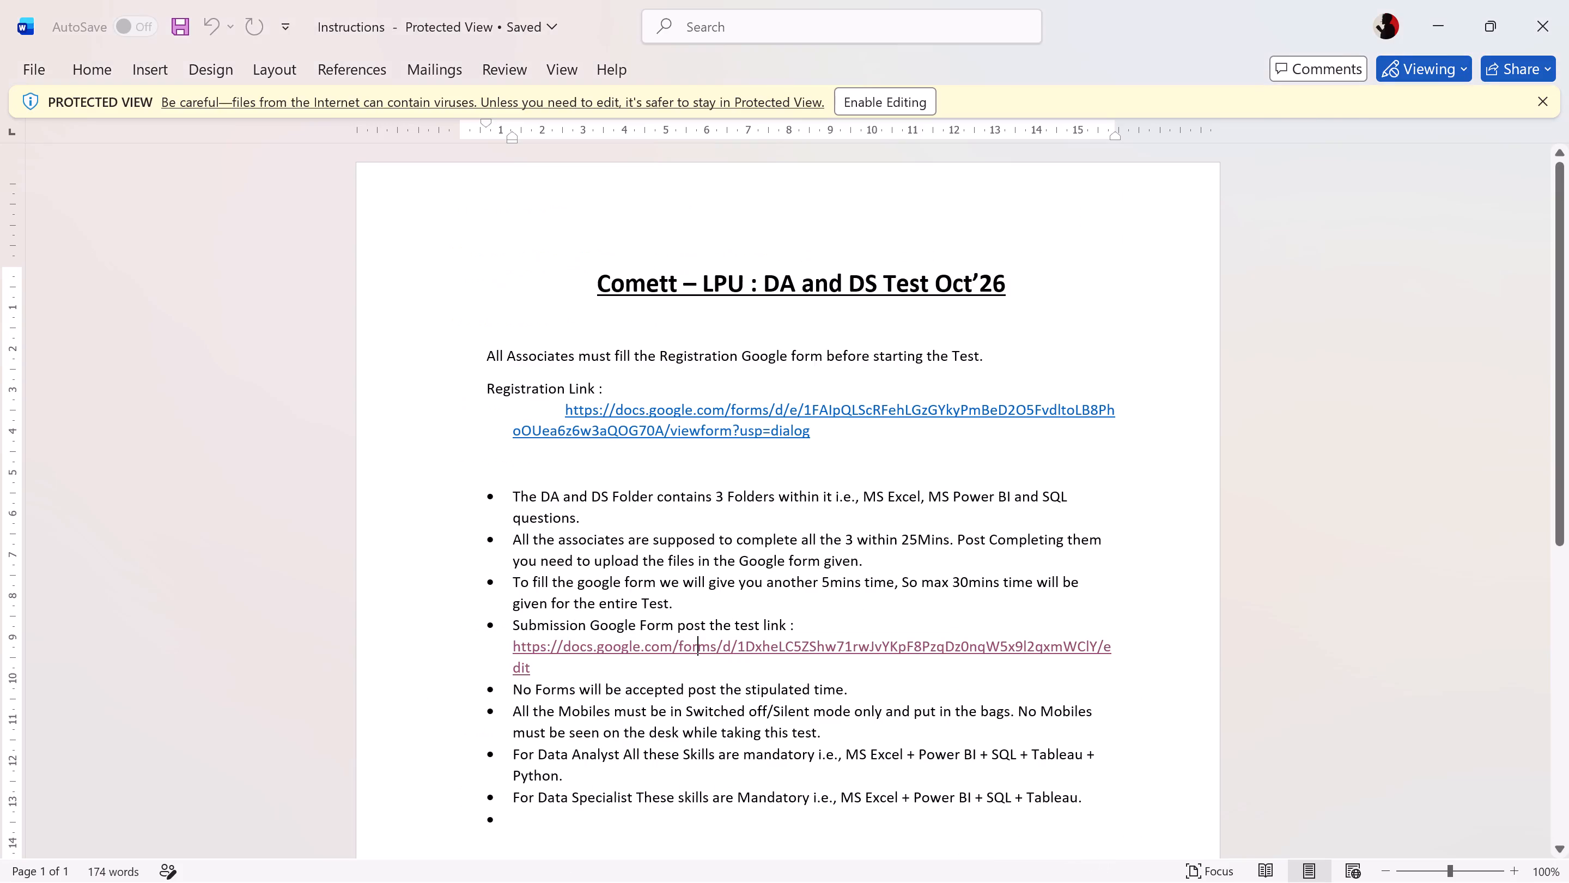
pyautogui.click(1558, 20)
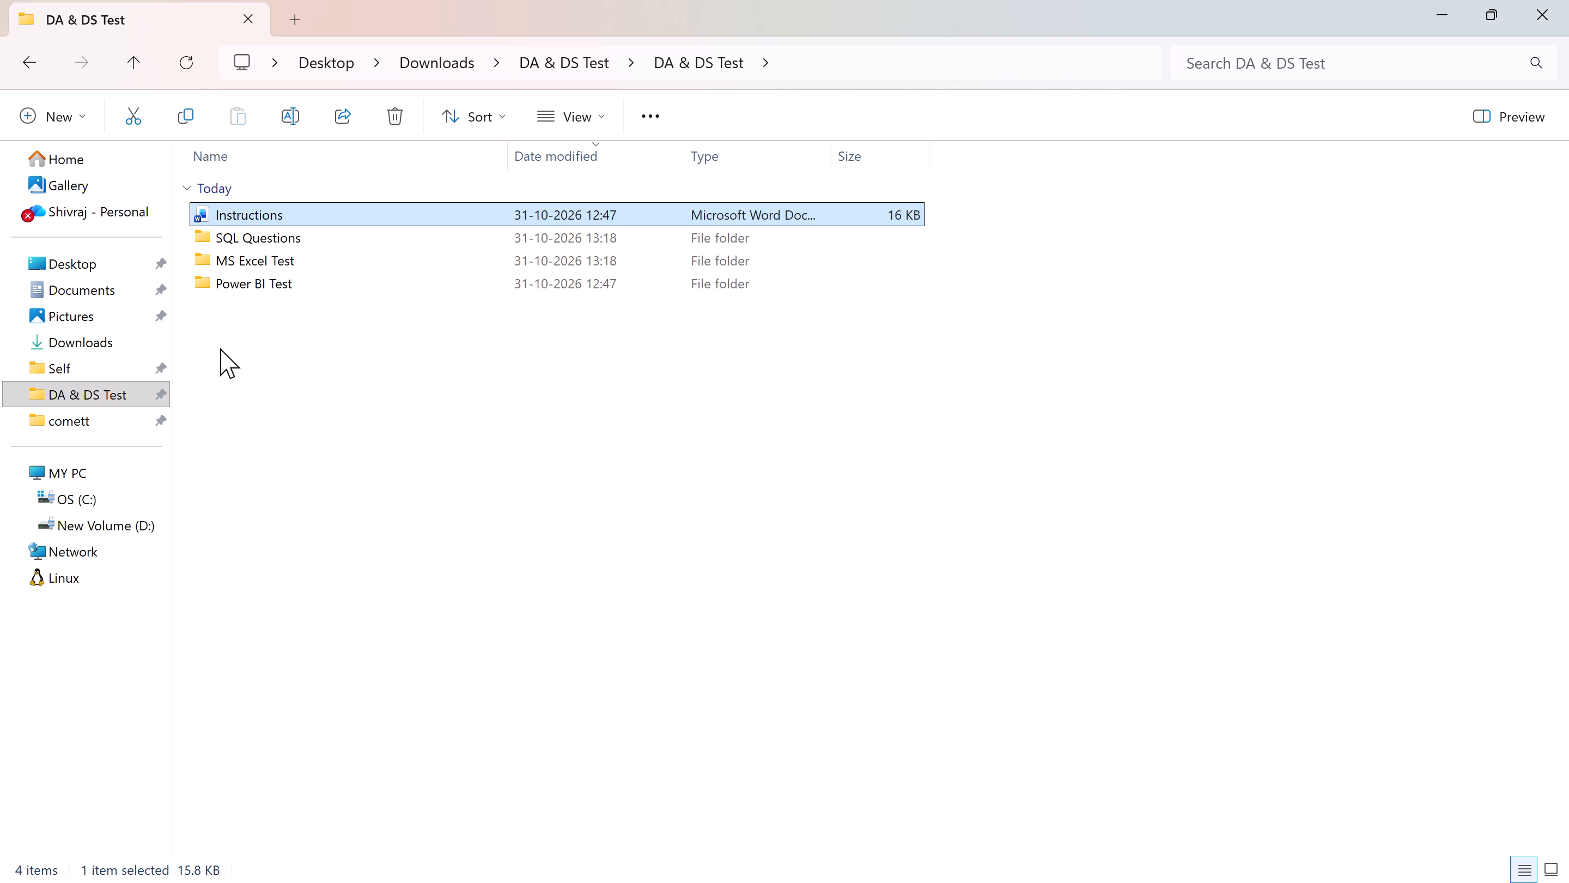
# Move the comett folder from the Desktop into the DA & DS Test folder.
pyautogui.click(96, 271)
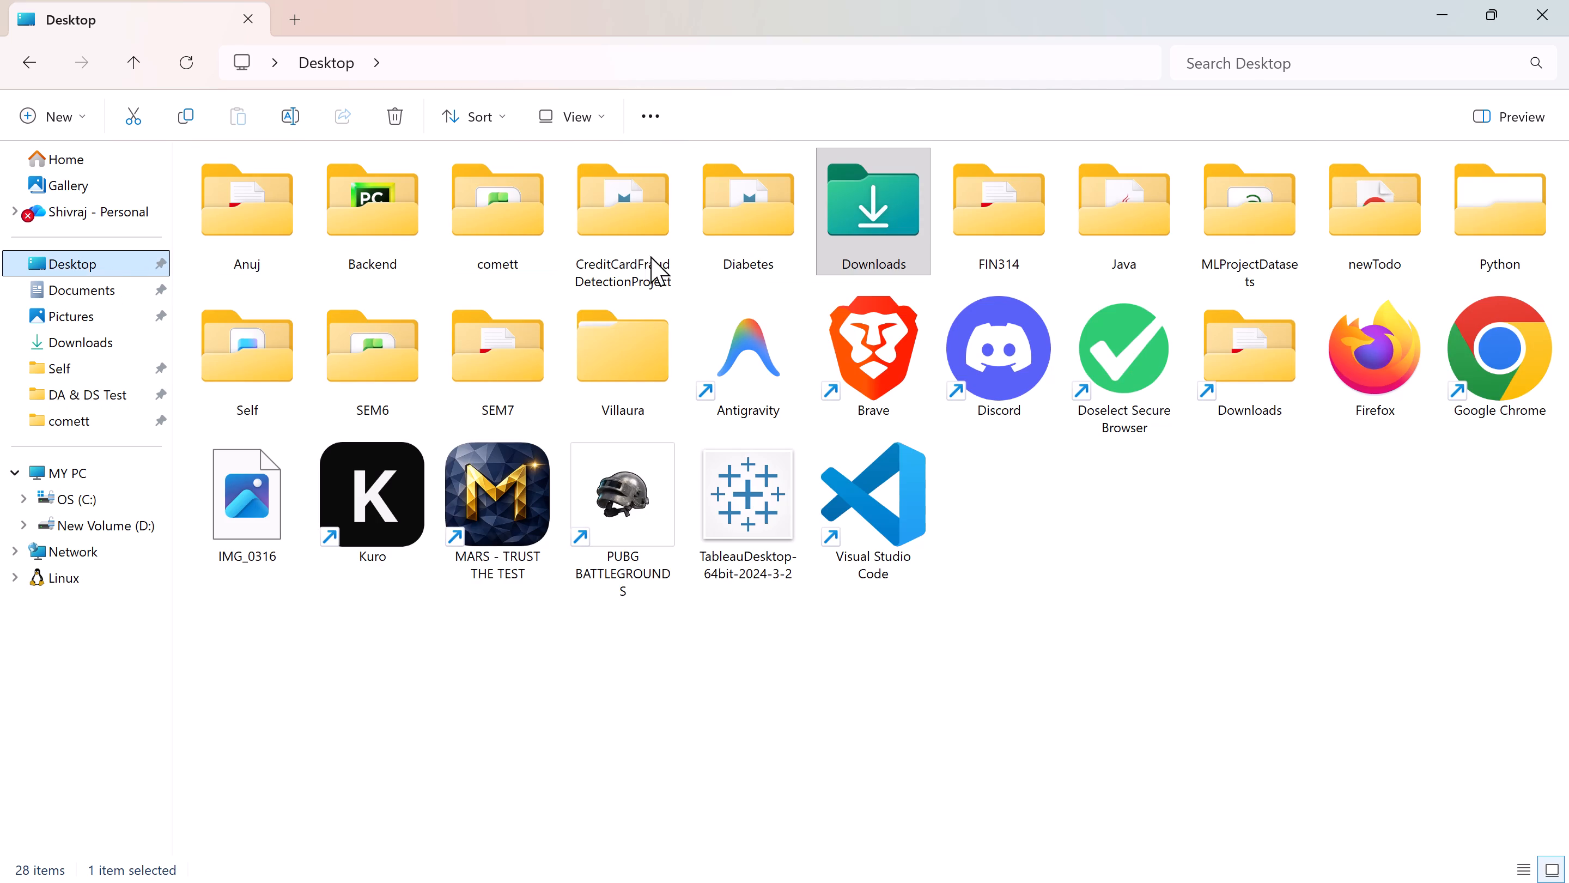
pyautogui.moveTo(492, 212); pyautogui.dragTo(139, 364)
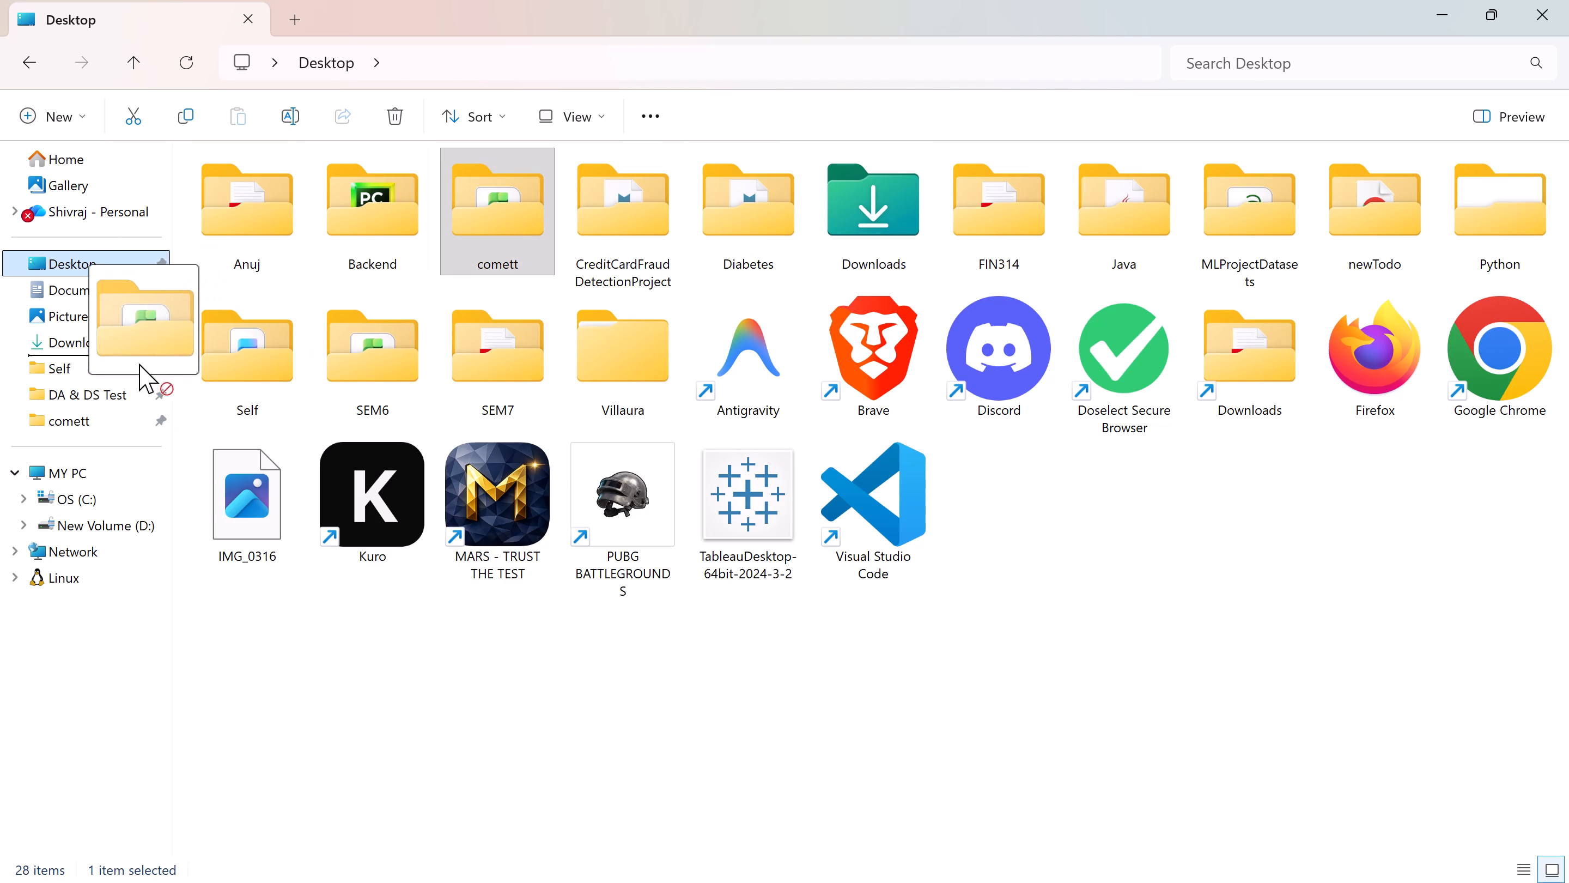
pyautogui.moveTo(139, 364); pyautogui.dragTo(119, 398)
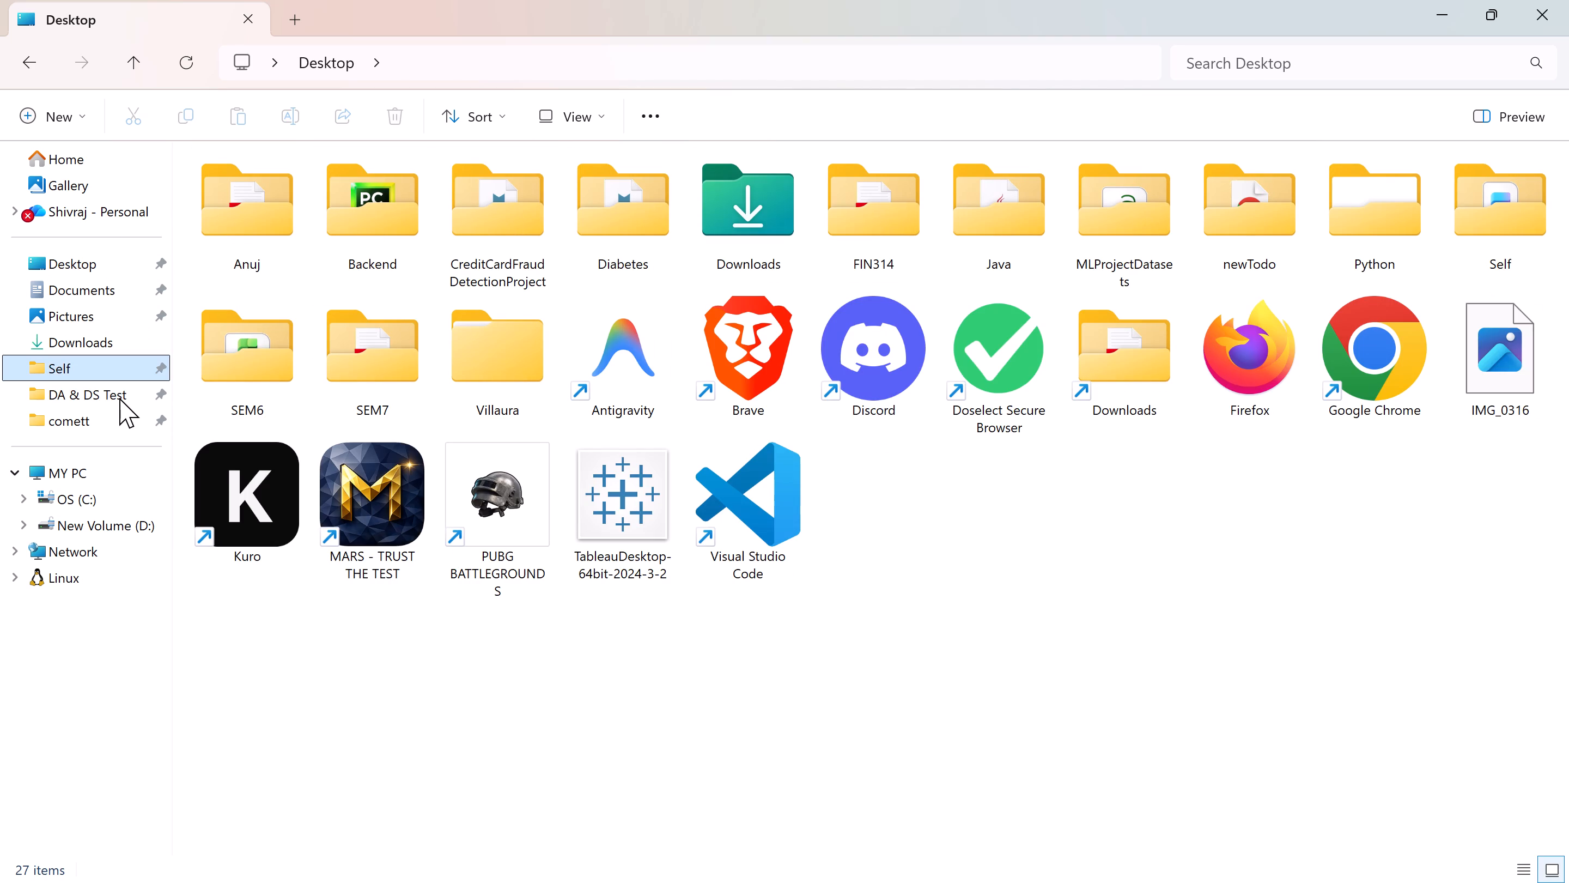
# In the DA & DS Test folder, rename the comett folder as comett(excel answer).
pyautogui.click(119, 398)
pyautogui.click(349, 361)
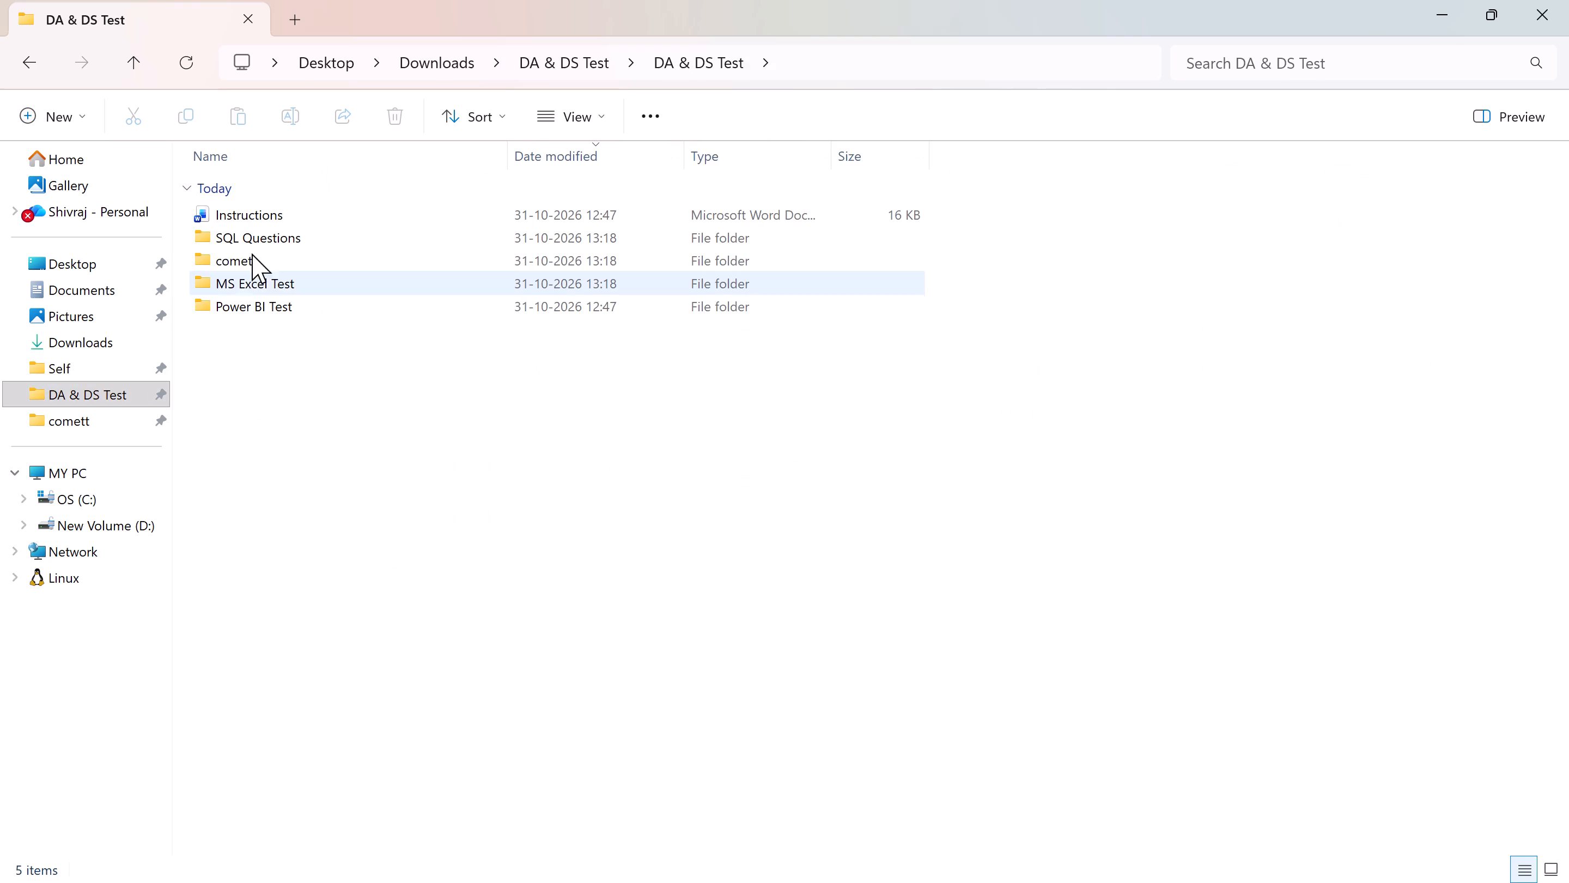
pyautogui.click(261, 258)
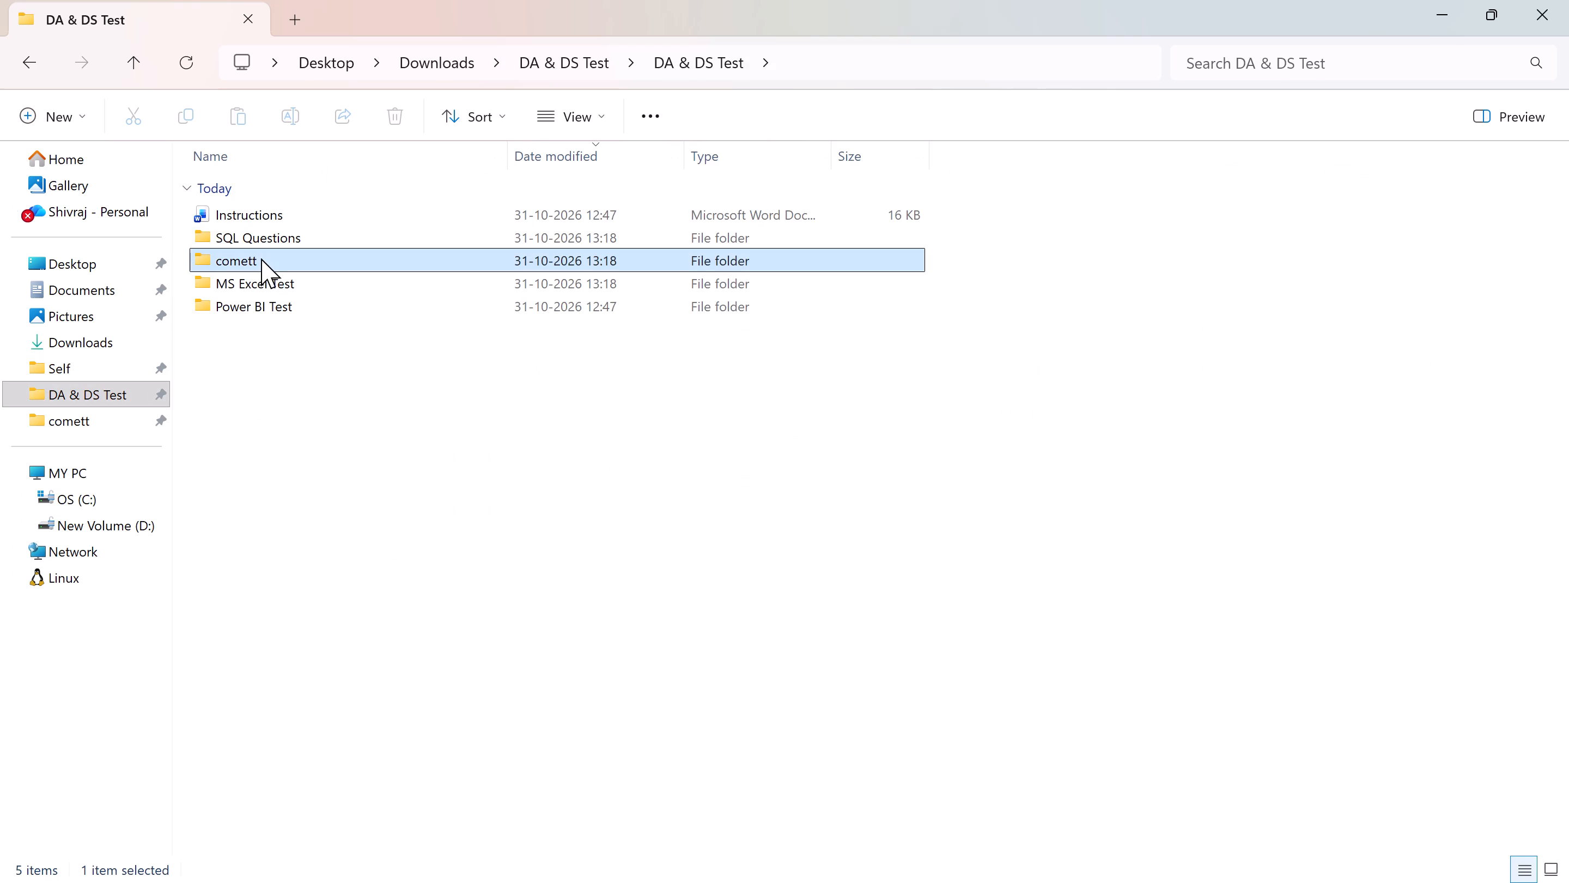
pyautogui.click(261, 258)
pyautogui.click(267, 259)
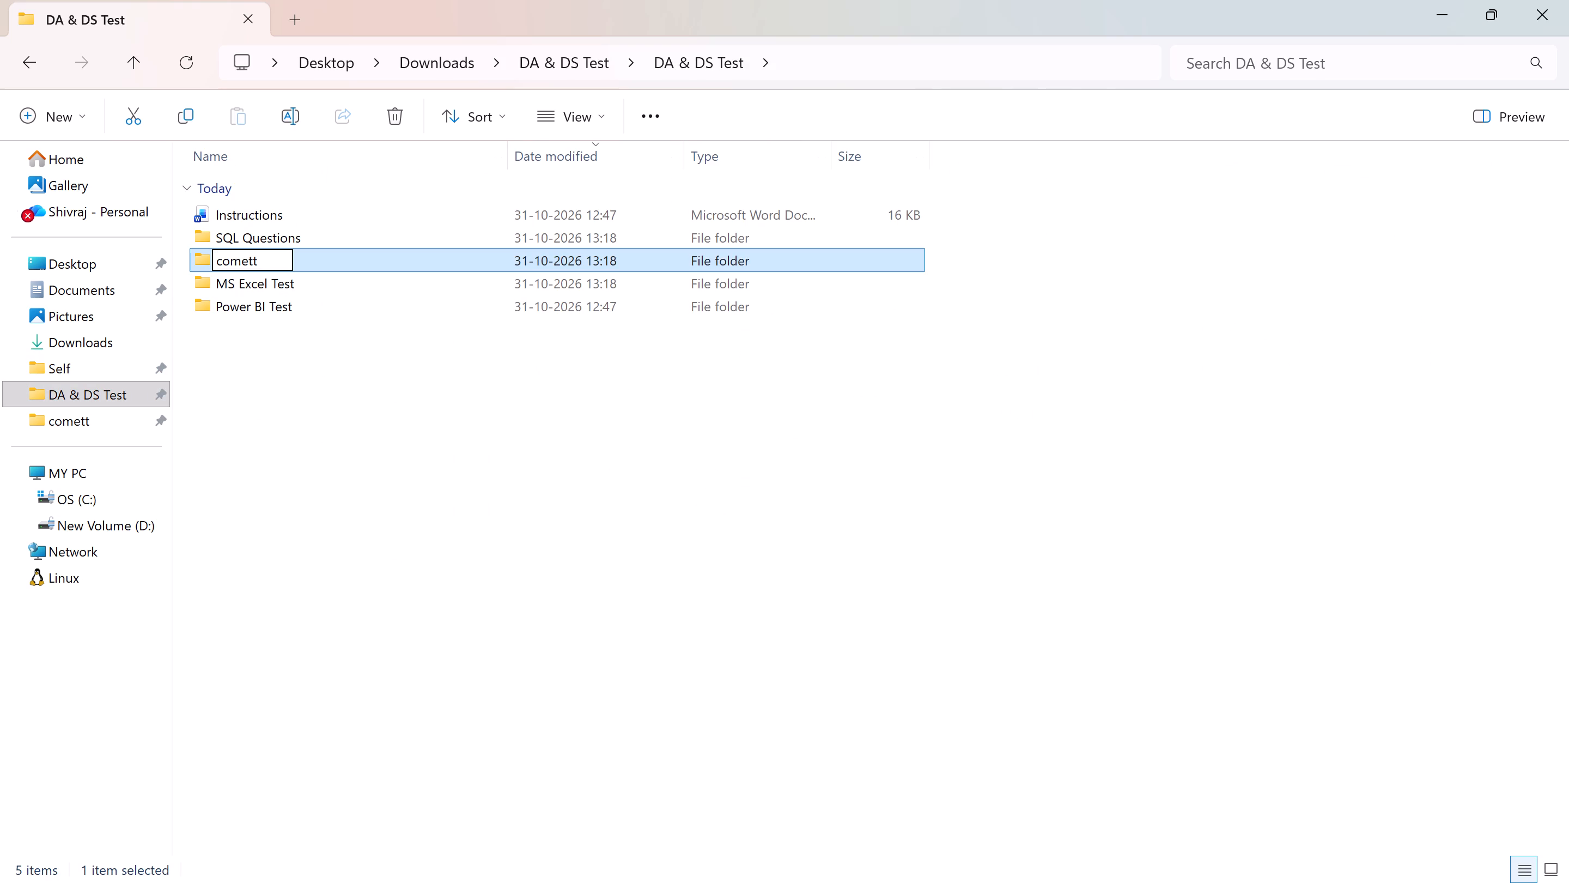
pyautogui.write('(excel')
pyautogui.press('space')
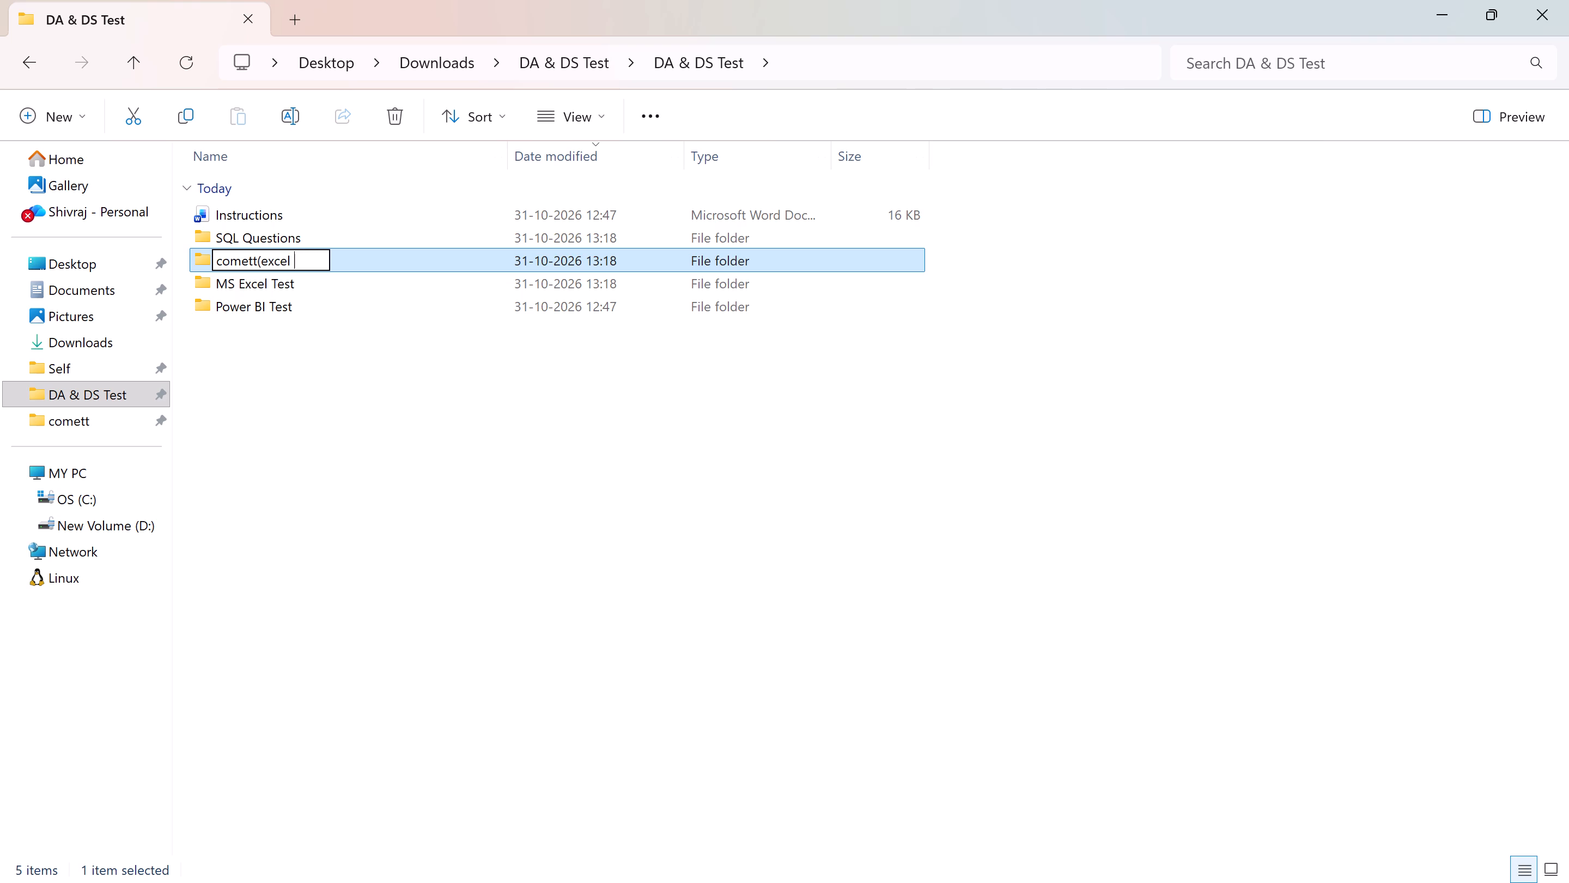
pyautogui.write('answer)]')
pyautogui.press('BackSpace')
pyautogui.press('Return')
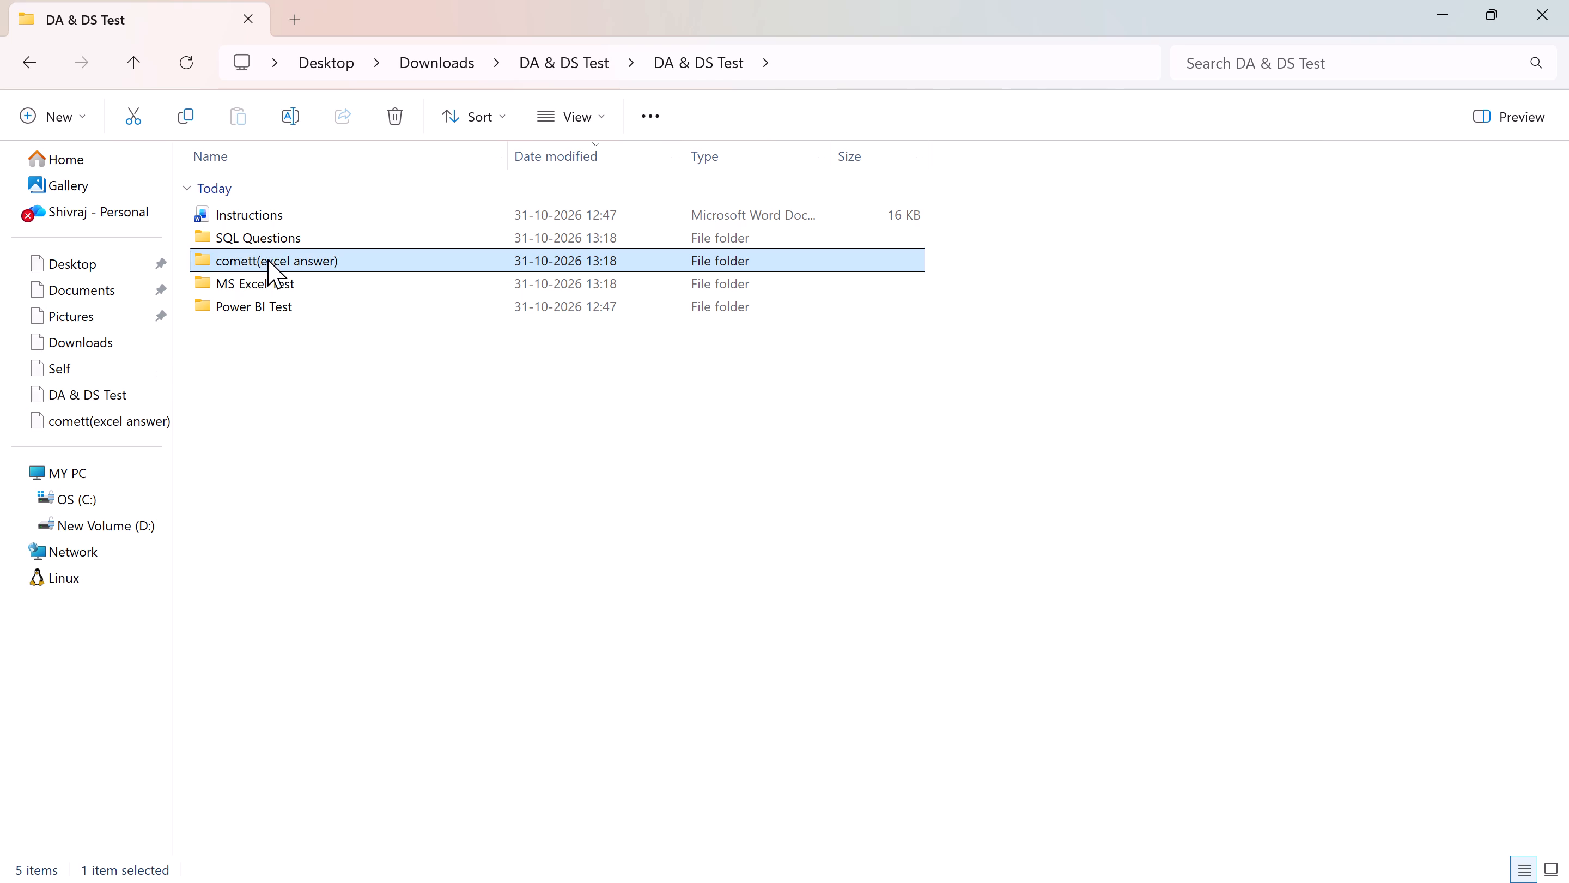
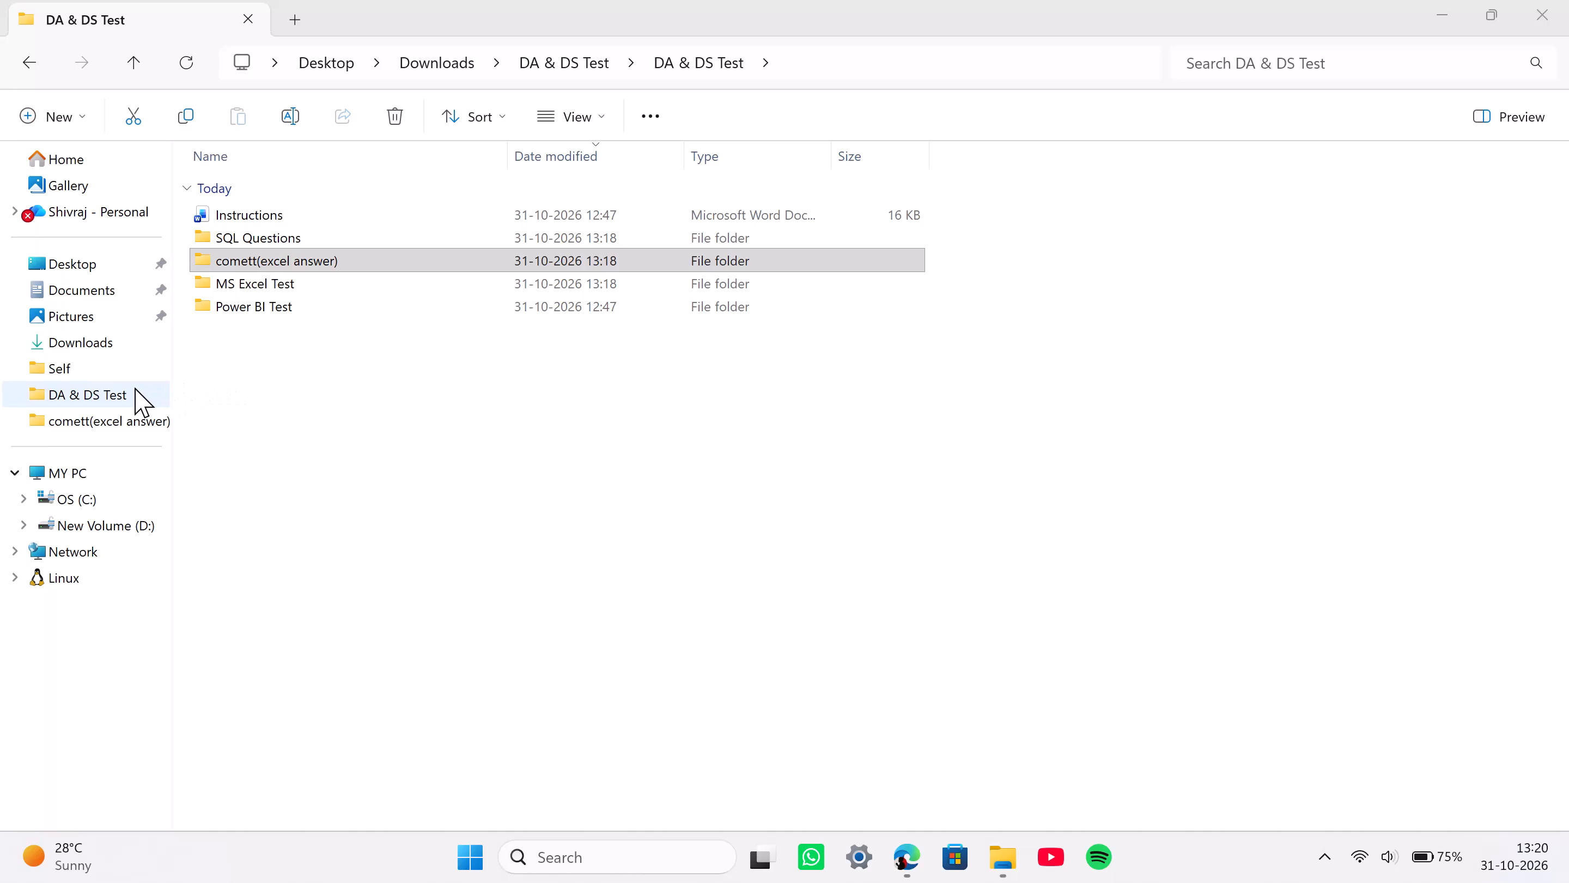
# Compress the DA & DS Test folder in Downloads into a ZIP file, keeping the name DA & DS Test.
pyautogui.click(113, 350)
pyautogui.rightClick(289, 211)
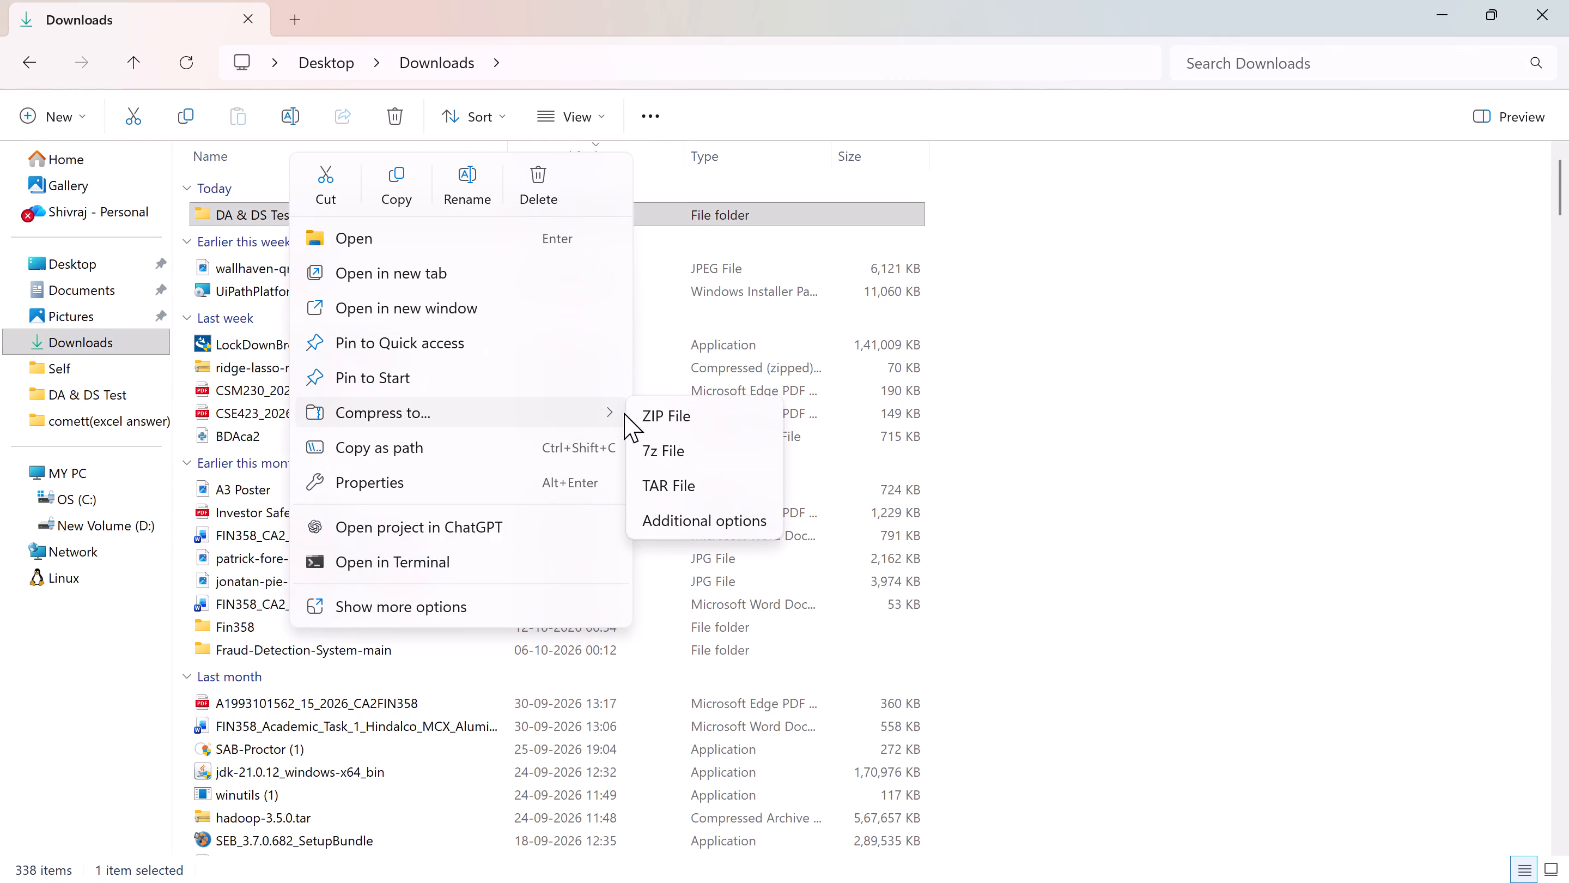
pyautogui.click(649, 419)
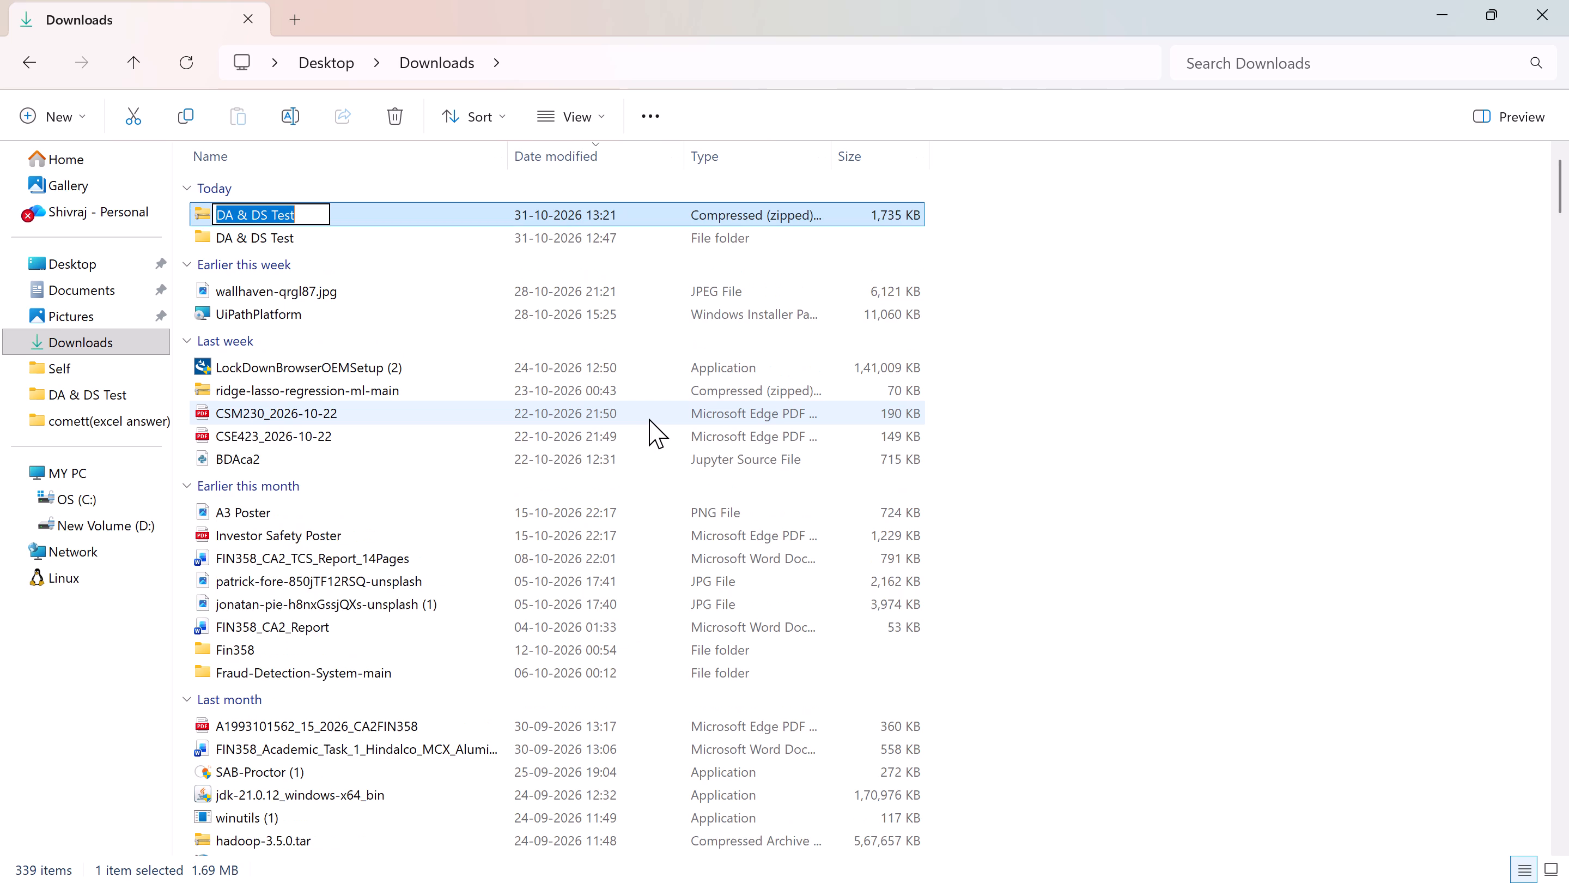
pyautogui.press('Return')
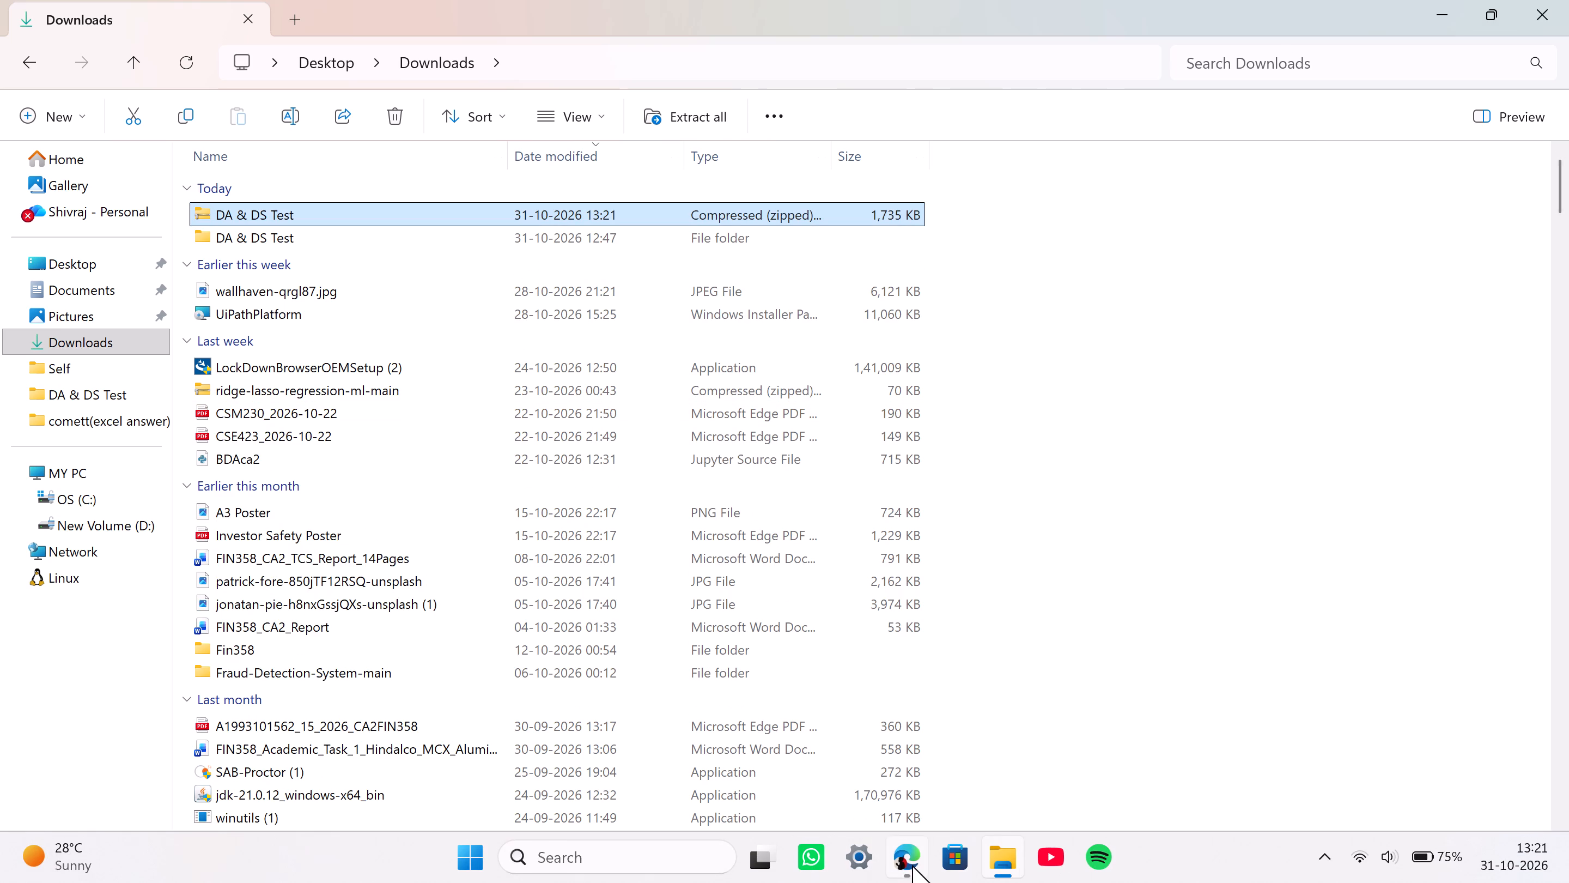
# Switch to the Comett Test Submission Form in Microsoft Edge and enter the submitter's email address and full name.
pyautogui.click(926, 867)
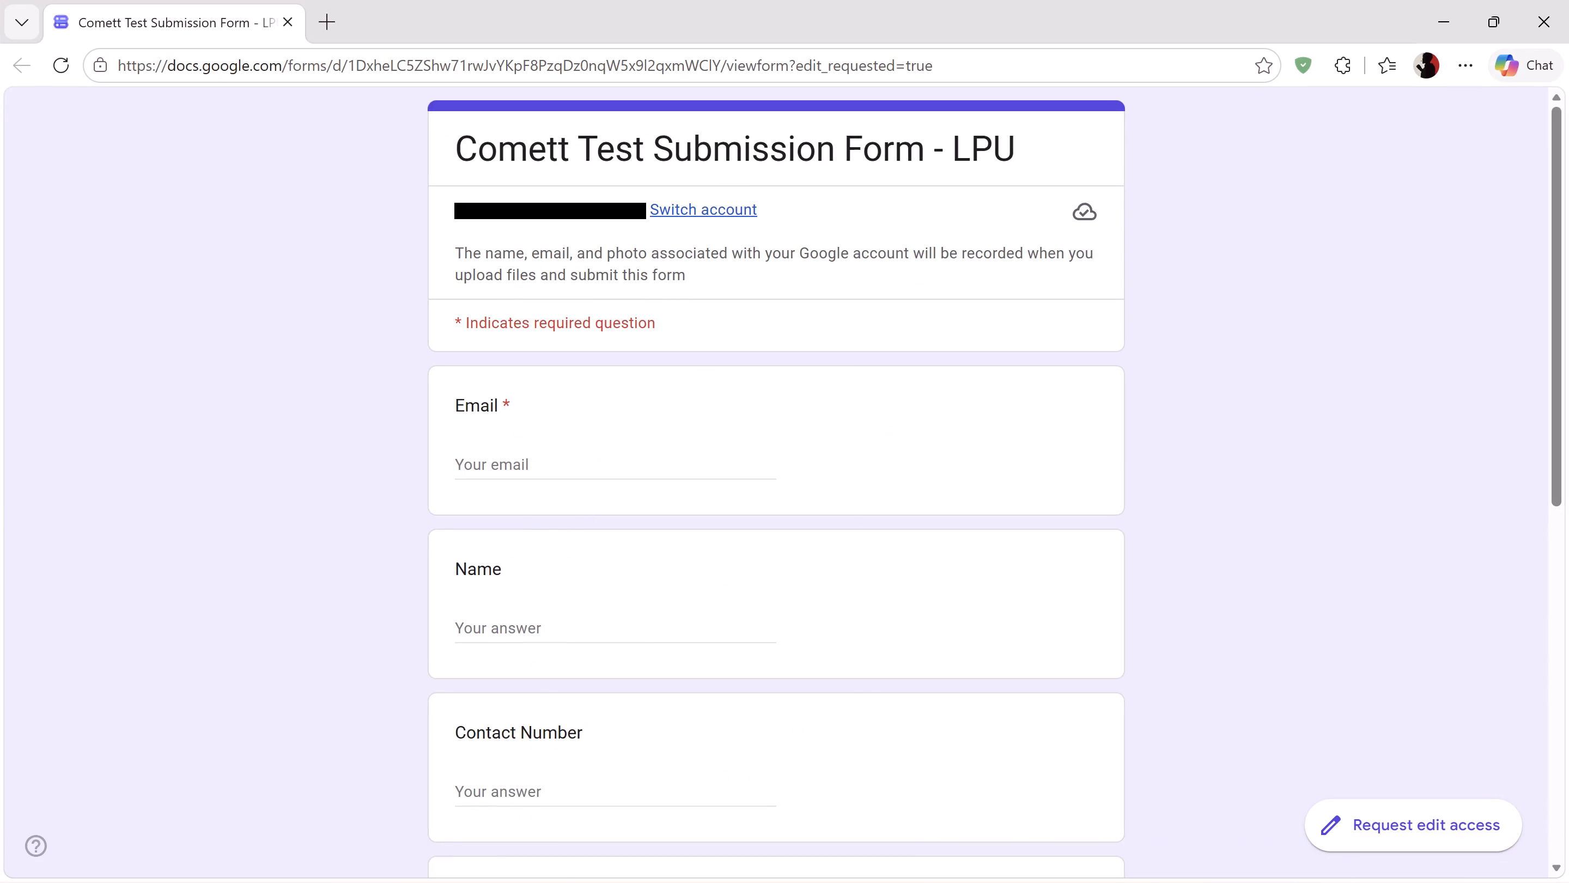
pyautogui.click(537, 472)
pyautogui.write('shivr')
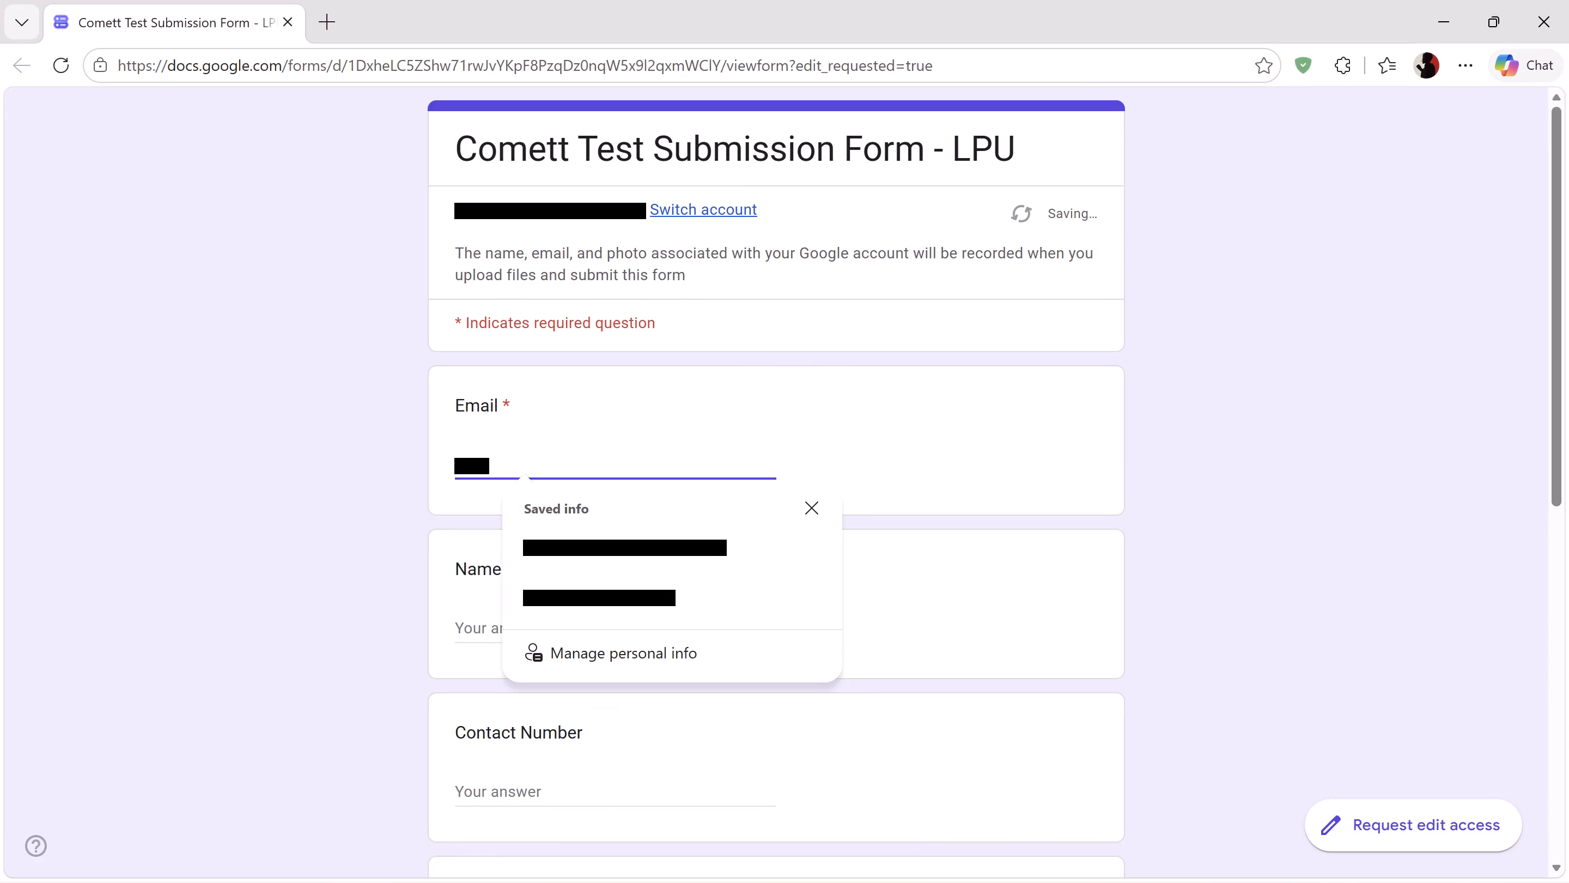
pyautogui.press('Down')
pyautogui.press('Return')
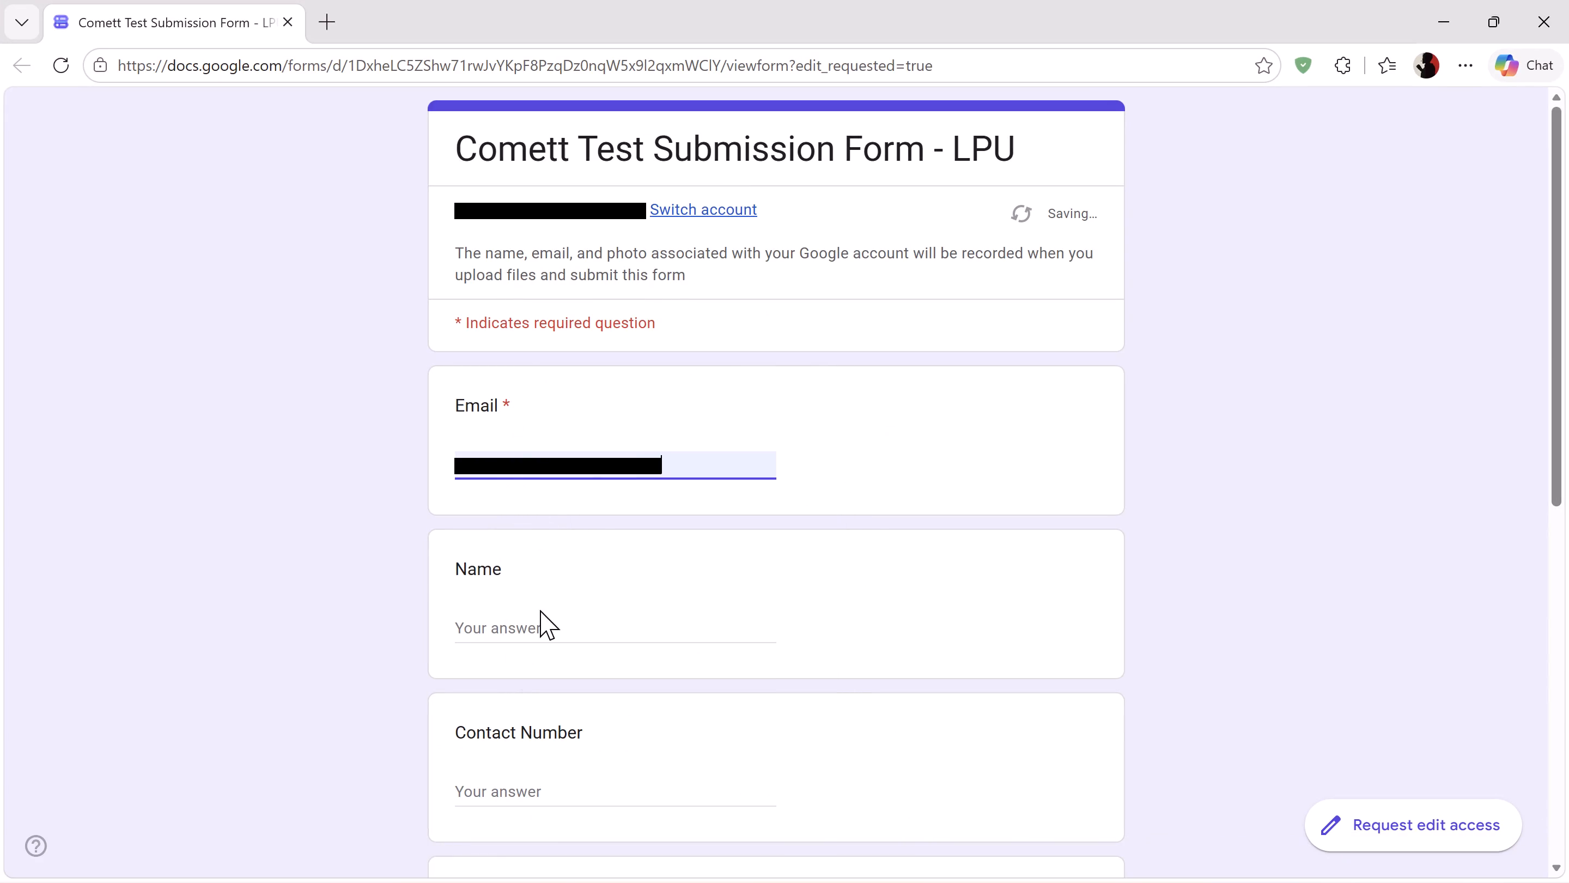
pyautogui.click(542, 626)
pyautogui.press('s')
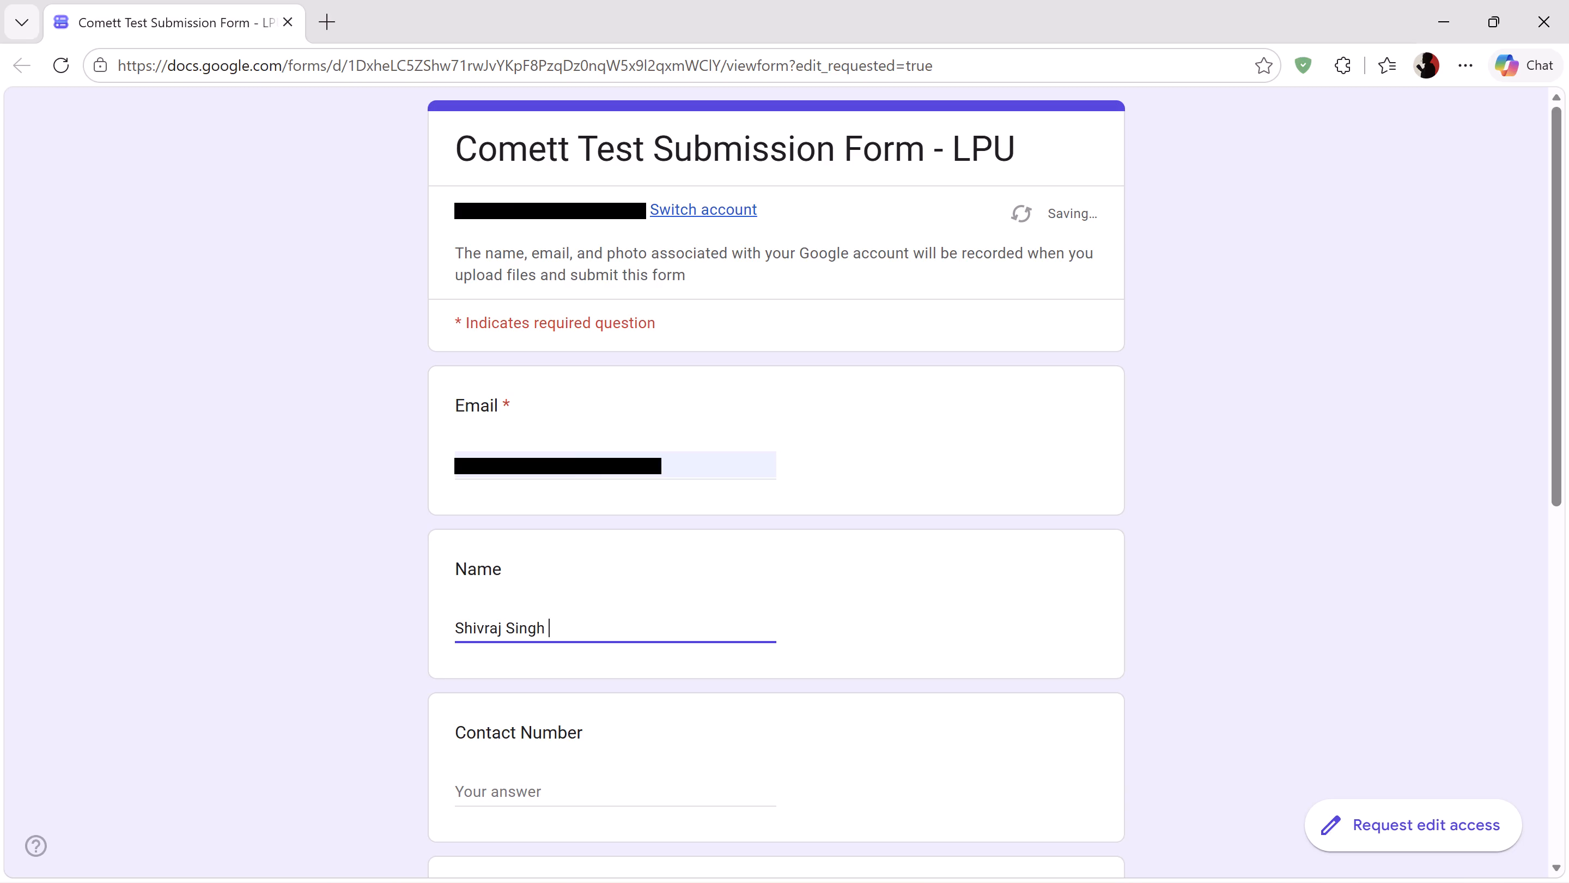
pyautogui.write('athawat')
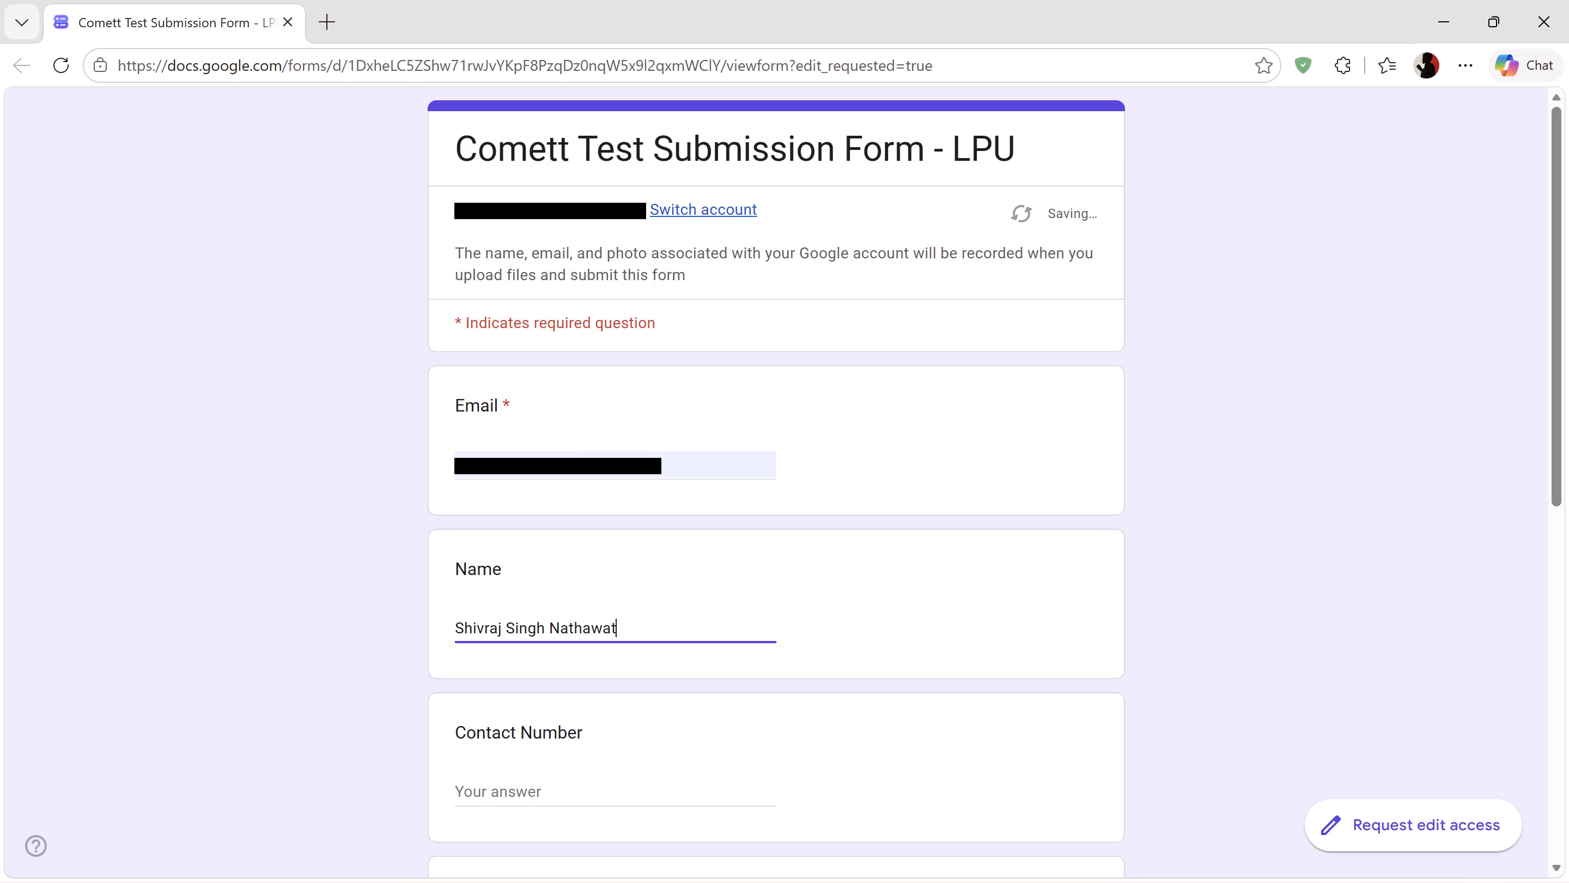
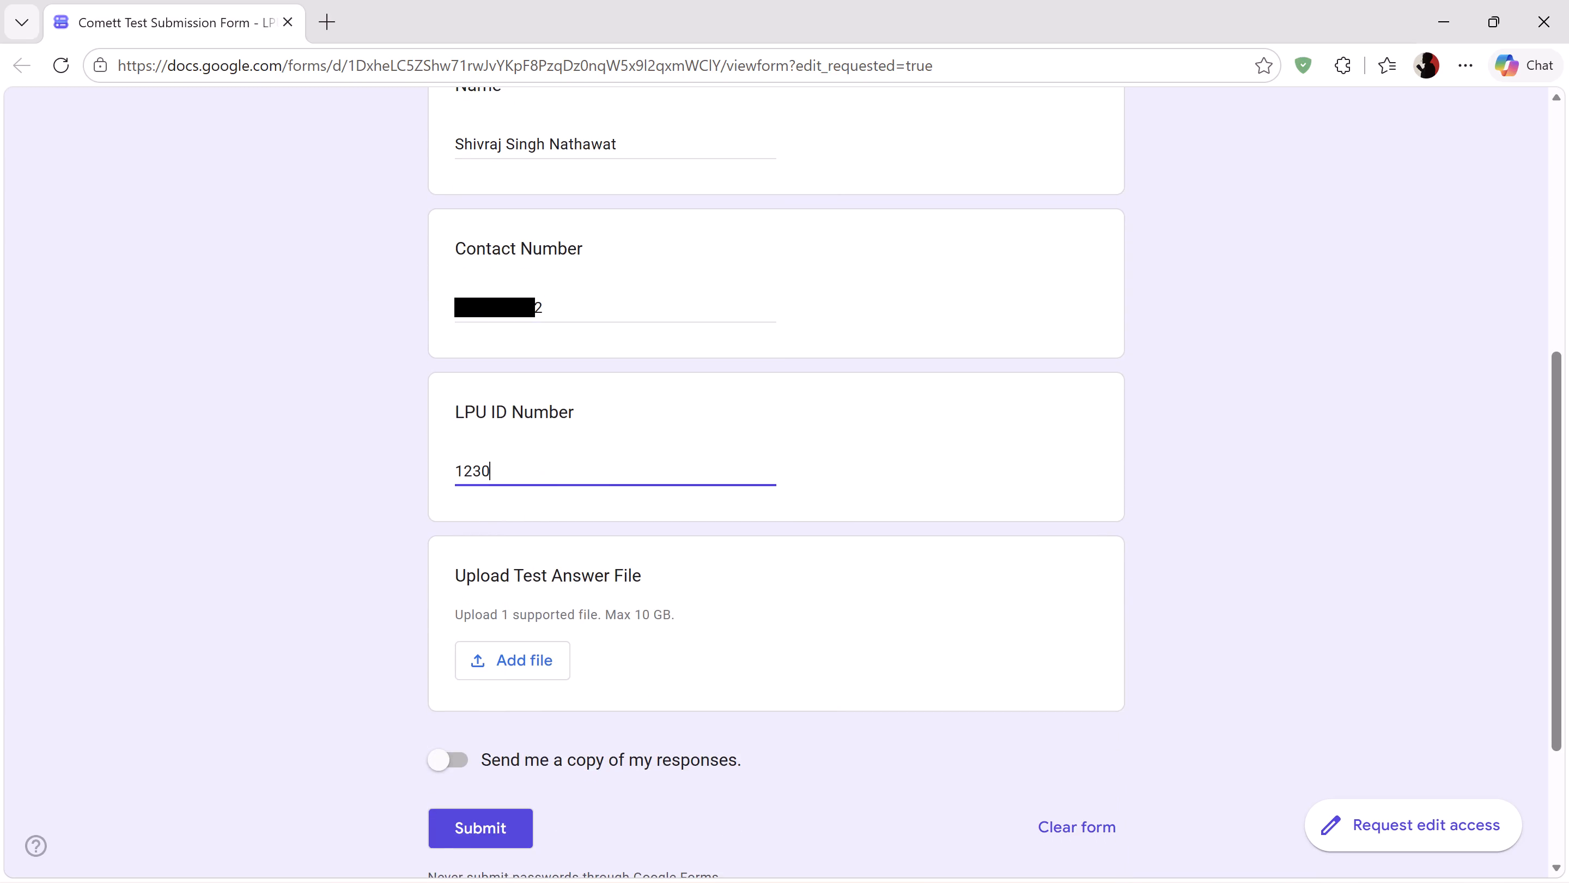
# Finish entering the submitter's ID number in the LPU ID Number question of the submission form.
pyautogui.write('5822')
# Upload the zipped DA & DS Test file from the Downloads folder as the form's test answer file.
pyautogui.moveTo(501, 685); pyautogui.dragTo(521, 666)
pyautogui.click(521, 666)
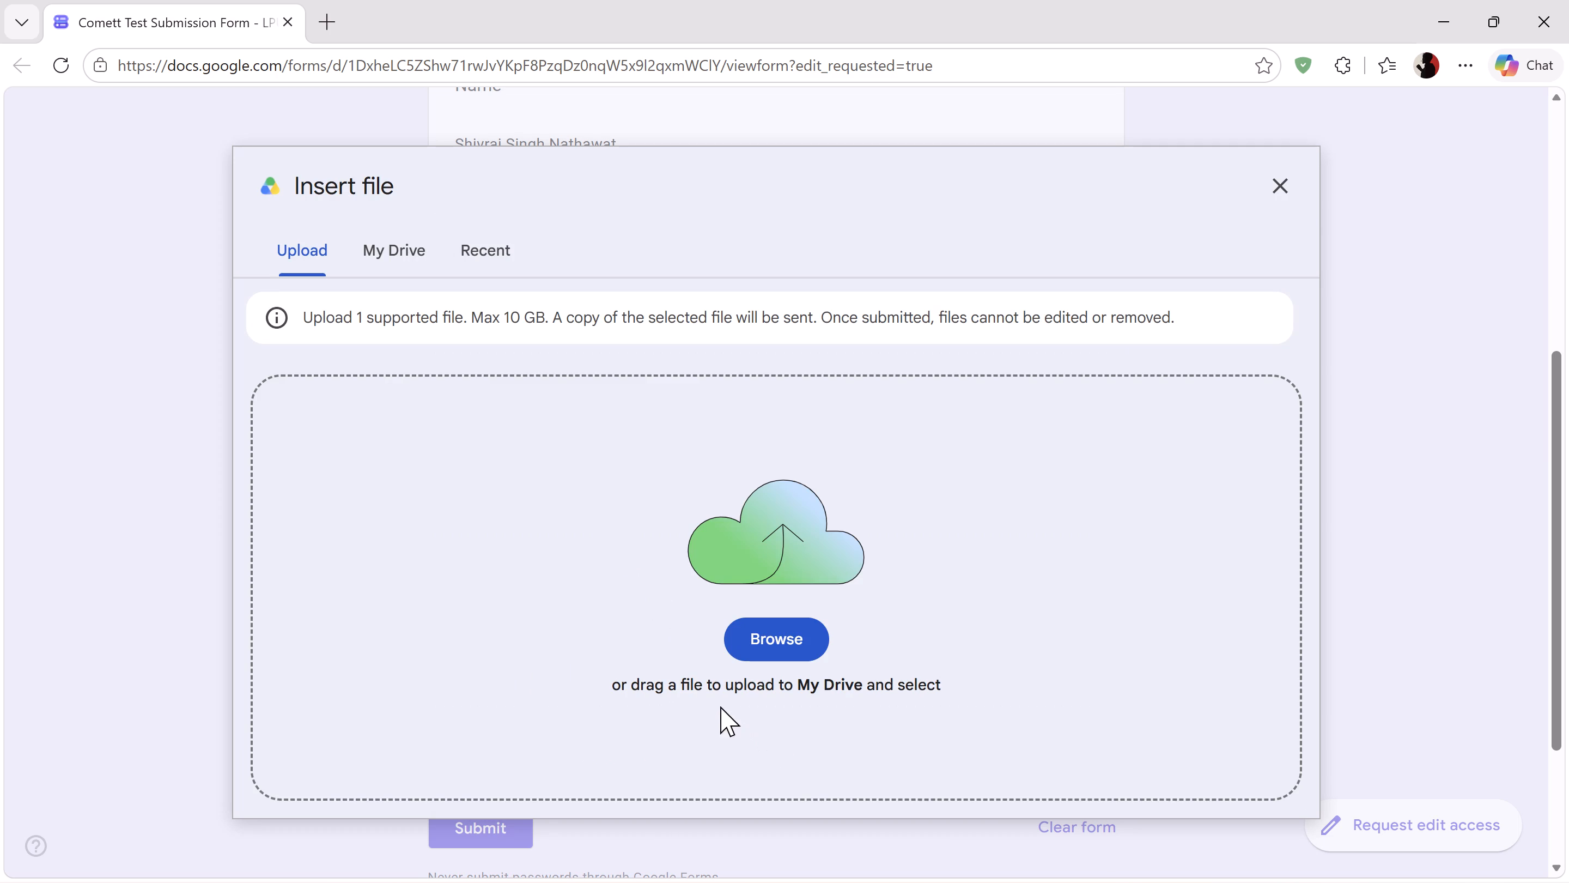
pyautogui.click(749, 636)
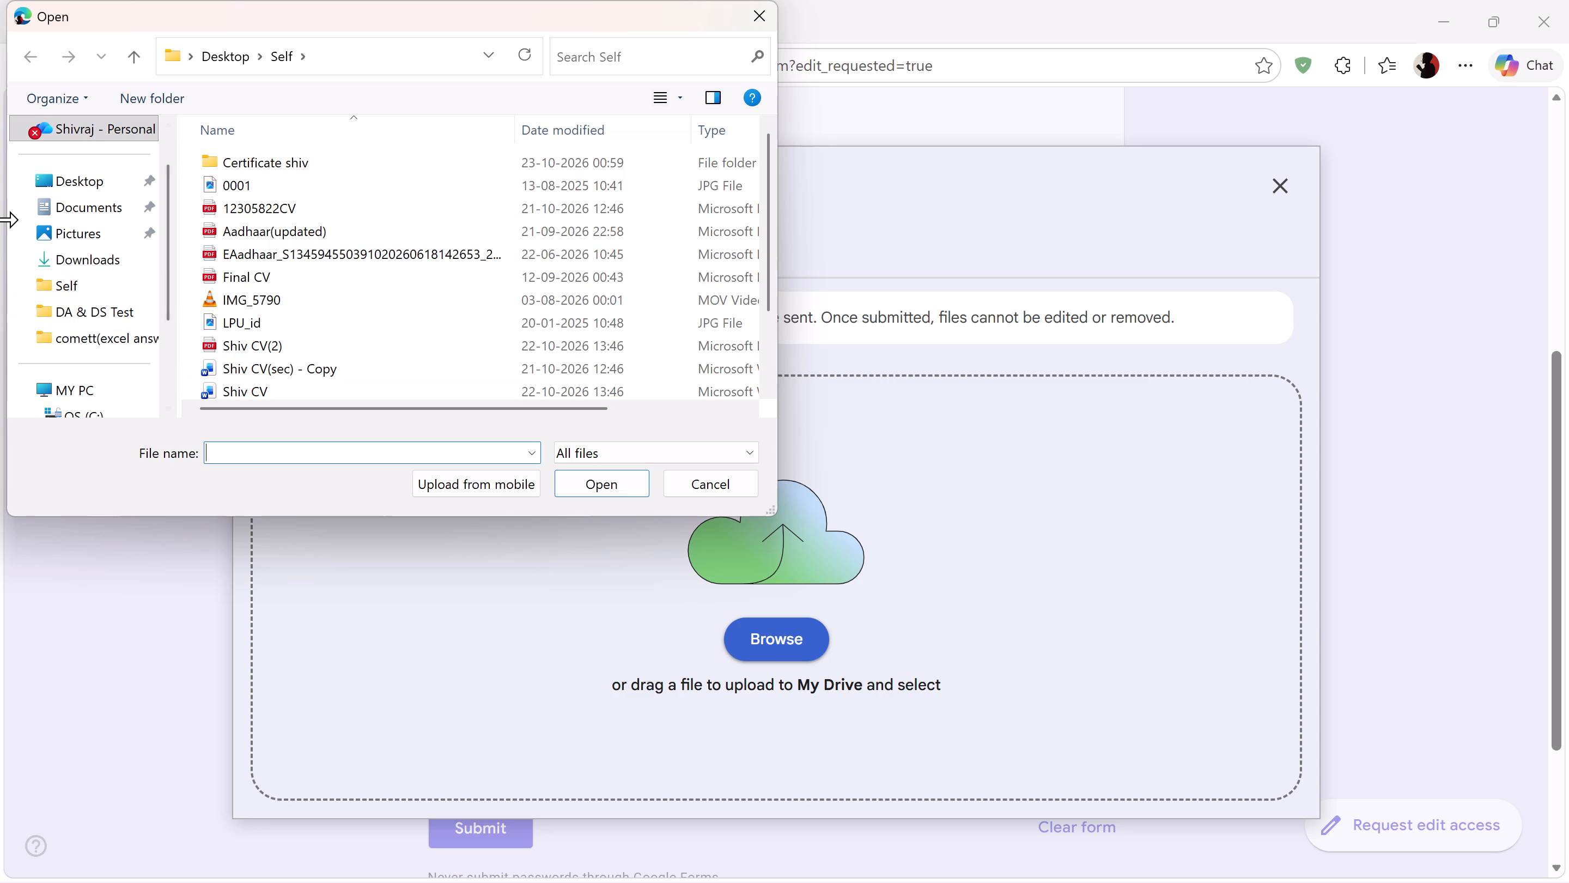
pyautogui.click(76, 264)
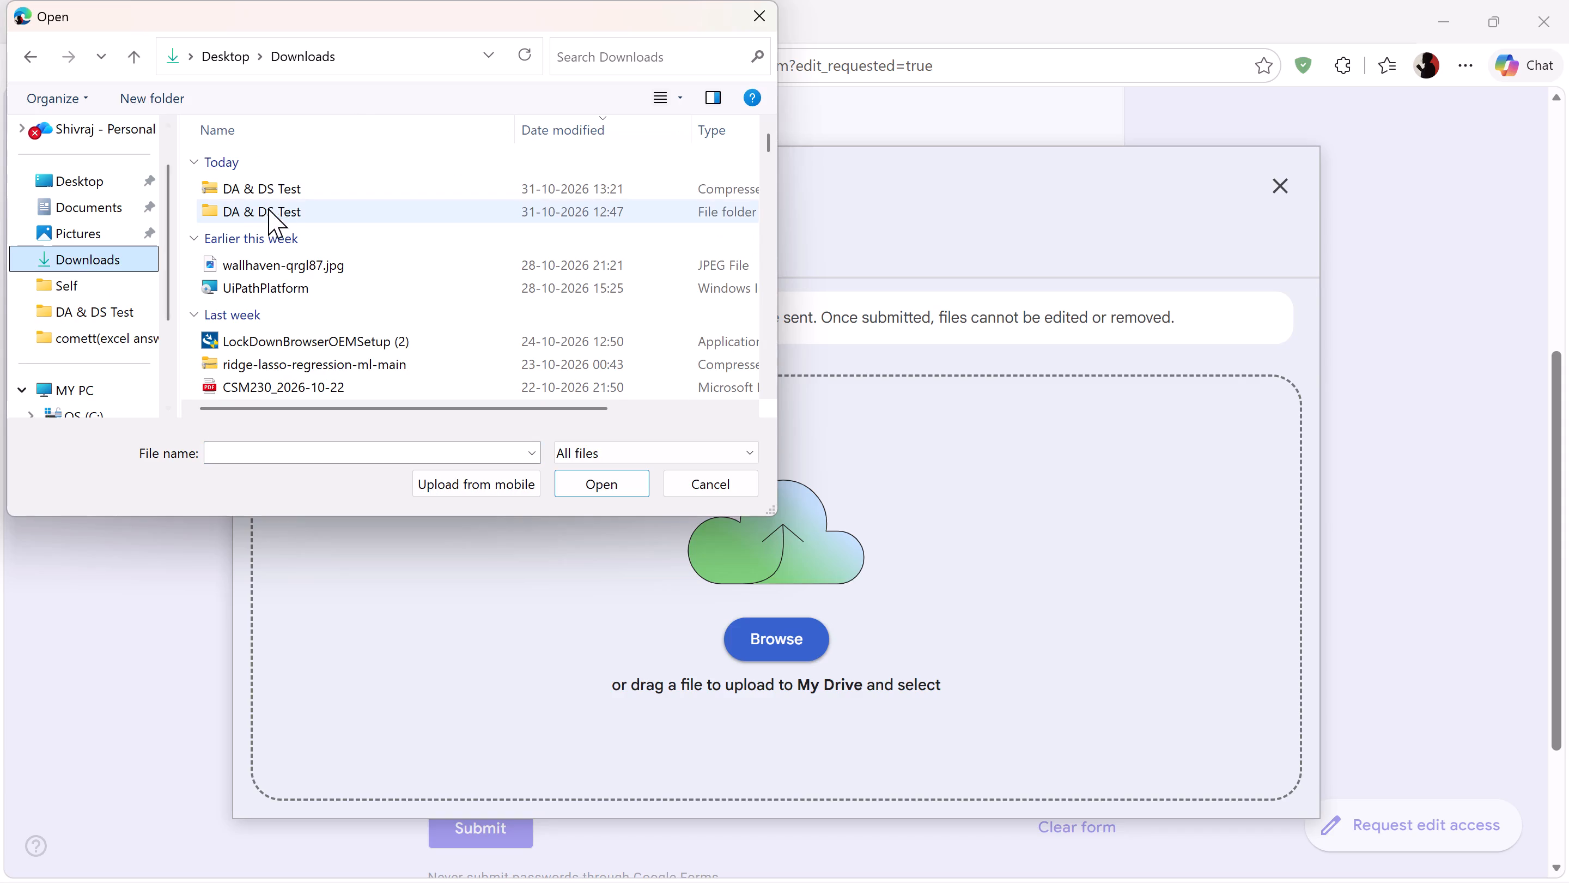
pyautogui.click(311, 195)
pyautogui.click(604, 486)
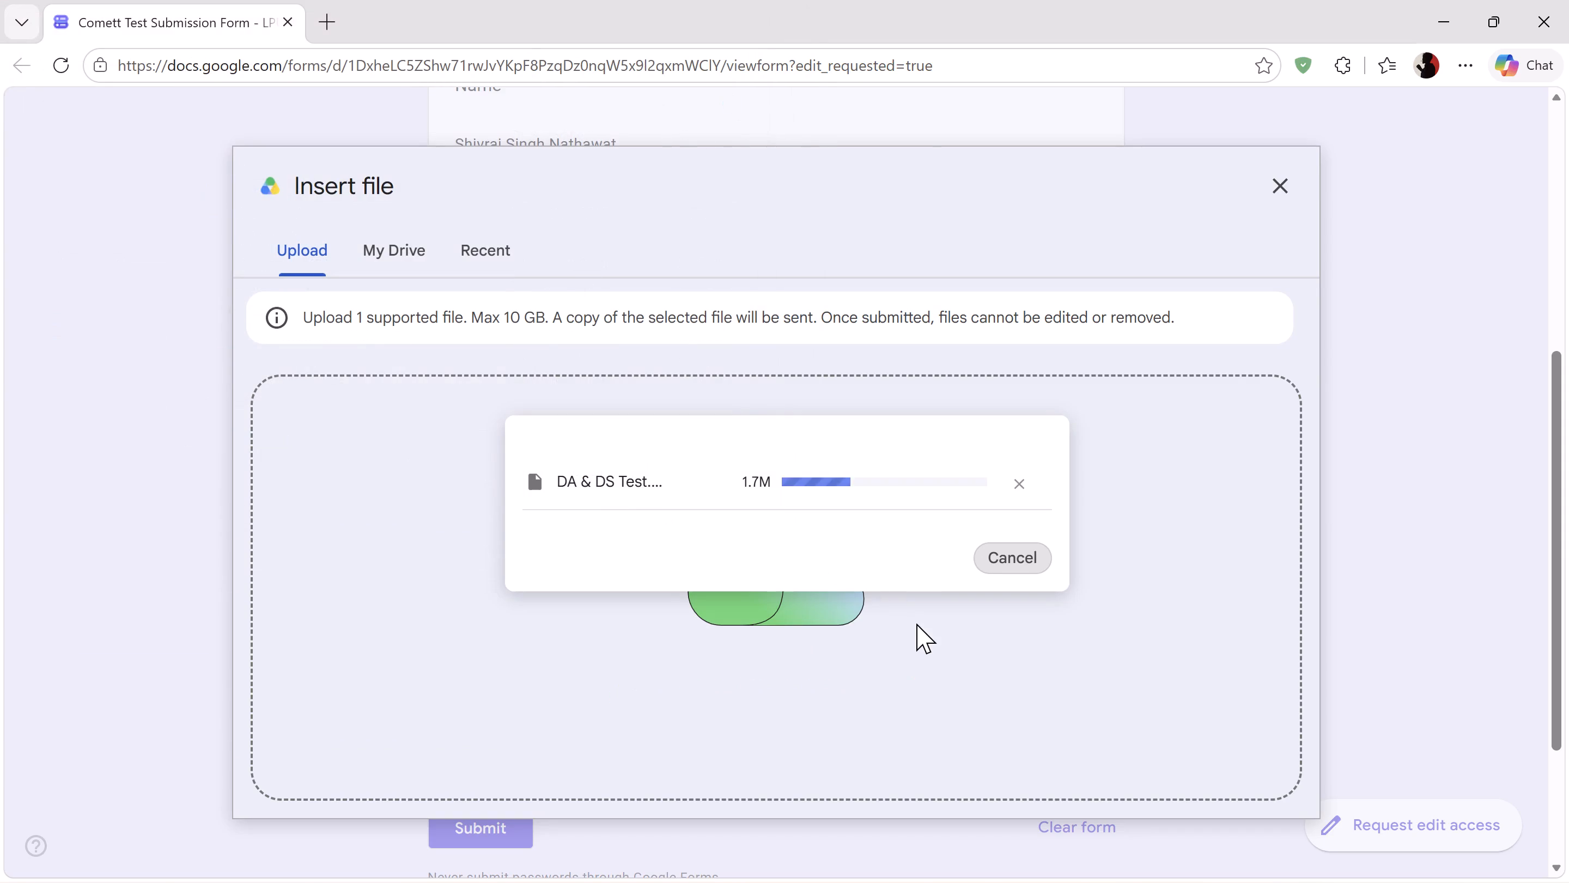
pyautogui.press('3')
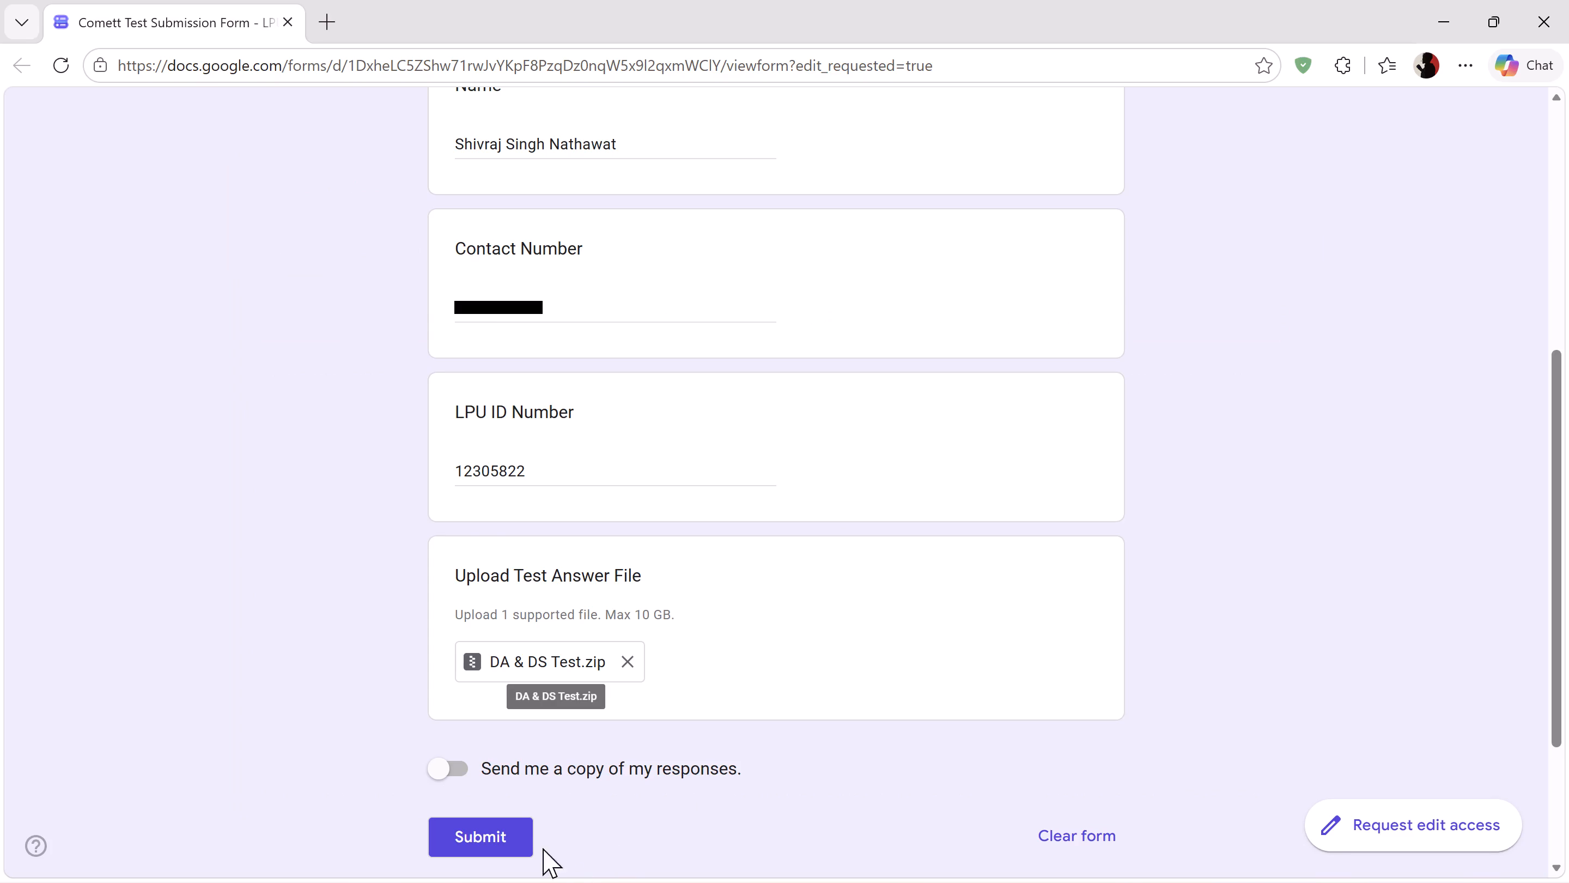
# Review the completed answers and submit the Comett Test Submission Form.
pyautogui.scroll(5, 522, 823)
pyautogui.scroll(-3, 522, 823)
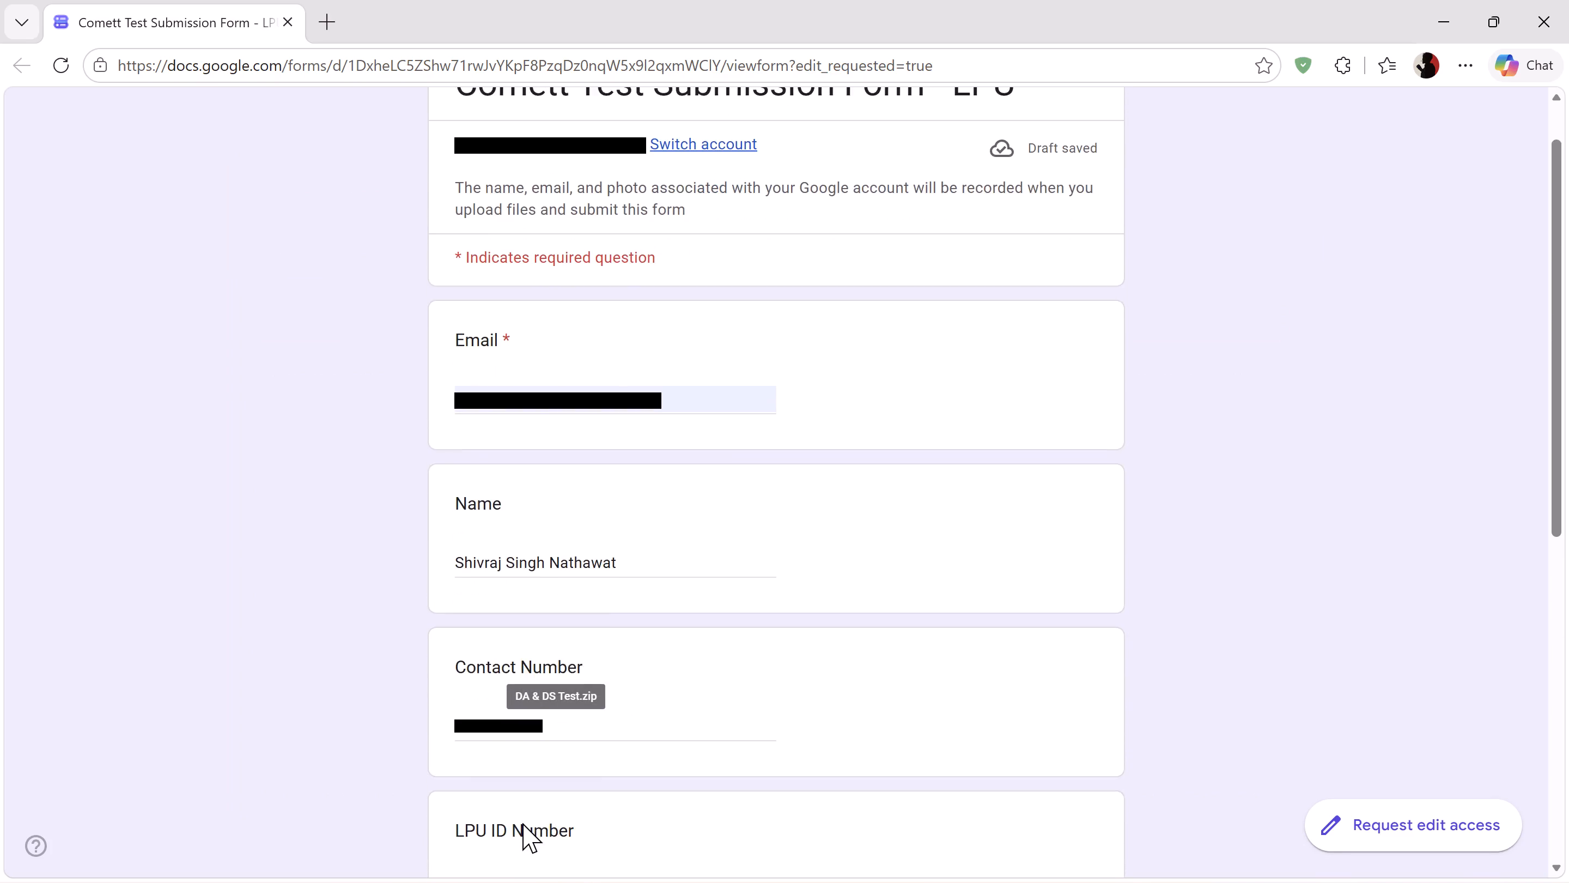
pyautogui.scroll(-4, 522, 823)
pyautogui.click(492, 614)
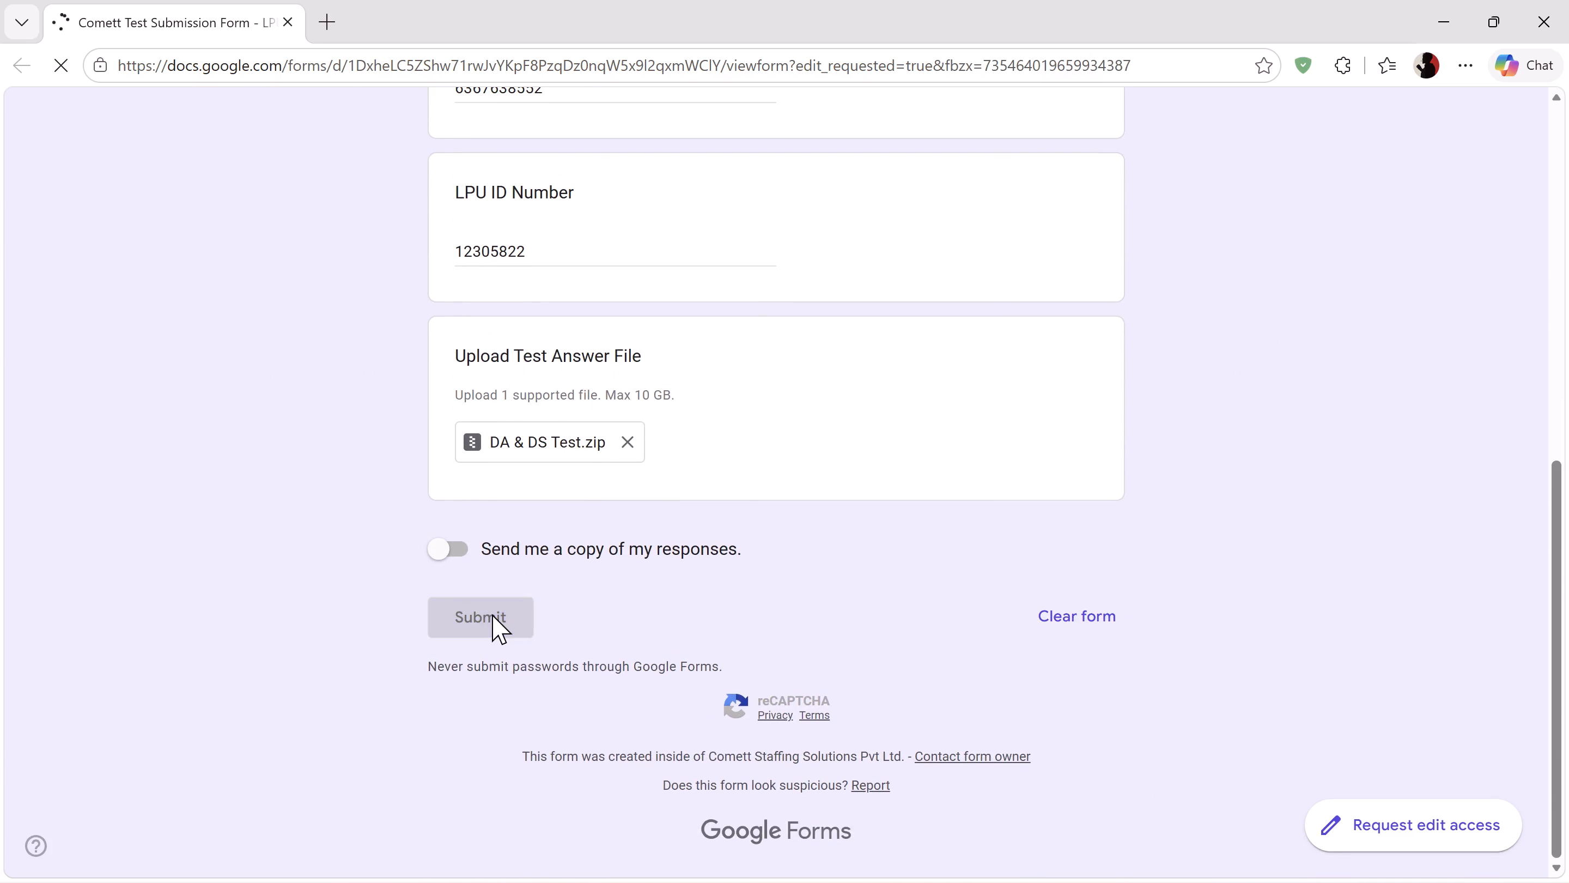
# Close the browser window and the Downloads folder window to return to the desktop.
pyautogui.click(1568, 0)
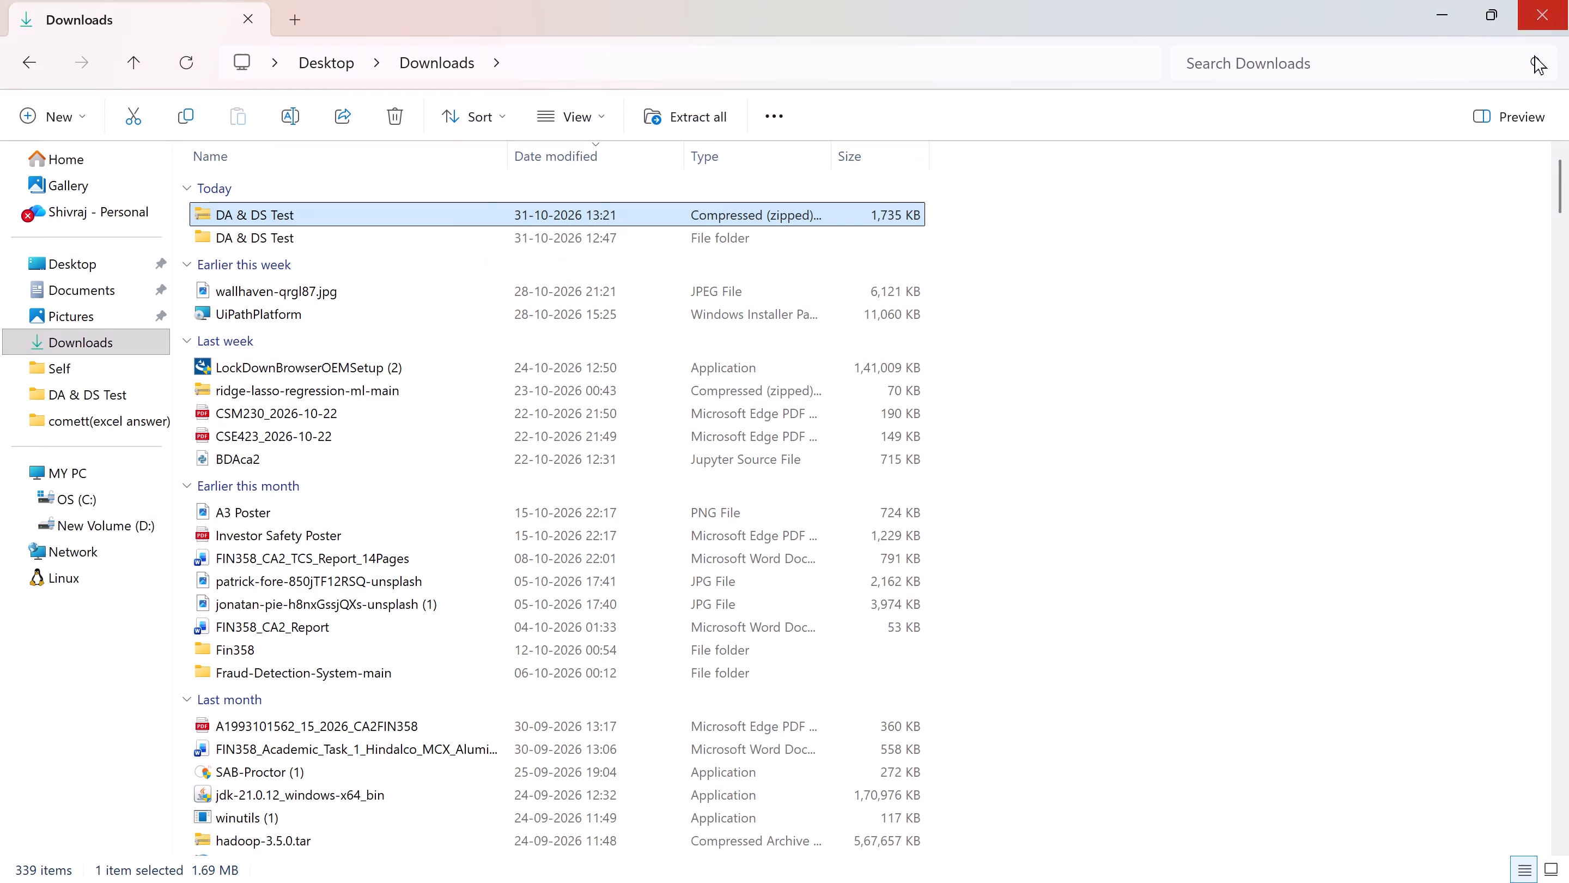
pyautogui.click(1568, 0)
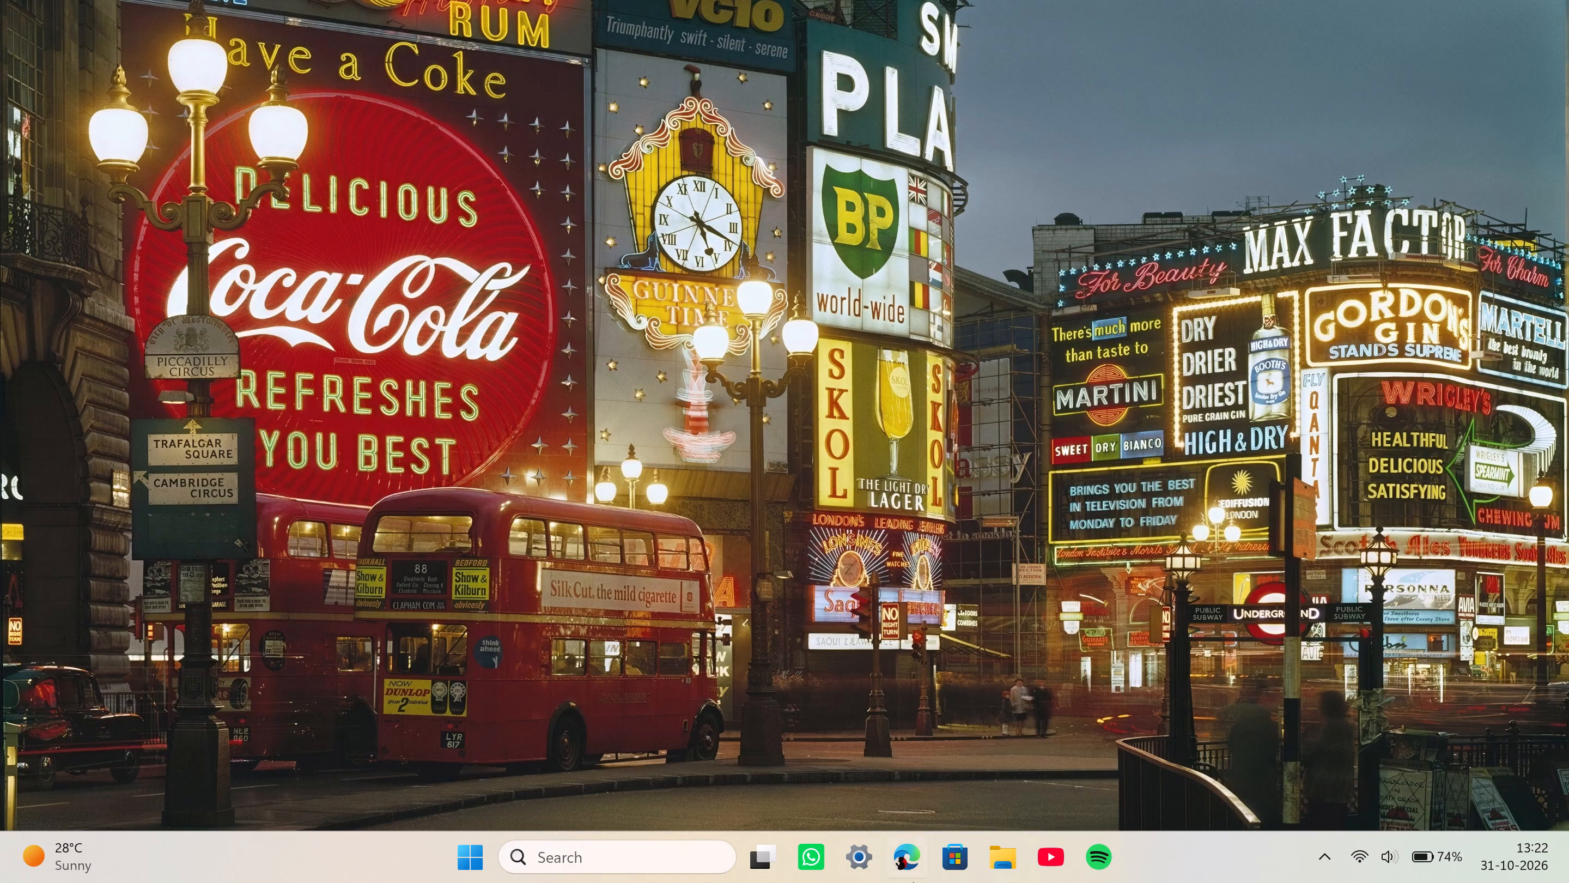
# Refresh the Windows desktop.
pyautogui.rightClick(926, 511)
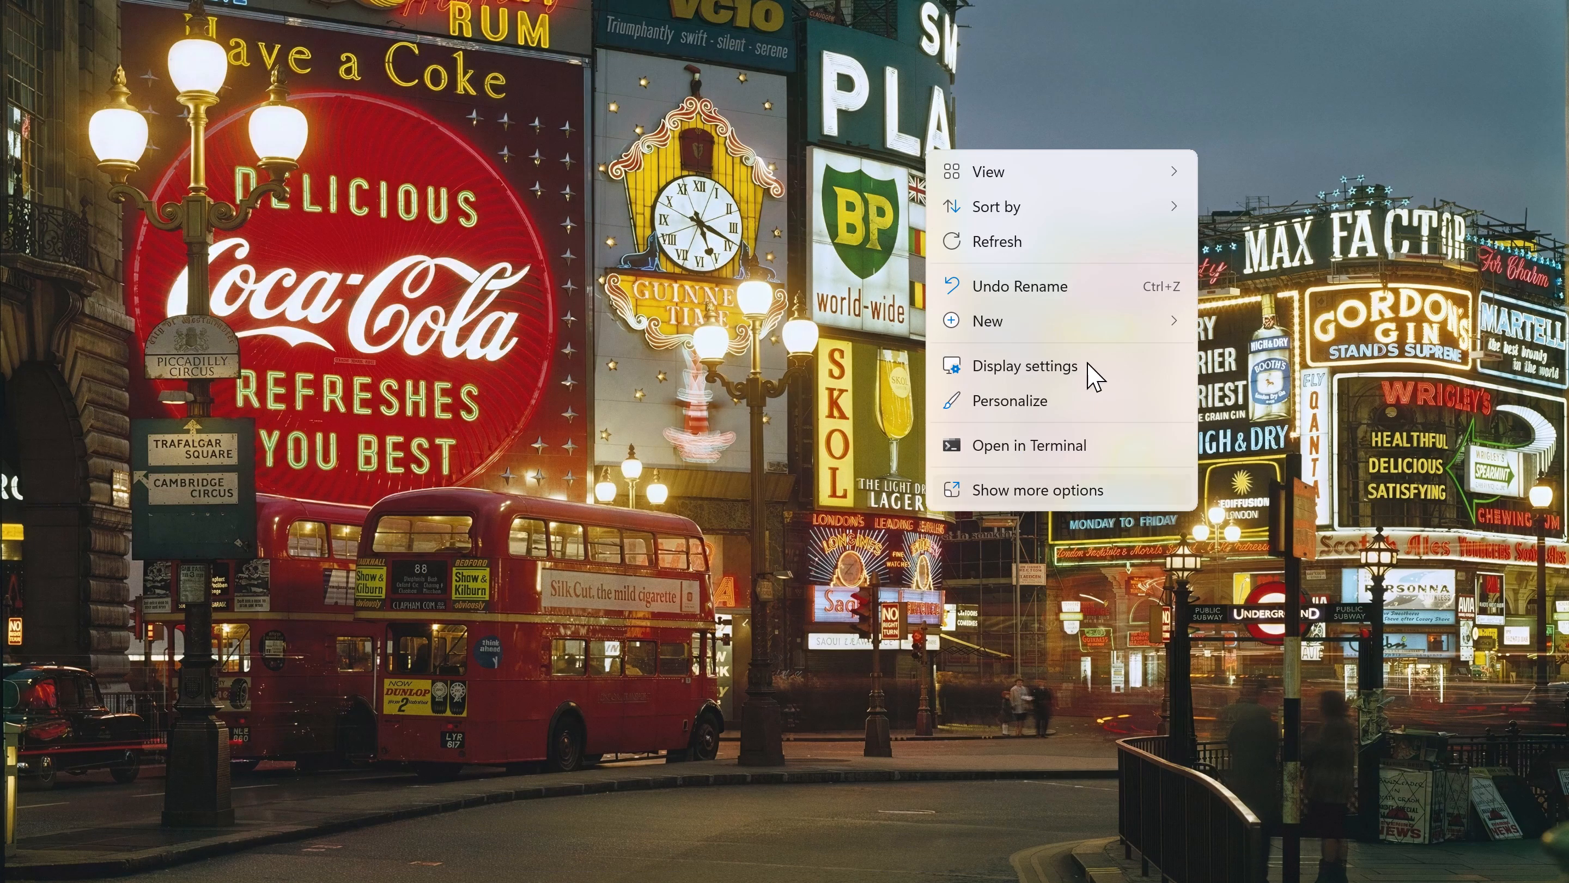
pyautogui.click(1127, 261)
pyautogui.click(1110, 247)
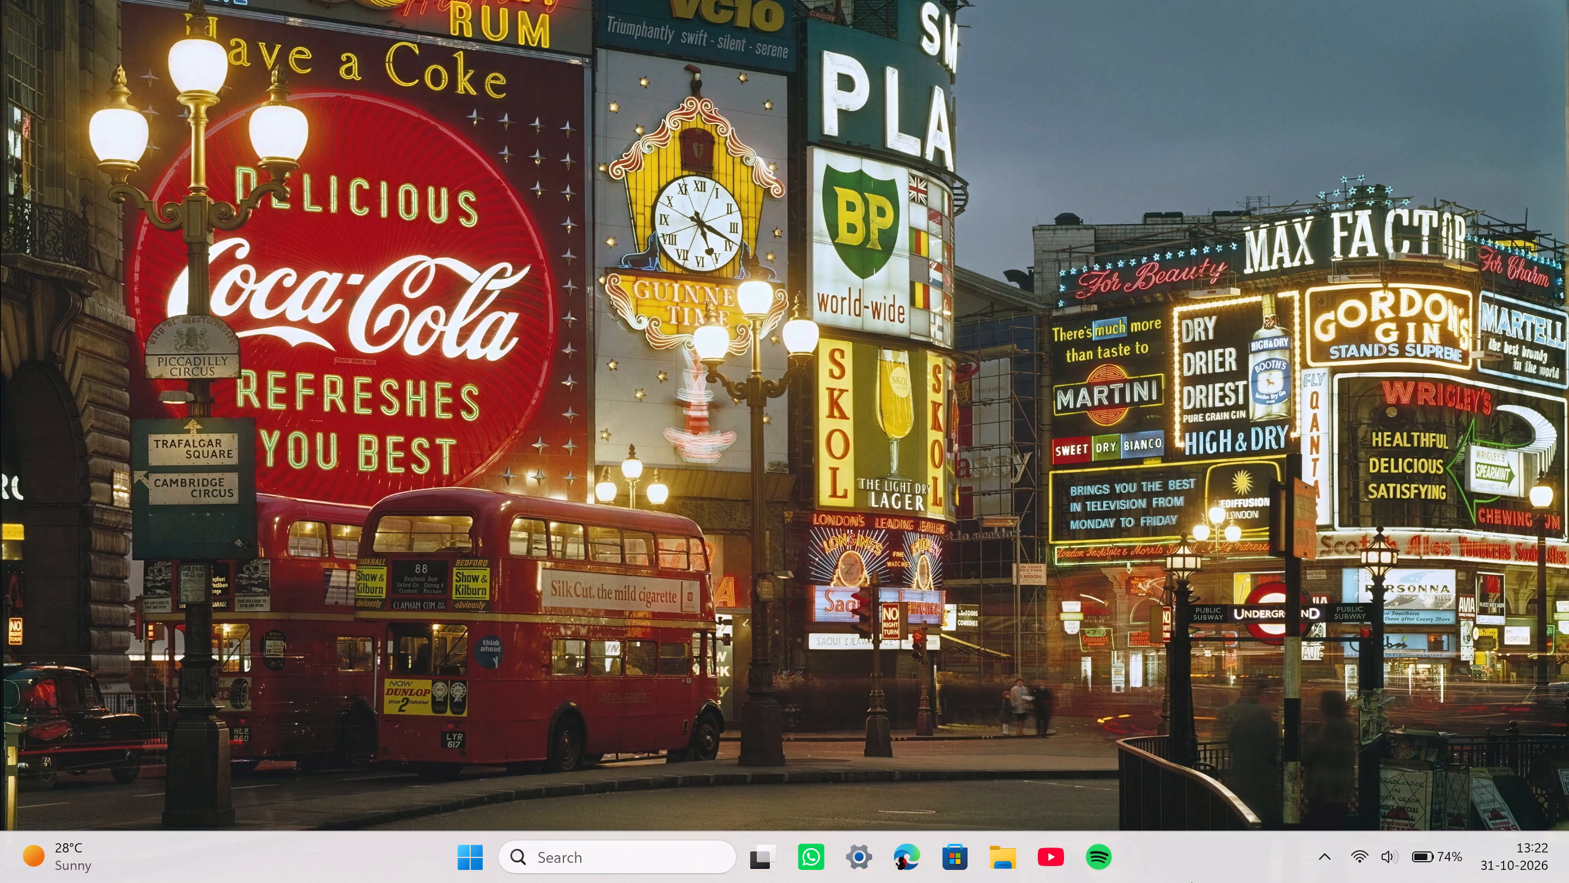
# Open the Shut Down Windows dialog from the desktop.
pyautogui.hotkey('alt', 'F4')
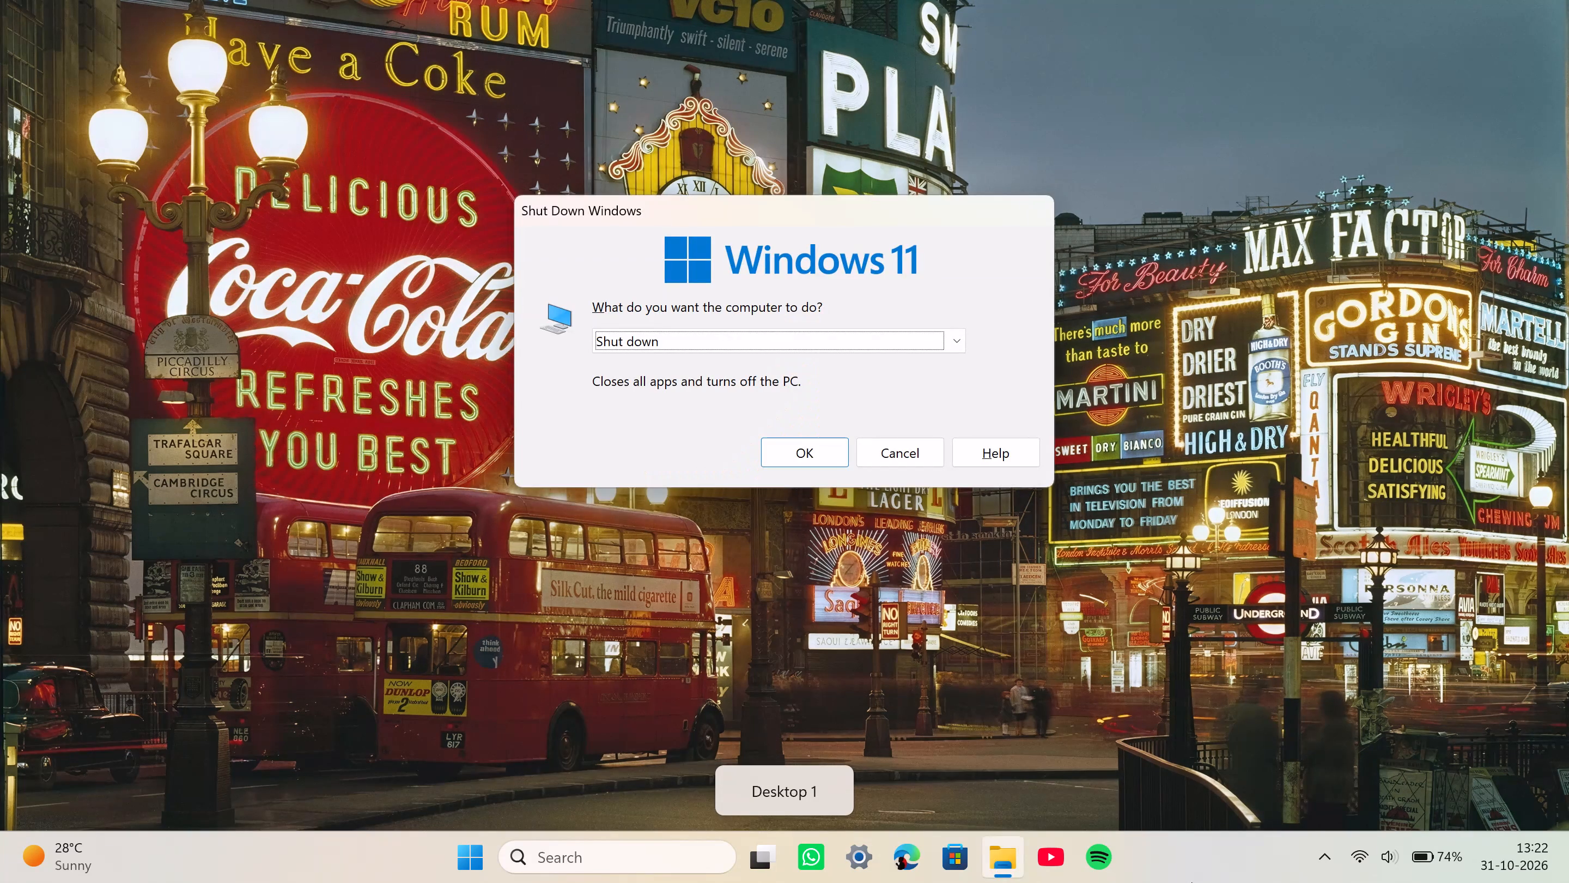